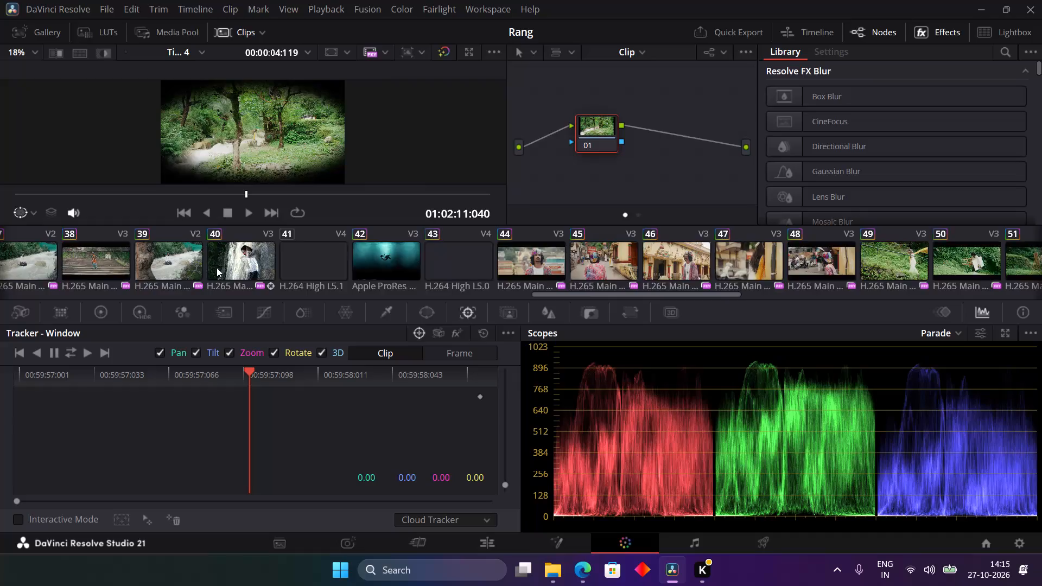
# Open clip 49, the figure in white with a yellow scarf on the green hillside, from the clip thumbnails.
pyautogui.hscroll(1, 217, 267)
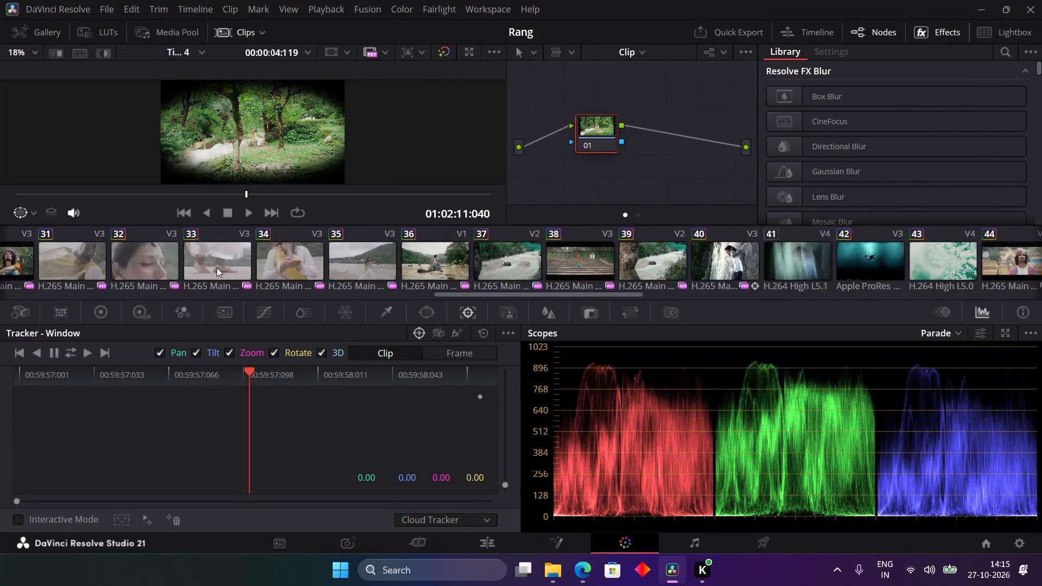
pyautogui.hscroll(1, 217, 267)
pyautogui.hscroll(-2, 217, 267)
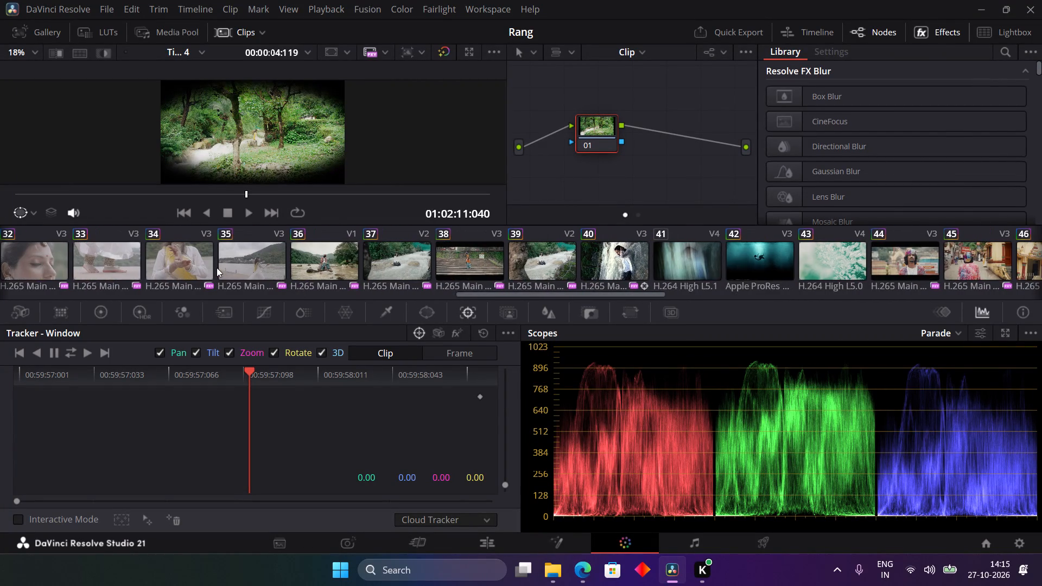
pyautogui.hscroll(-2, 217, 267)
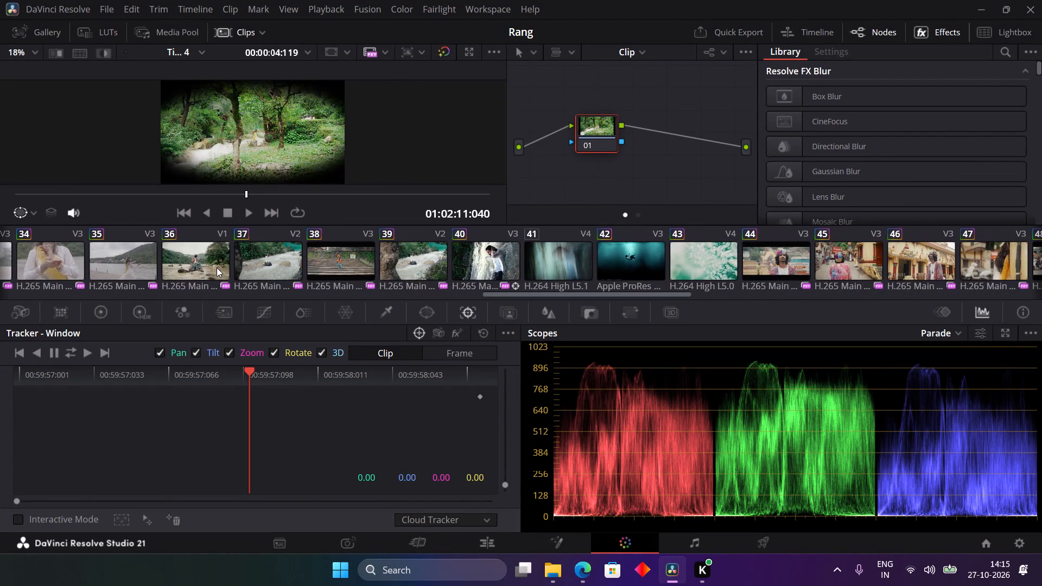
pyautogui.hscroll(-2, 270, 253)
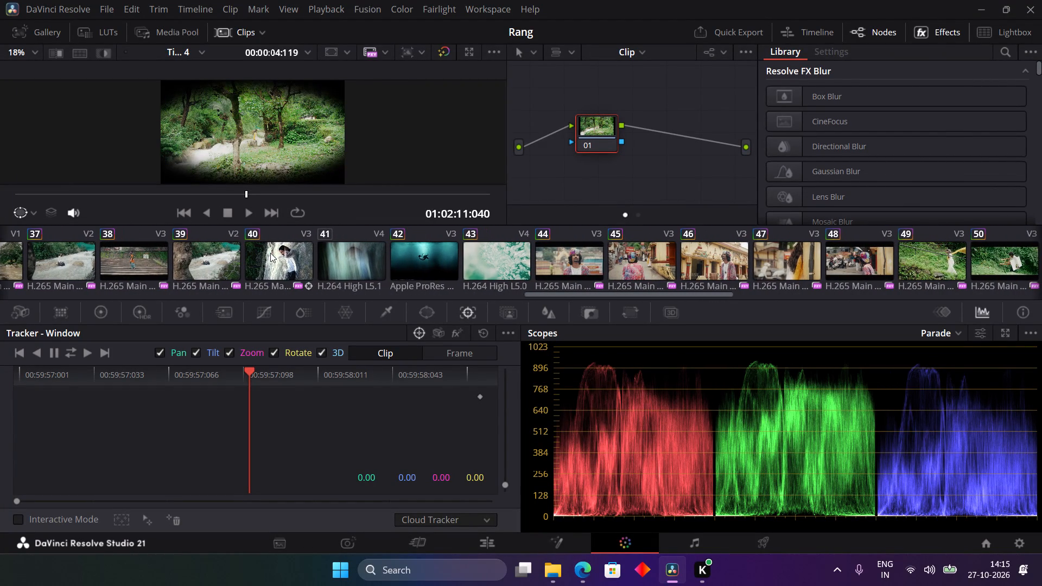
pyautogui.hscroll(-2, 270, 253)
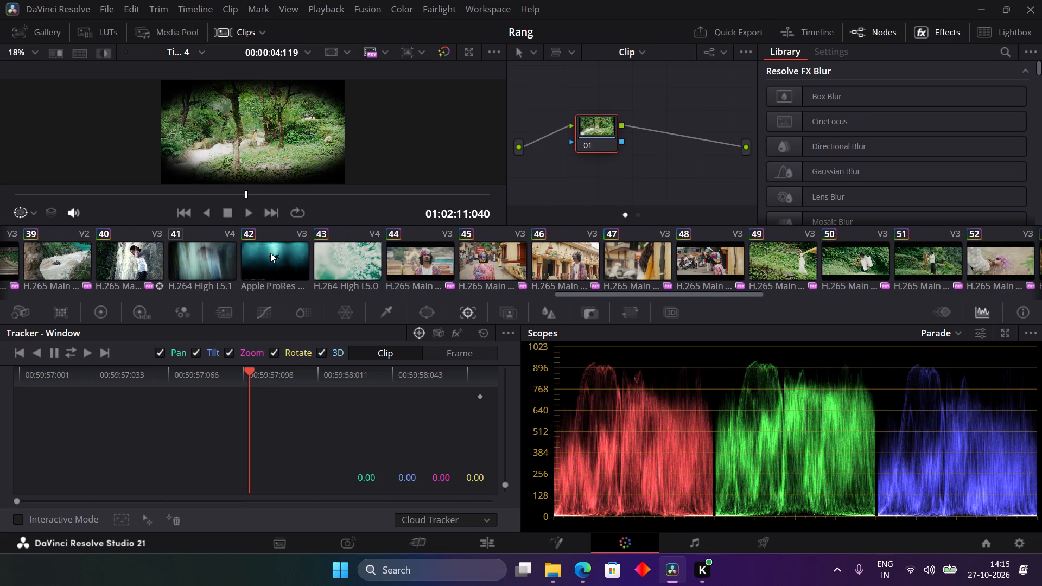
pyautogui.click(417, 256)
pyautogui.hscroll(-1, 417, 256)
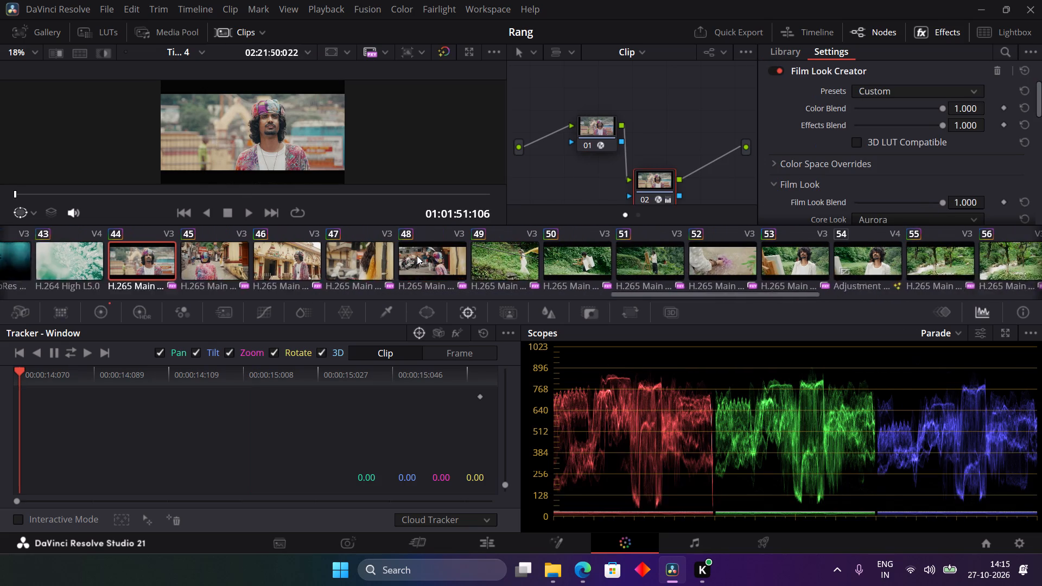
pyautogui.hscroll(-1, 417, 256)
pyautogui.click(459, 258)
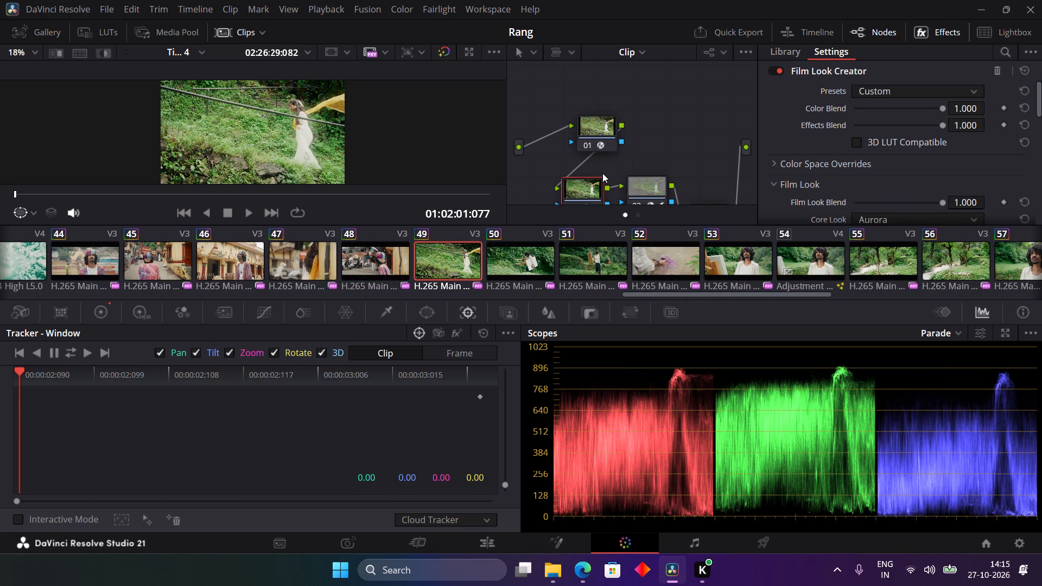
# Review clip 49's grade by toggling nodes 04, 03, 02 and 01 off and on individually, checking node 04 again.
pyautogui.scroll(-1, 689, 160)
pyautogui.scroll(-4, 666, 122)
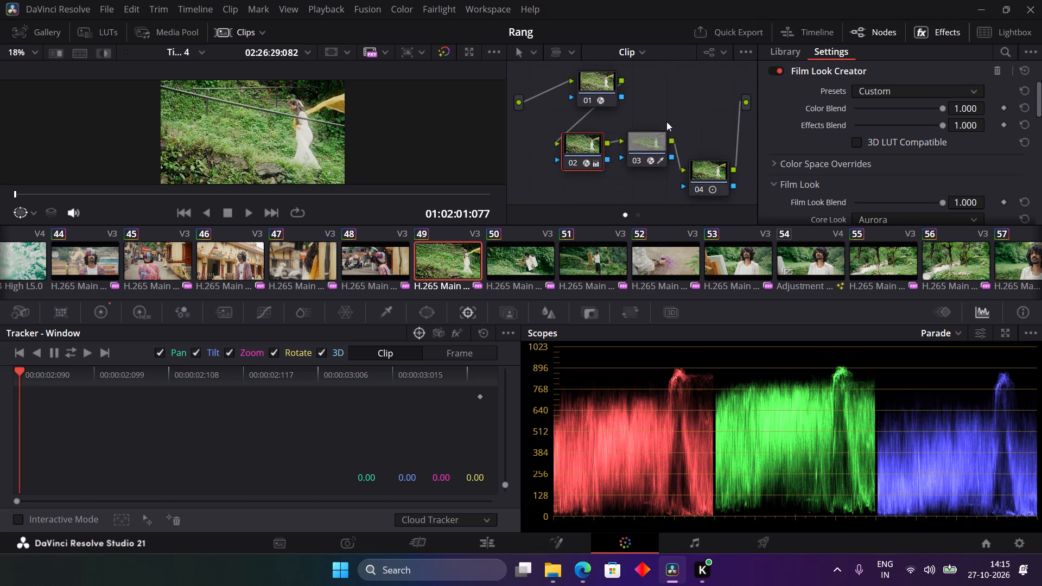
pyautogui.scroll(-3, 666, 122)
pyautogui.scroll(6, 666, 122)
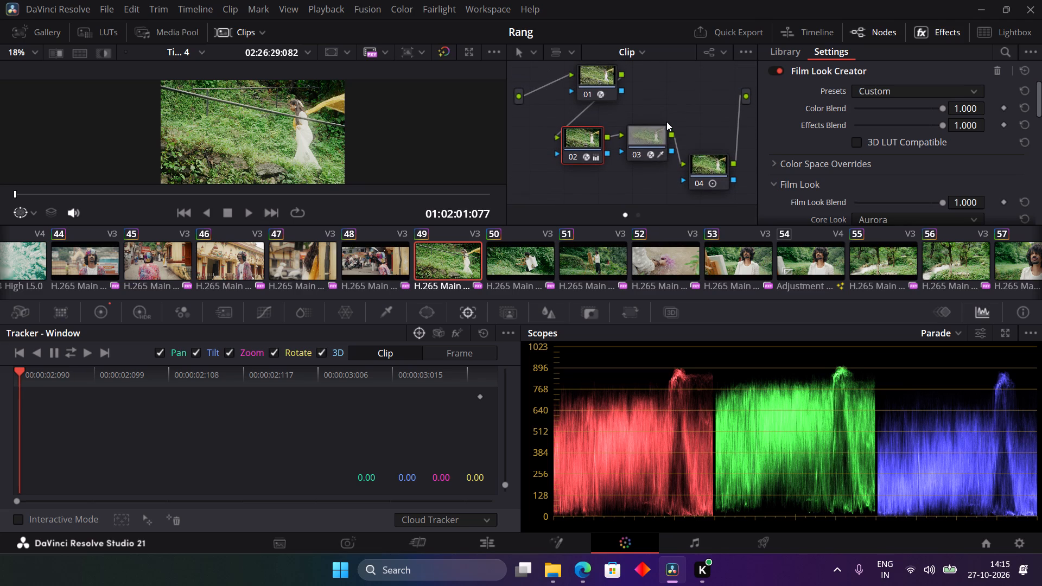
pyautogui.click(709, 159)
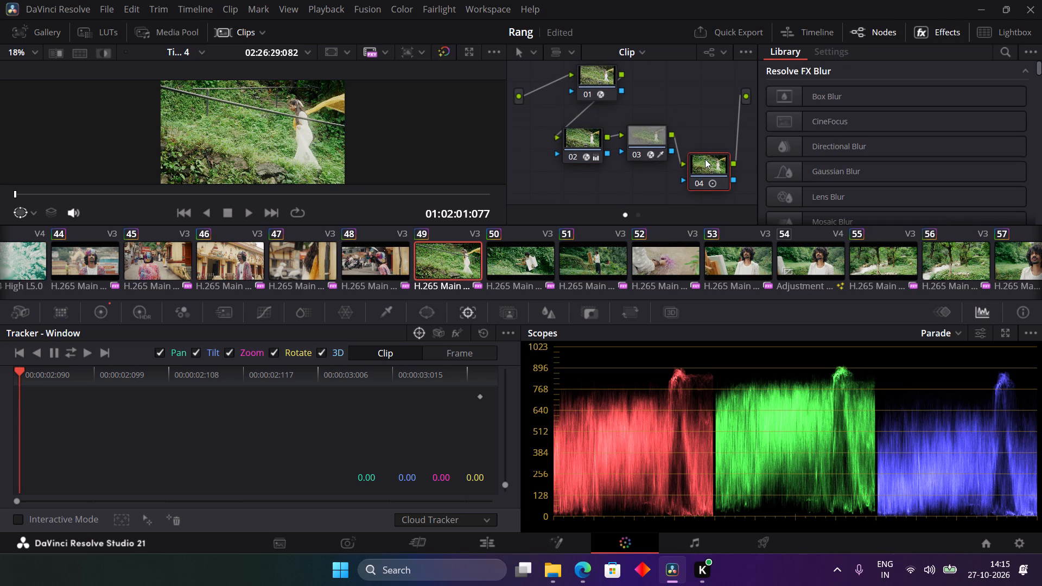
pyautogui.hotkey('ctrl', 'd')
pyautogui.hotkey('ctrl', 'd')
pyautogui.click(643, 124)
pyautogui.hotkey('ctrl', 'd')
pyautogui.hotkey('ctrl', 'd')
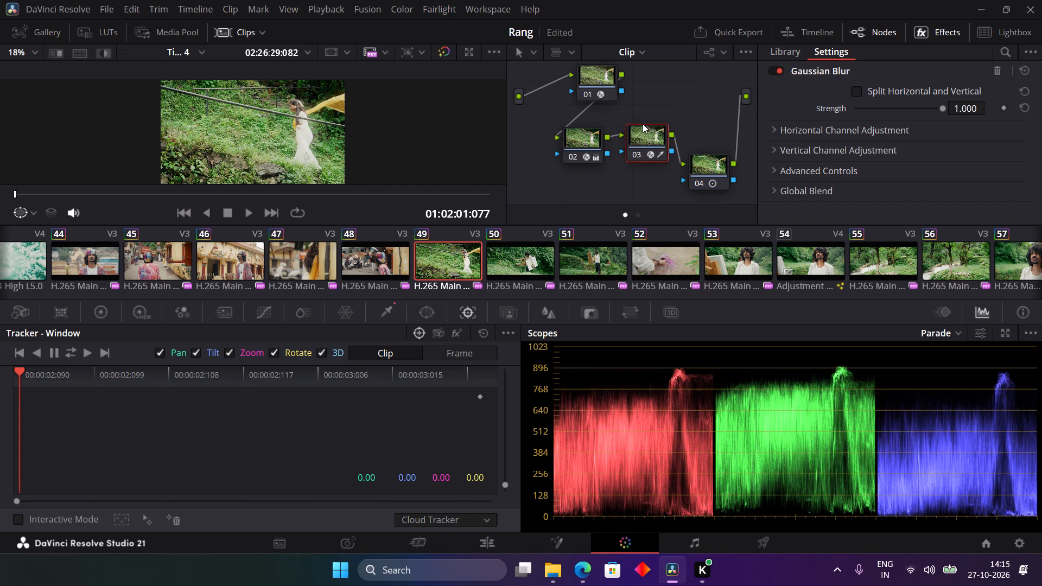
pyautogui.click(581, 129)
pyautogui.hotkey('ctrl', 'd')
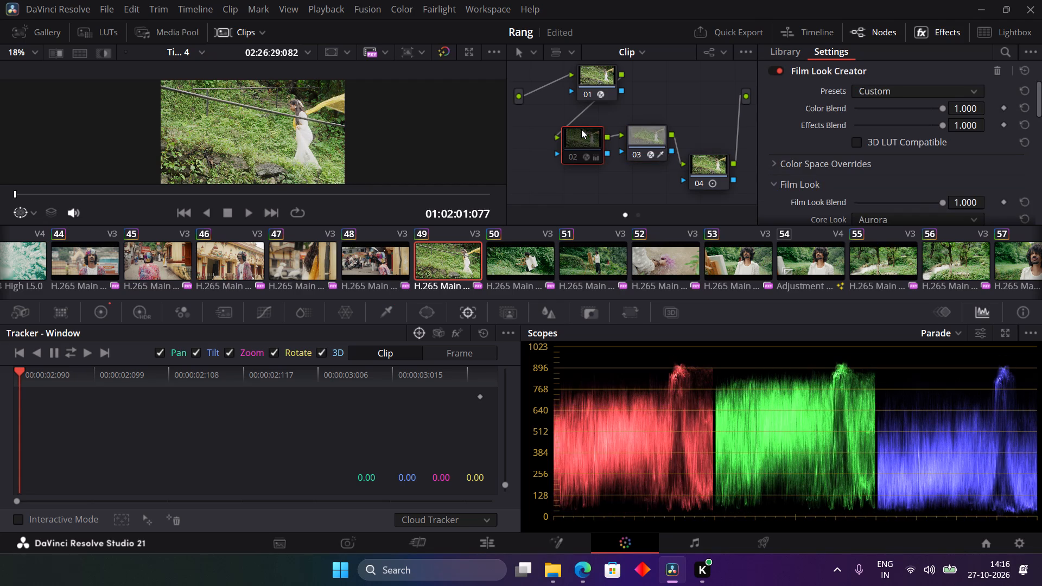
pyautogui.hotkey('ctrl', 'd')
pyautogui.click(598, 71)
pyautogui.hotkey('ctrl', 'd')
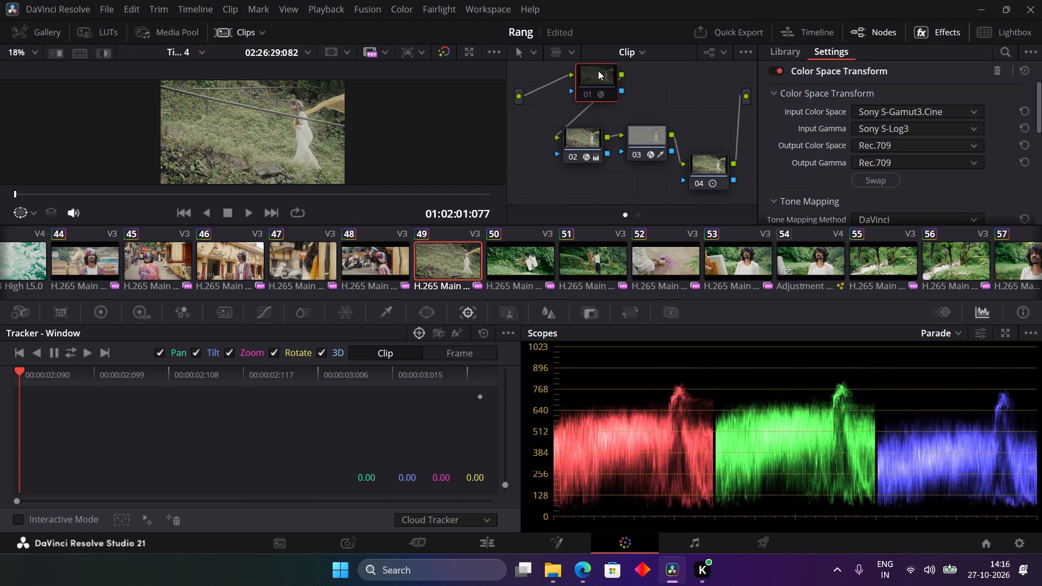
pyautogui.hotkey('ctrl', 'd')
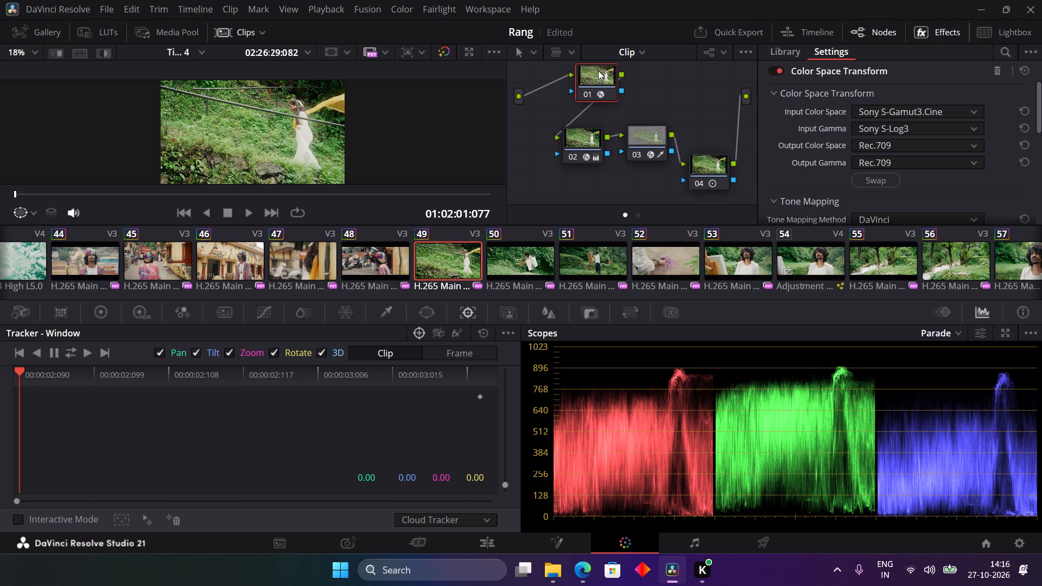
pyautogui.click(722, 164)
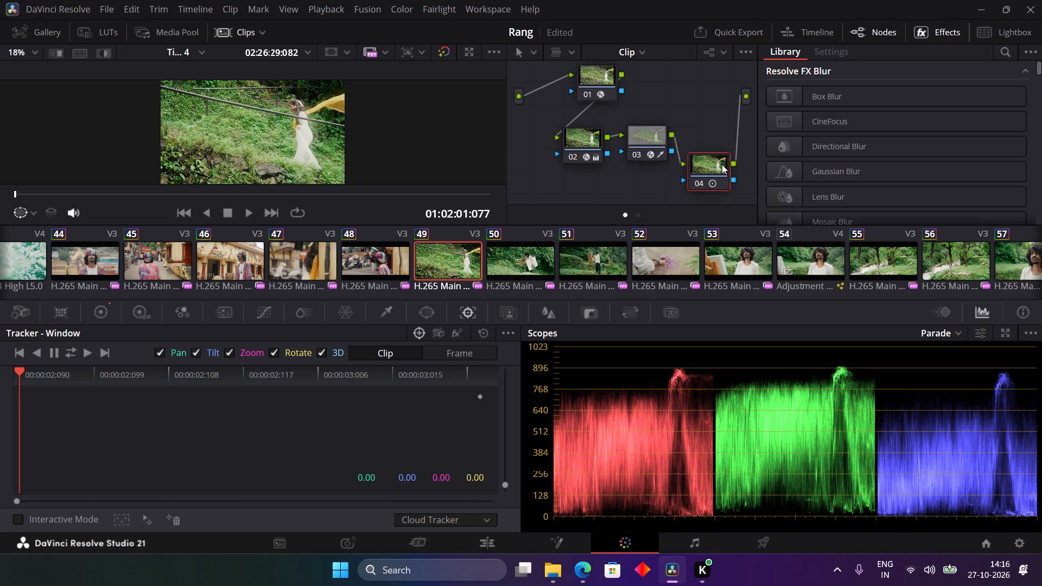
pyautogui.hotkey('ctrl', 'd')
pyautogui.hotkey('ctrl', 'd')
# Add a serial node after node 04 and rearrange nodes 03, 04 and 05 so all fit in the graph.
pyautogui.hotkey('alt', 's')
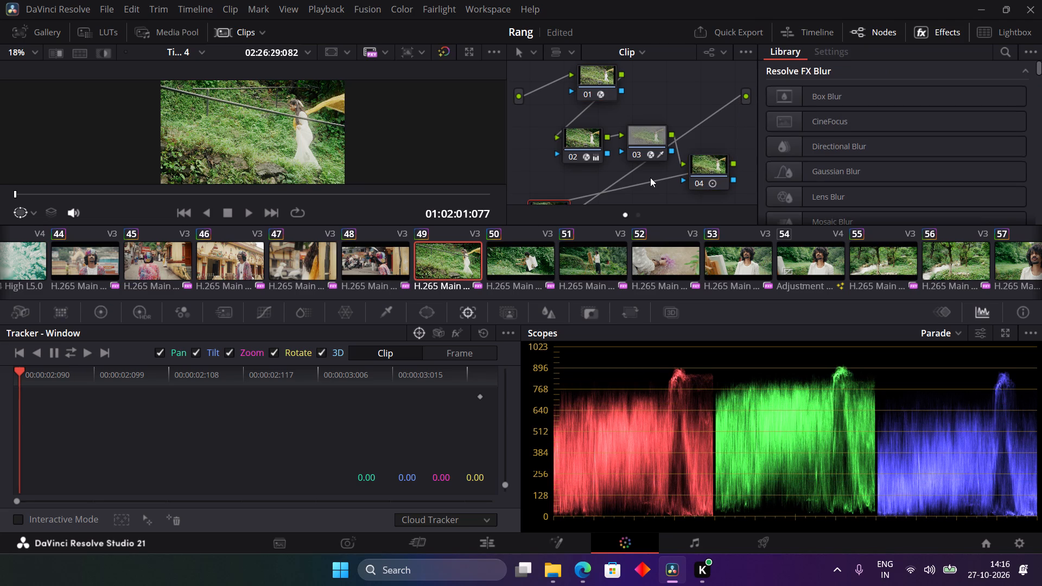
pyautogui.moveTo(646, 126); pyautogui.dragTo(653, 90)
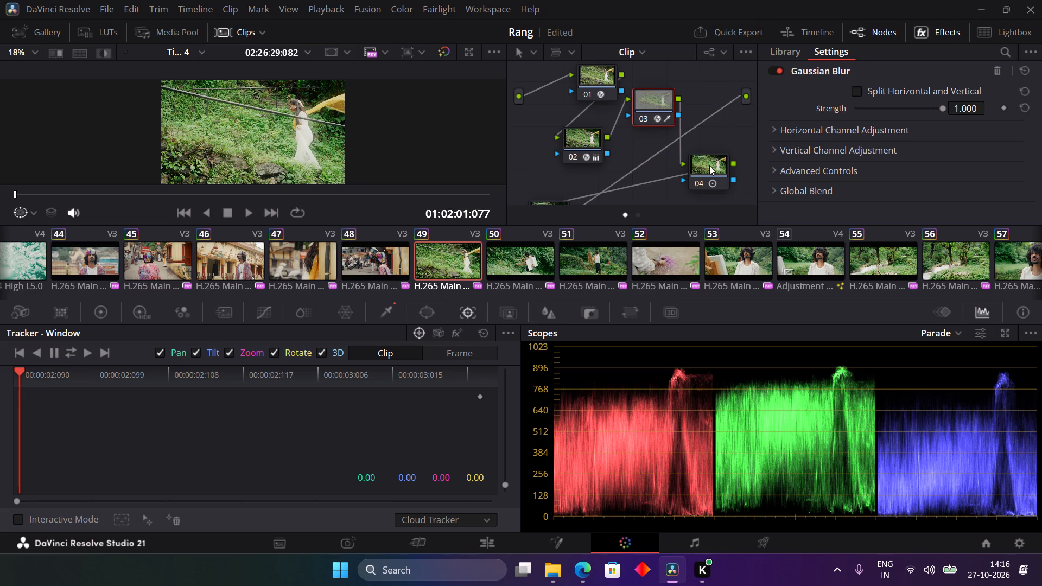
pyautogui.moveTo(709, 167); pyautogui.dragTo(704, 99)
pyautogui.moveTo(549, 202); pyautogui.dragTo(617, 188)
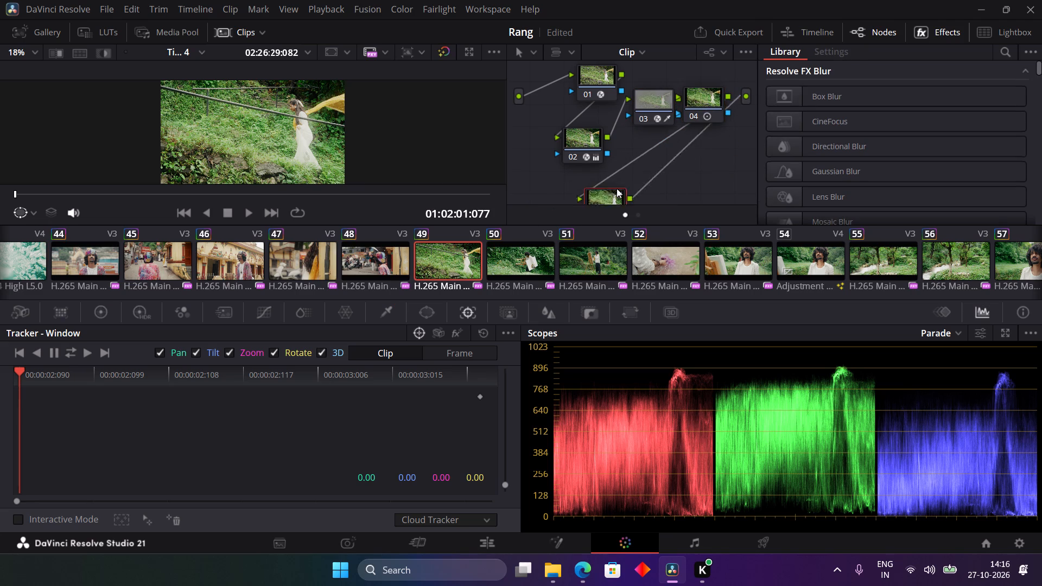
pyautogui.moveTo(617, 188); pyautogui.dragTo(675, 161)
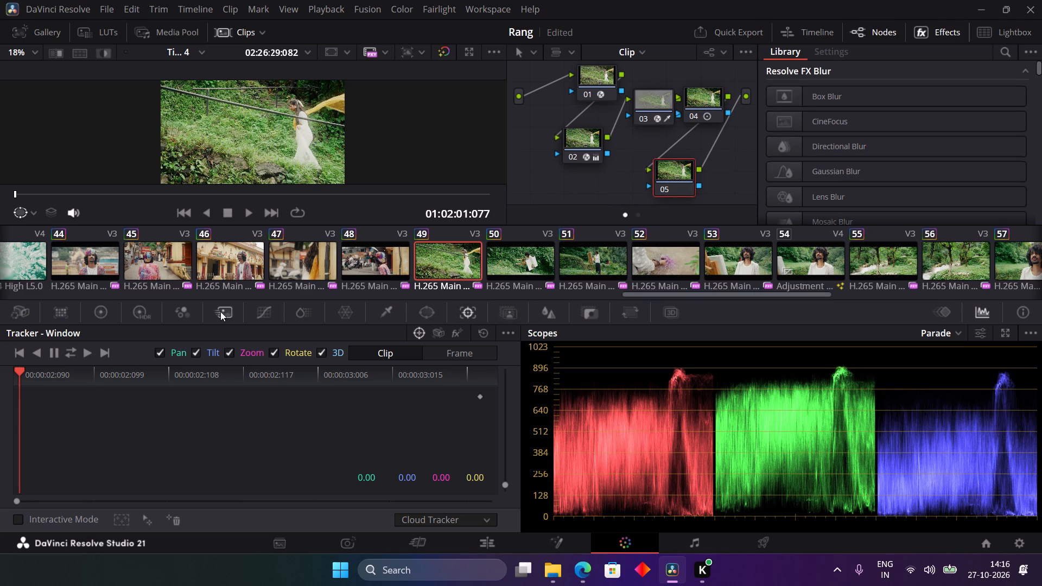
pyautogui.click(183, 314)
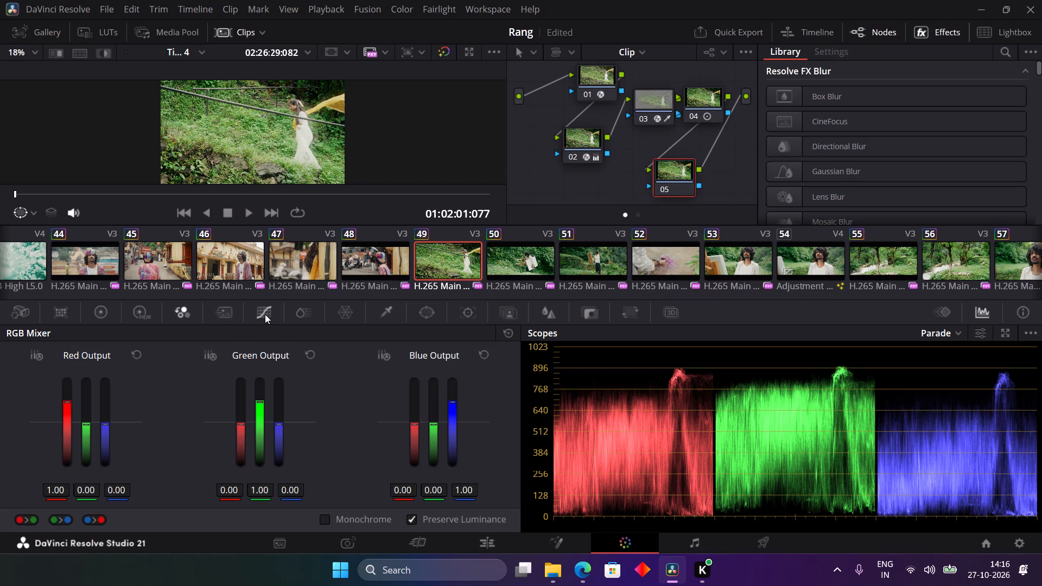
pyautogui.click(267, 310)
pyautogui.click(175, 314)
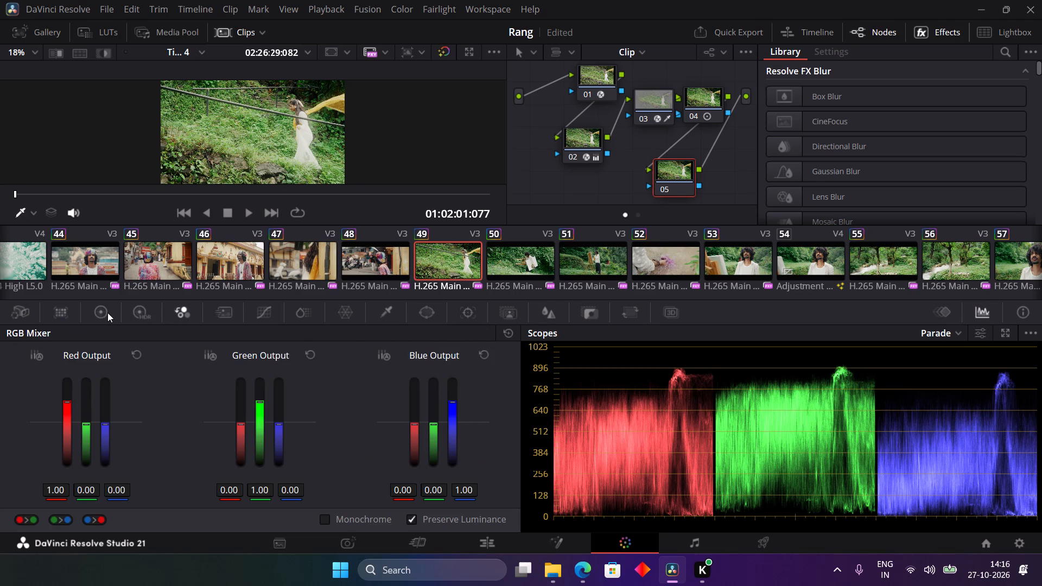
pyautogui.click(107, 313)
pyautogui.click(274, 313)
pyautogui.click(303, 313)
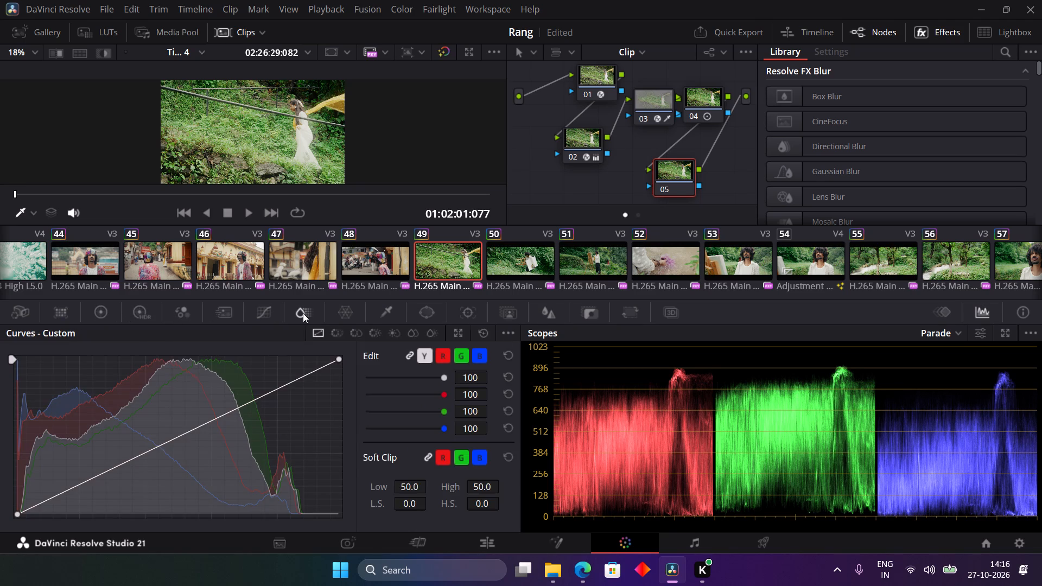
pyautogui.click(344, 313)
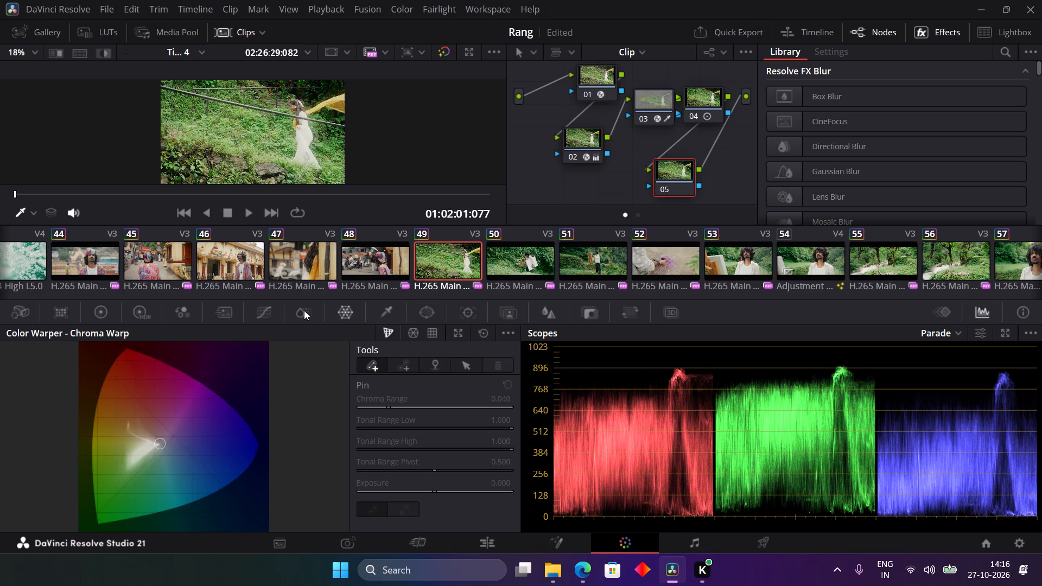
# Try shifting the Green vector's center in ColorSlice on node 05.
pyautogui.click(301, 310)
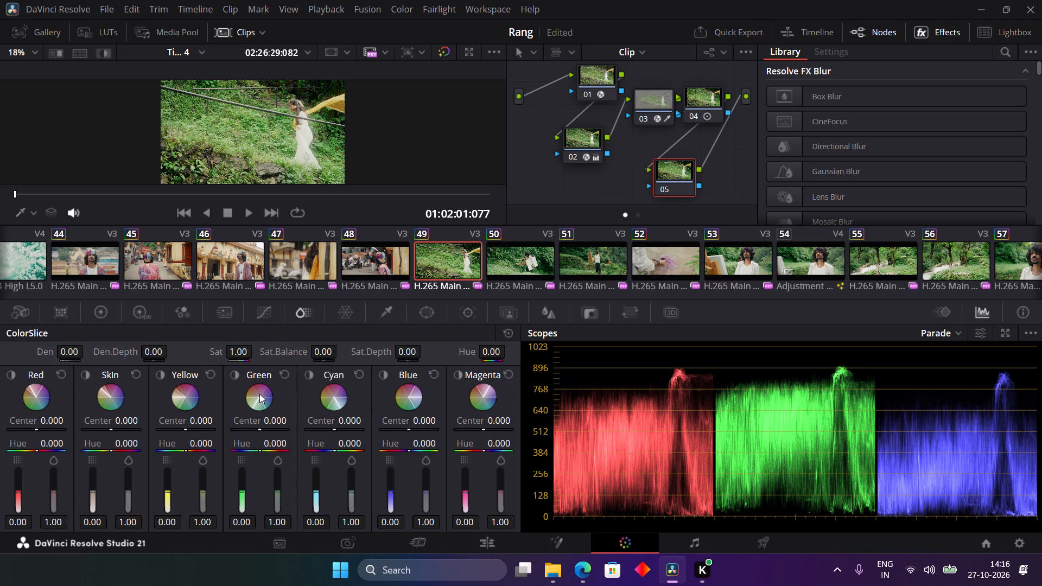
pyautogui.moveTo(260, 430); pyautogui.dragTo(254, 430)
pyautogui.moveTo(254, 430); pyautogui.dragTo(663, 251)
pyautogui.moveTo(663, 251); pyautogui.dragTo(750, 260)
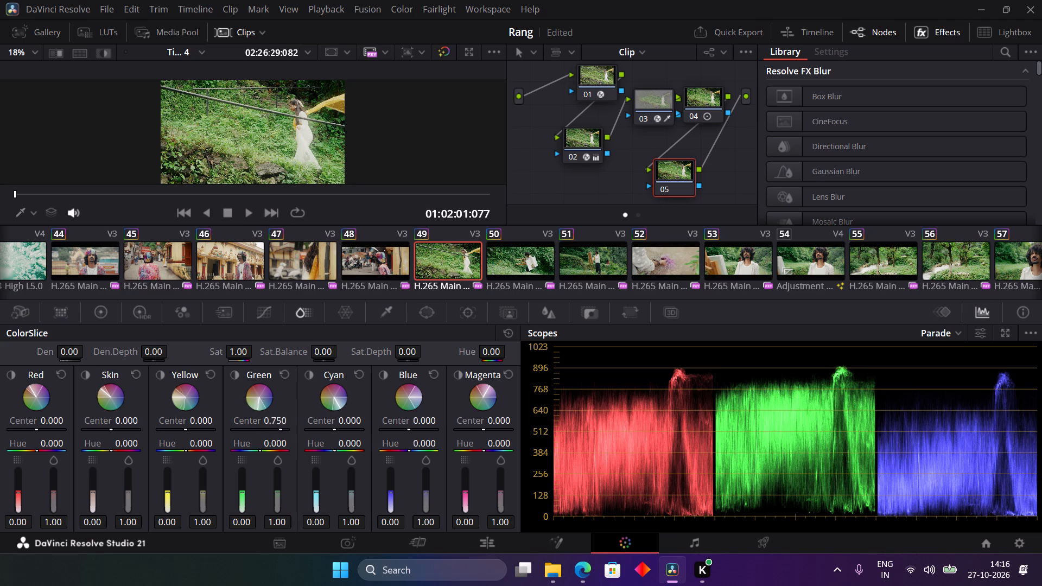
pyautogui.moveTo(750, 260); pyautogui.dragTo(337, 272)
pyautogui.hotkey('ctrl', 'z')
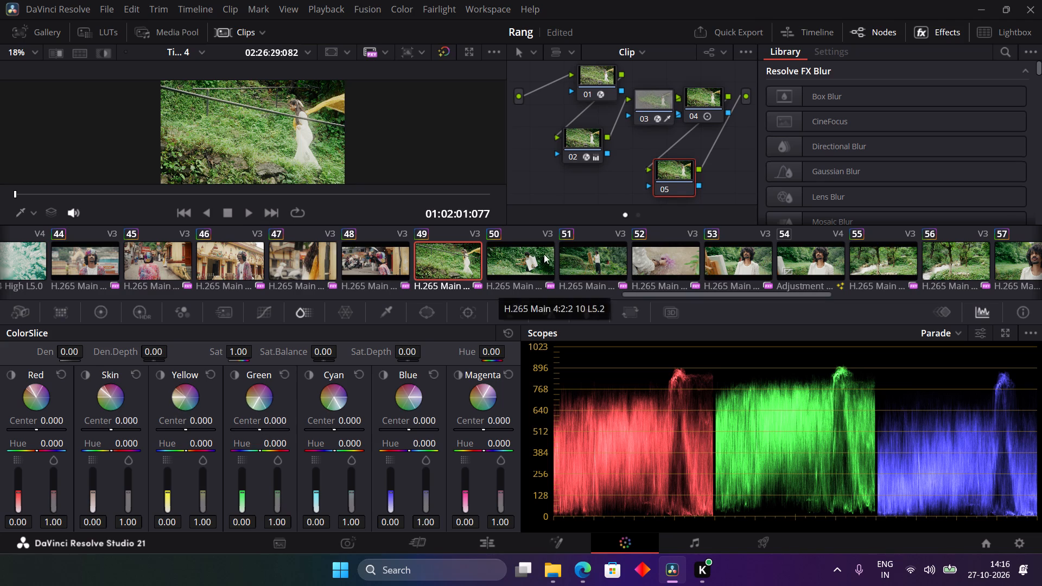
# Sample the green hillside foliage on node 05 with the HSL qualifier and add more foliage areas, giving hue center 55.2 and width 23.9.
pyautogui.click(390, 316)
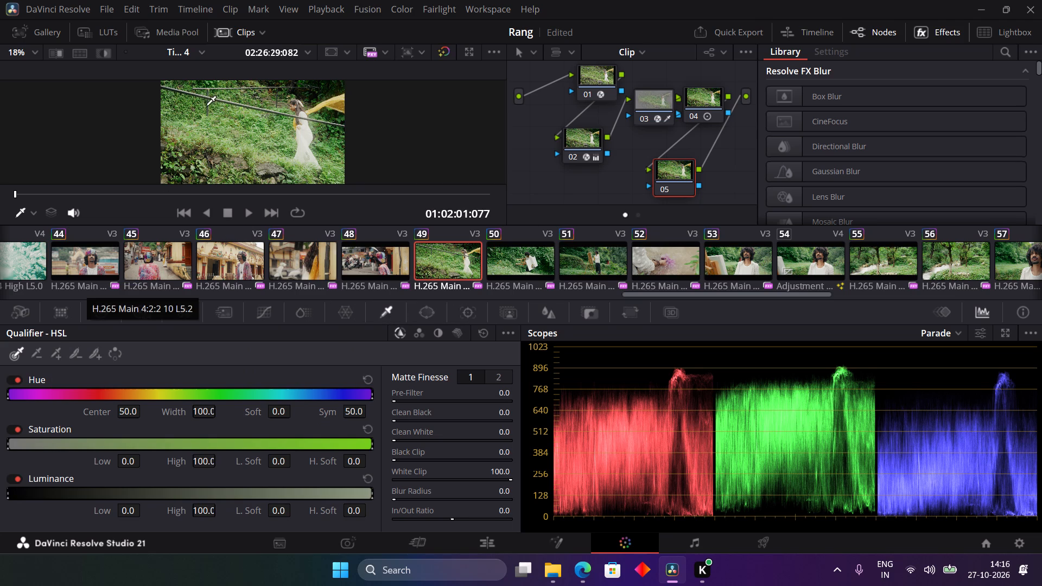
pyautogui.click(180, 104)
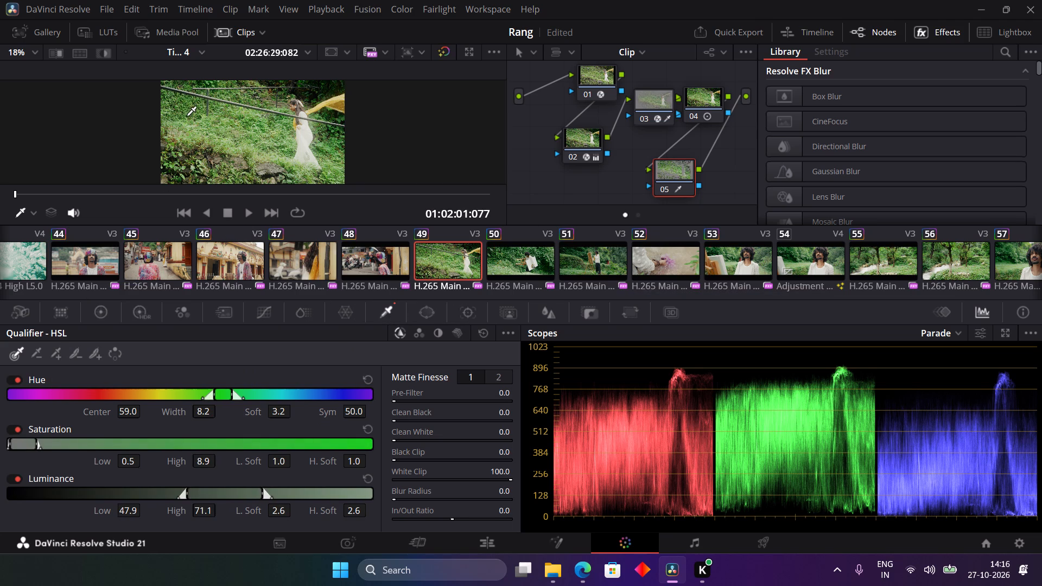
pyautogui.click(55, 355)
pyautogui.moveTo(224, 127); pyautogui.dragTo(267, 121)
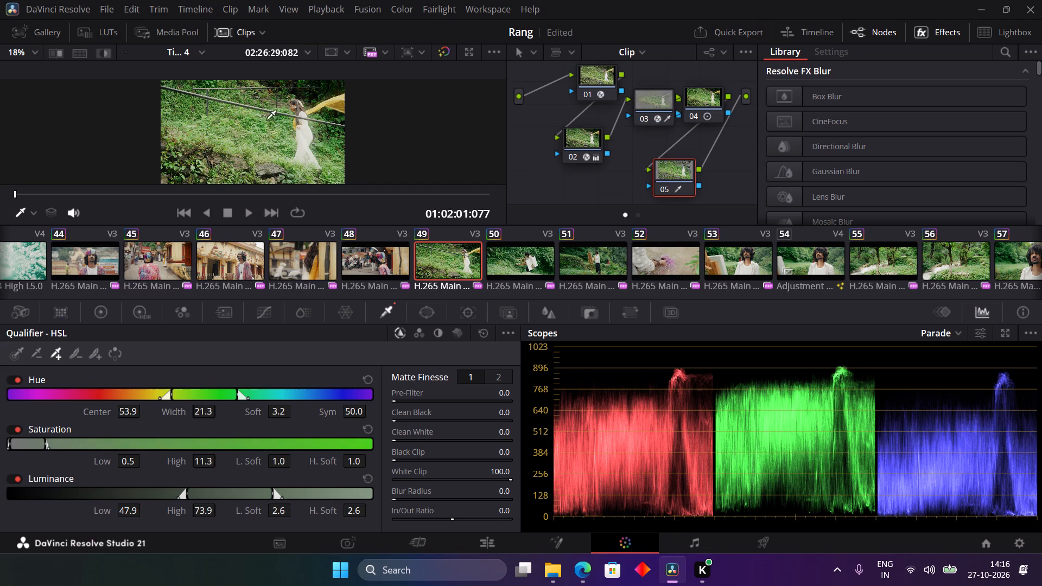
pyautogui.moveTo(267, 121); pyautogui.dragTo(181, 106)
pyautogui.moveTo(181, 106); pyautogui.dragTo(181, 110)
pyautogui.click(326, 95)
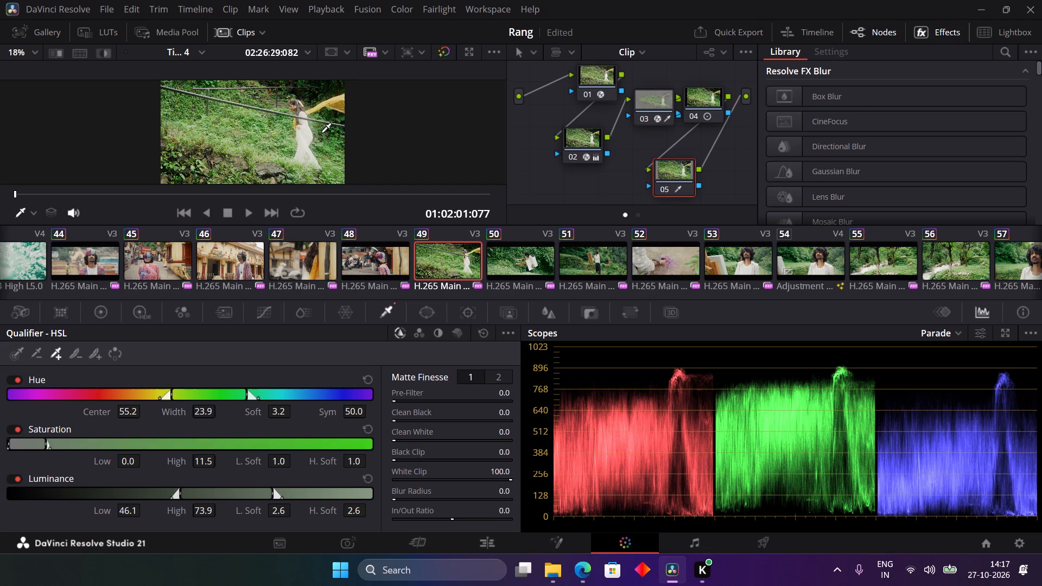
pyautogui.moveTo(332, 169); pyautogui.dragTo(333, 155)
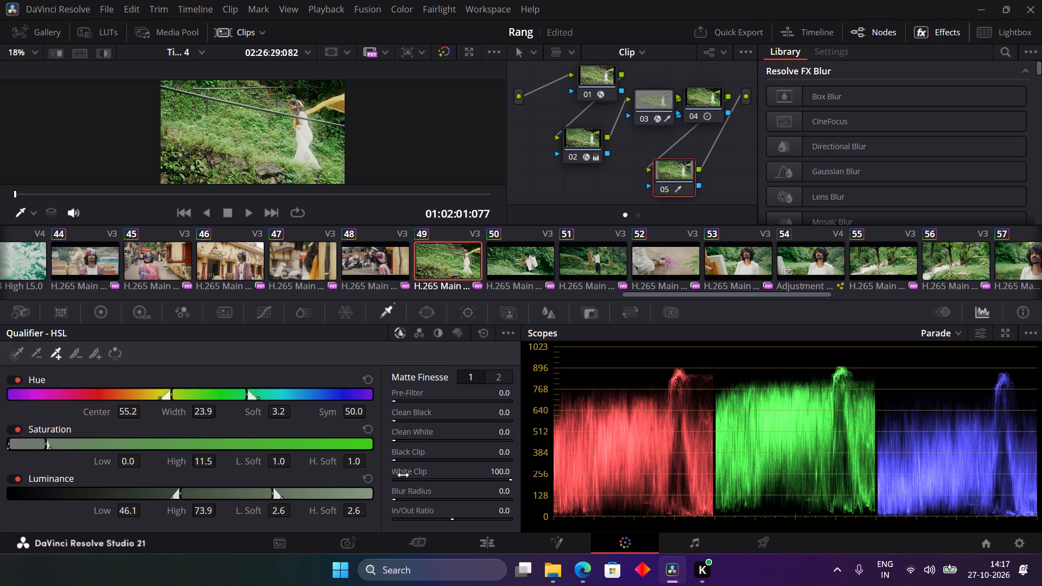
# Set the foliage qualifier's Matte Finesse Blur Radius on node 05 to 40.0.
pyautogui.moveTo(403, 501); pyautogui.dragTo(675, 478)
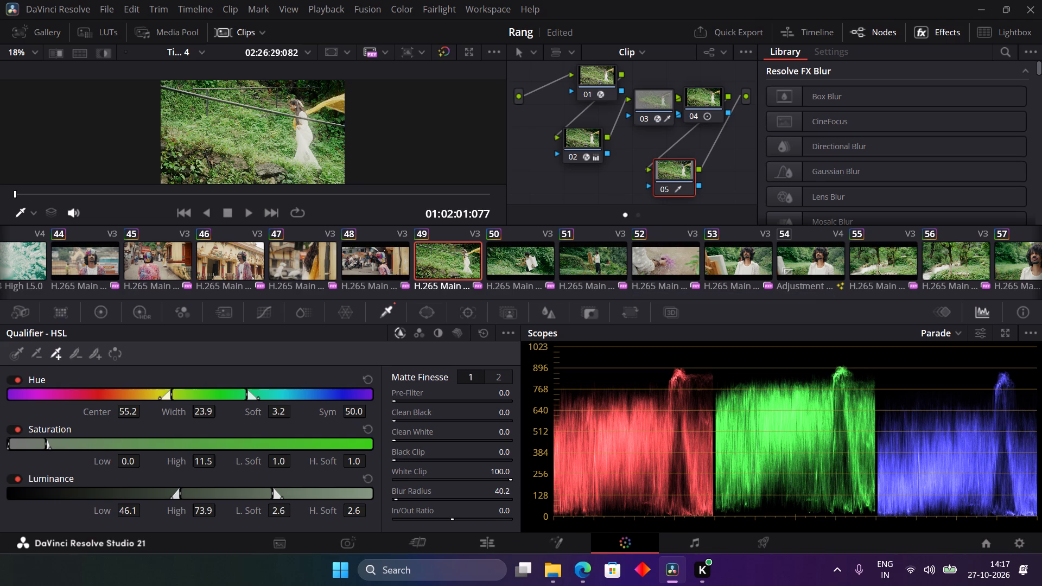
pyautogui.moveTo(675, 478); pyautogui.dragTo(676, 479)
pyautogui.moveTo(676, 479); pyautogui.dragTo(674, 478)
# Widen the foliage qualifier's saturation range on node 05 by raising its High limit to 72.2.
pyautogui.moveTo(44, 442); pyautogui.dragTo(268, 454)
# Widen the foliage qualifier's luminance range on node 05 by lowering its Low limit to 28.0.
pyautogui.moveTo(180, 496); pyautogui.dragTo(113, 495)
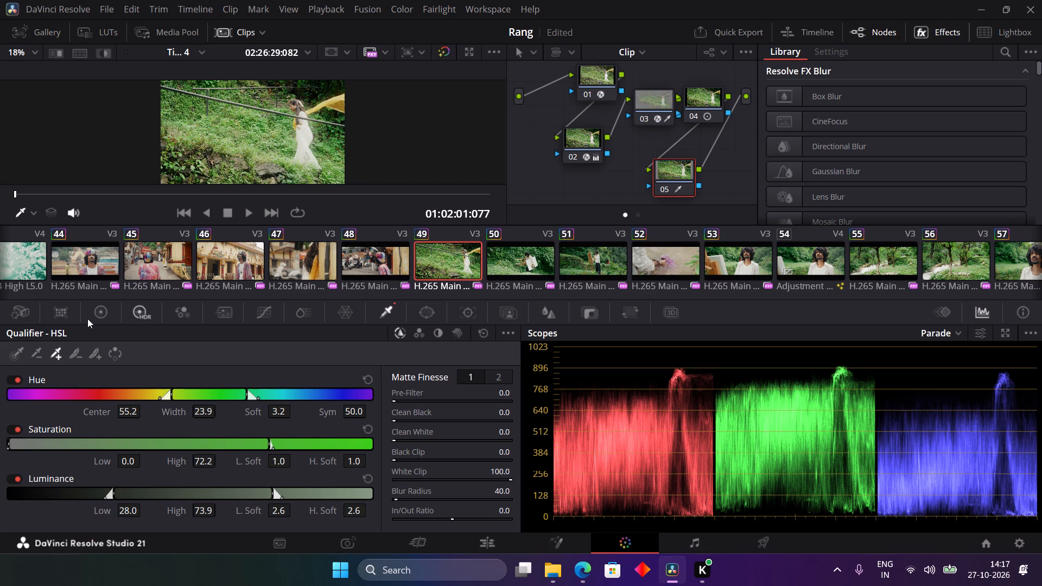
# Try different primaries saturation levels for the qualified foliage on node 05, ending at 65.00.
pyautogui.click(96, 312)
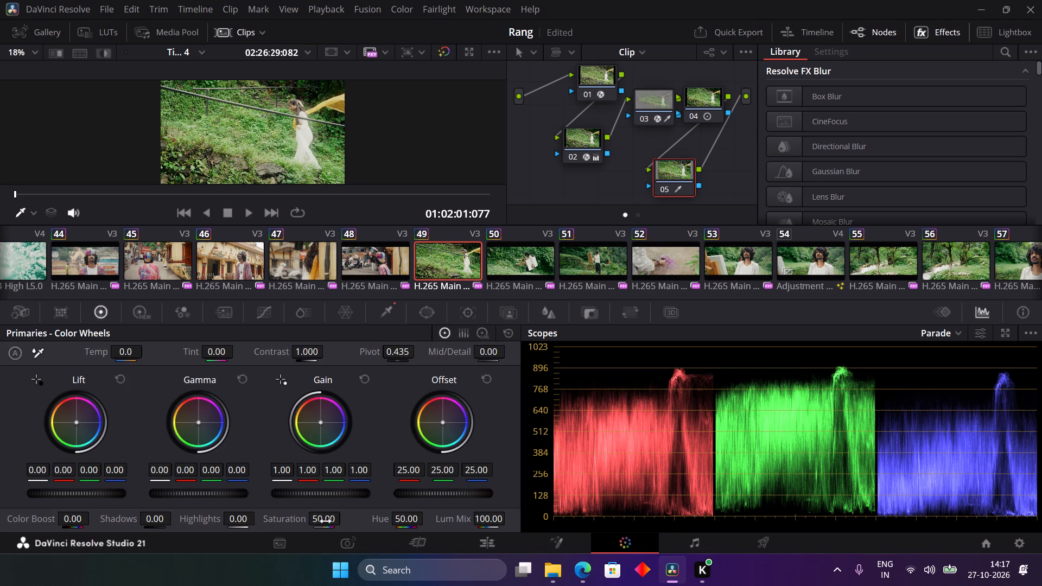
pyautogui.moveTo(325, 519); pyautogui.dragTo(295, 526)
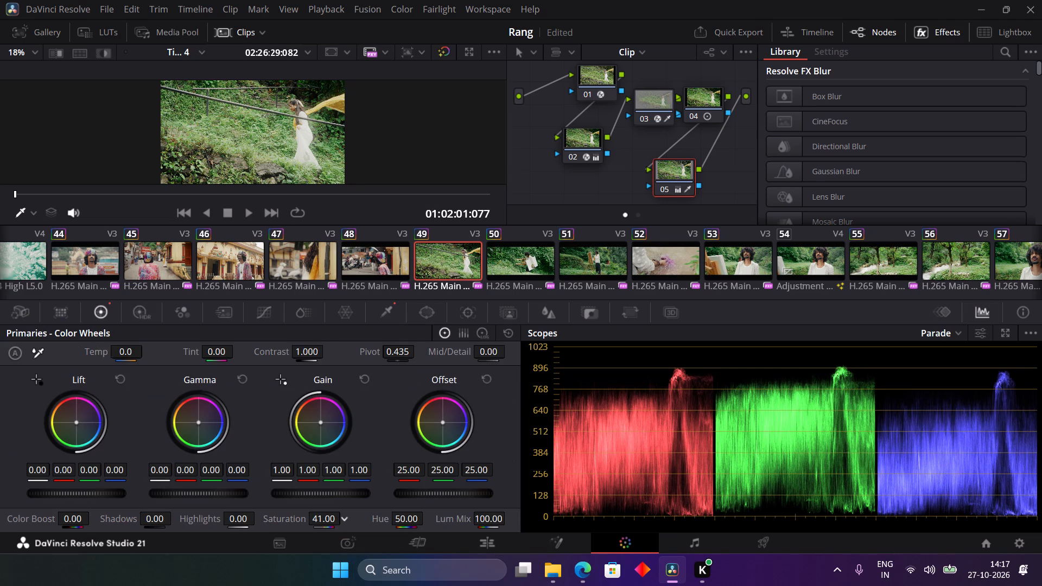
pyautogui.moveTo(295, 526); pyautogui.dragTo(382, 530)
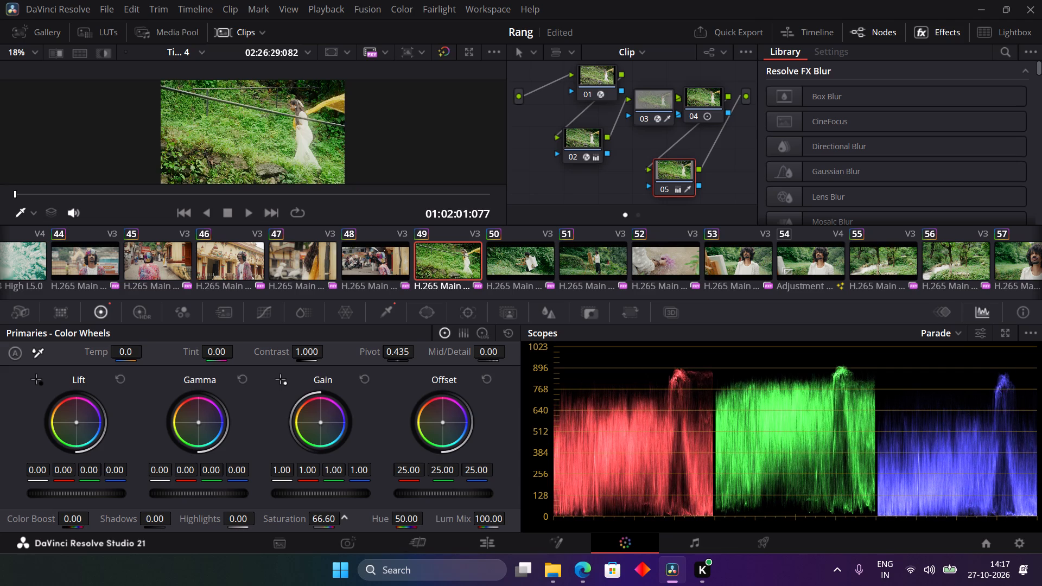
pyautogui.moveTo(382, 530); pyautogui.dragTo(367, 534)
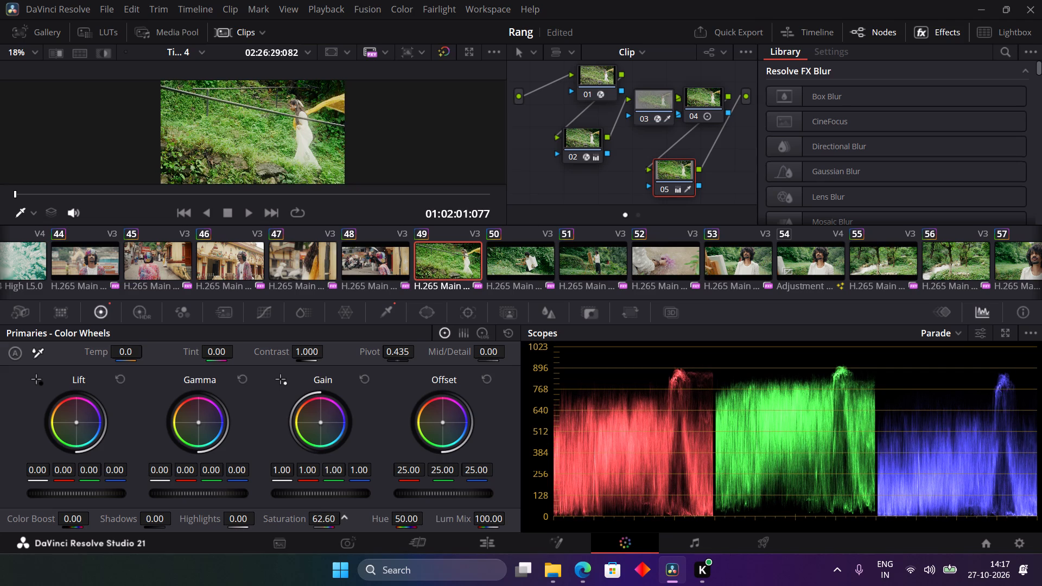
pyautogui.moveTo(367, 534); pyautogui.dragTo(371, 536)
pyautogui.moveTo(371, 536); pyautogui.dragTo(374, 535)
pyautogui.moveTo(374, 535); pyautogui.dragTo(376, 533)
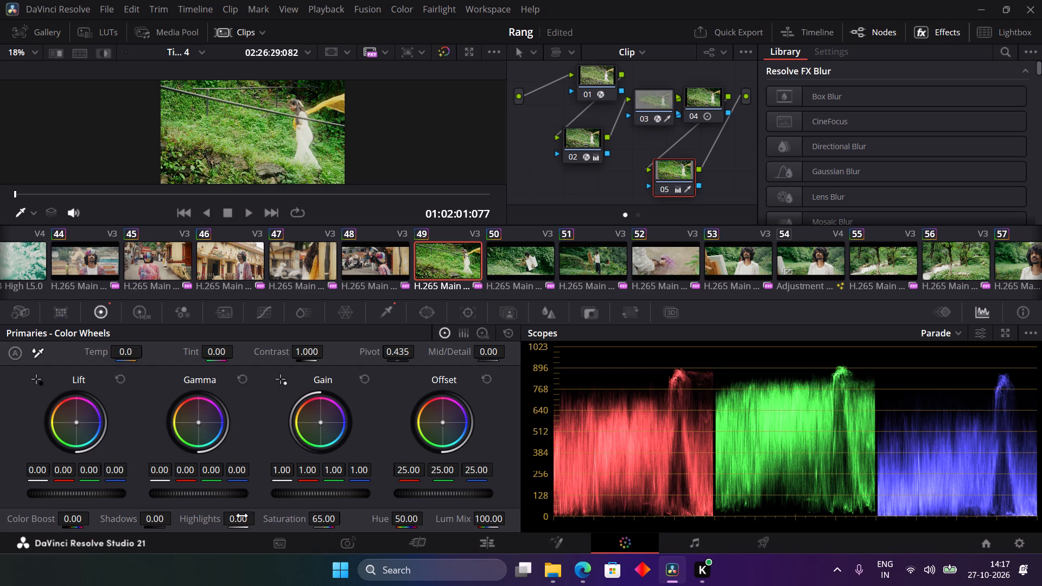
# Darken the foliage midtones on node 05 by lowering the master Gamma to -0.06.
pyautogui.click(242, 516)
pyautogui.moveTo(205, 494); pyautogui.dragTo(171, 499)
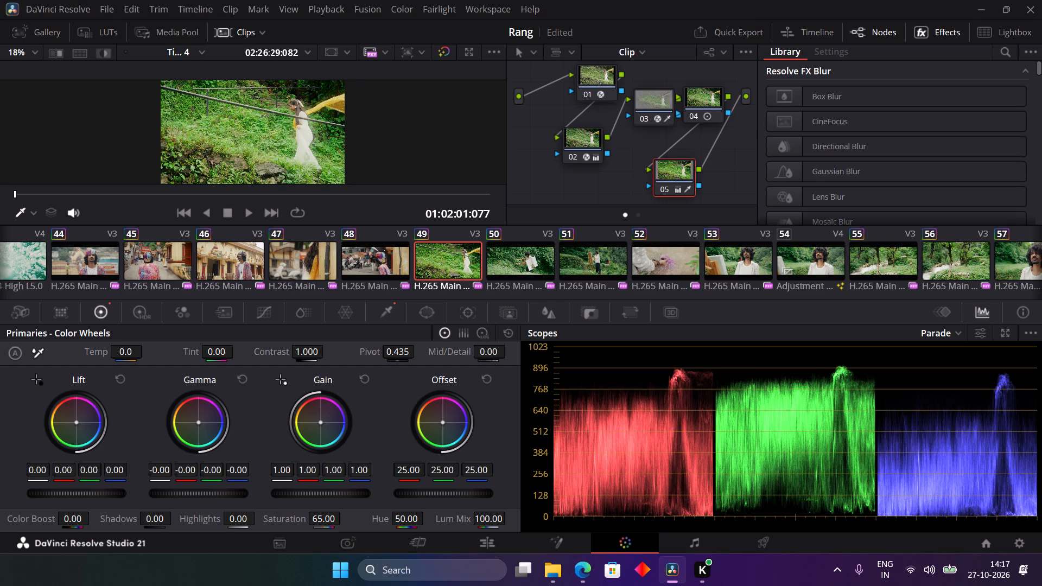
pyautogui.moveTo(171, 499); pyautogui.dragTo(68, 543)
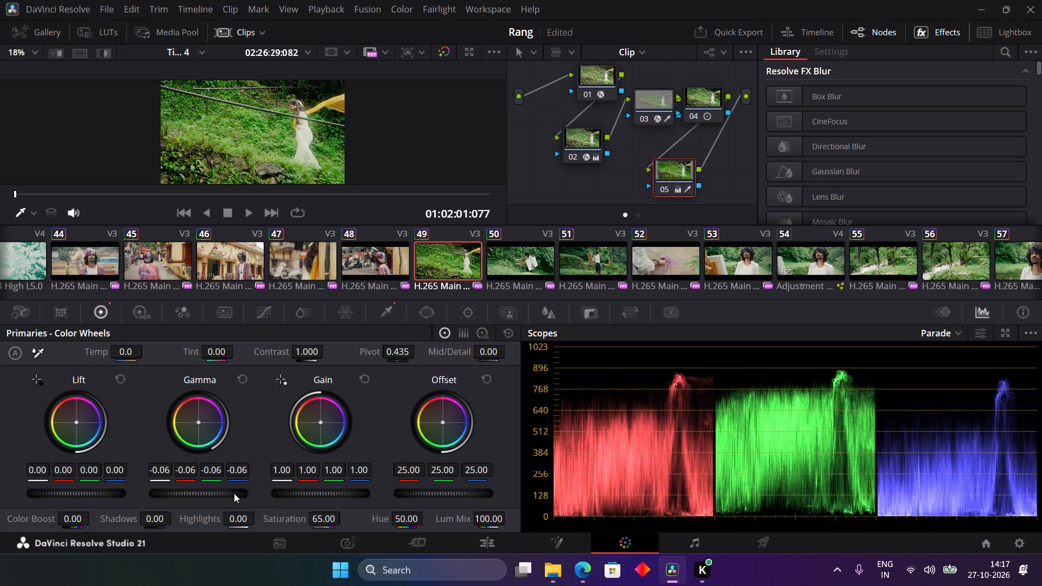
# Set the primaries saturation of the foliage on node 05 to 50.80.
pyautogui.moveTo(324, 520); pyautogui.dragTo(255, 545)
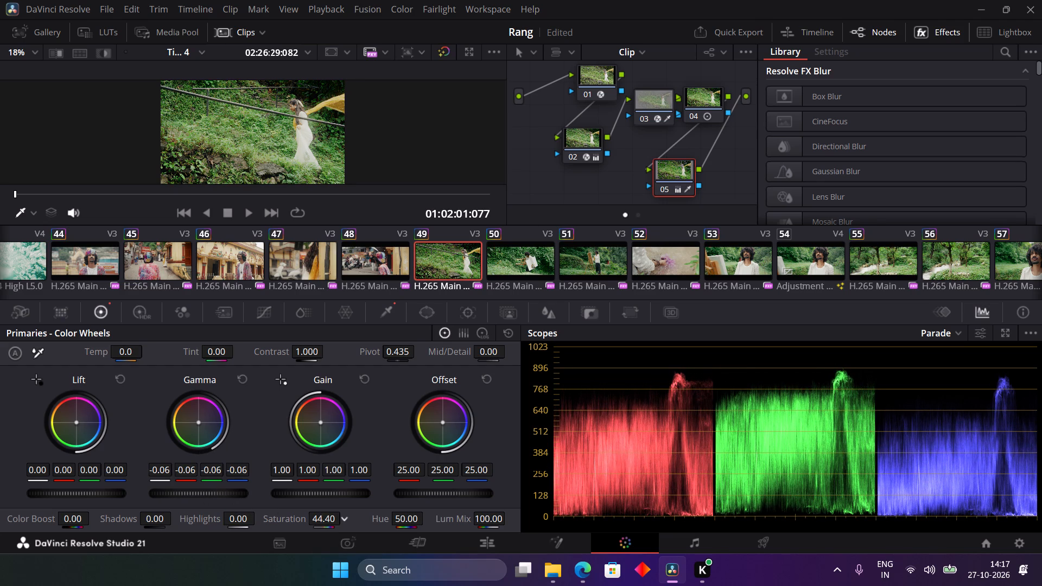
pyautogui.moveTo(255, 545); pyautogui.dragTo(276, 545)
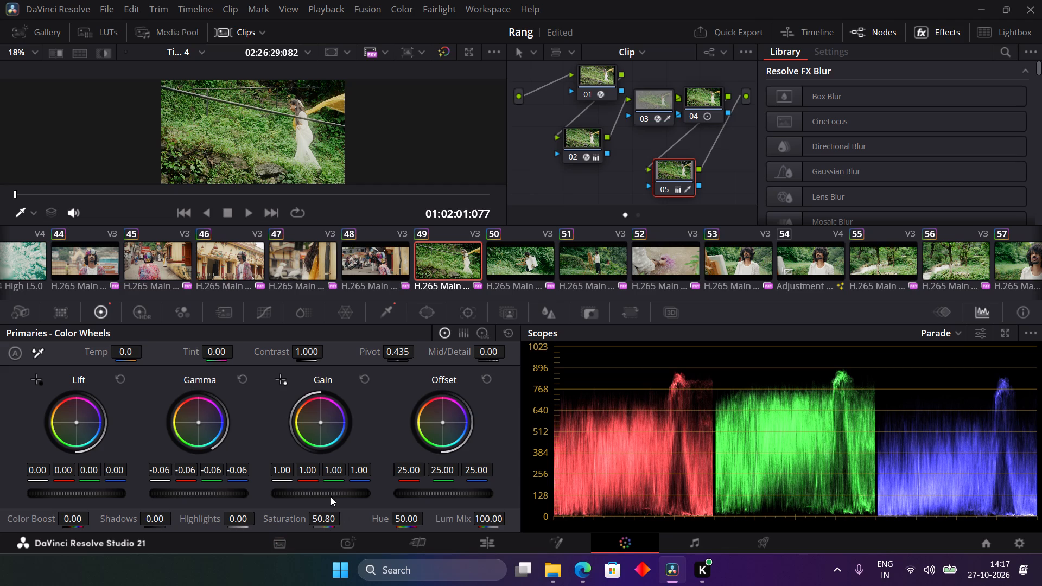
# Raise the blue channel of Gain on node 05 to about 1.15.
pyautogui.moveTo(364, 468); pyautogui.dragTo(425, 458)
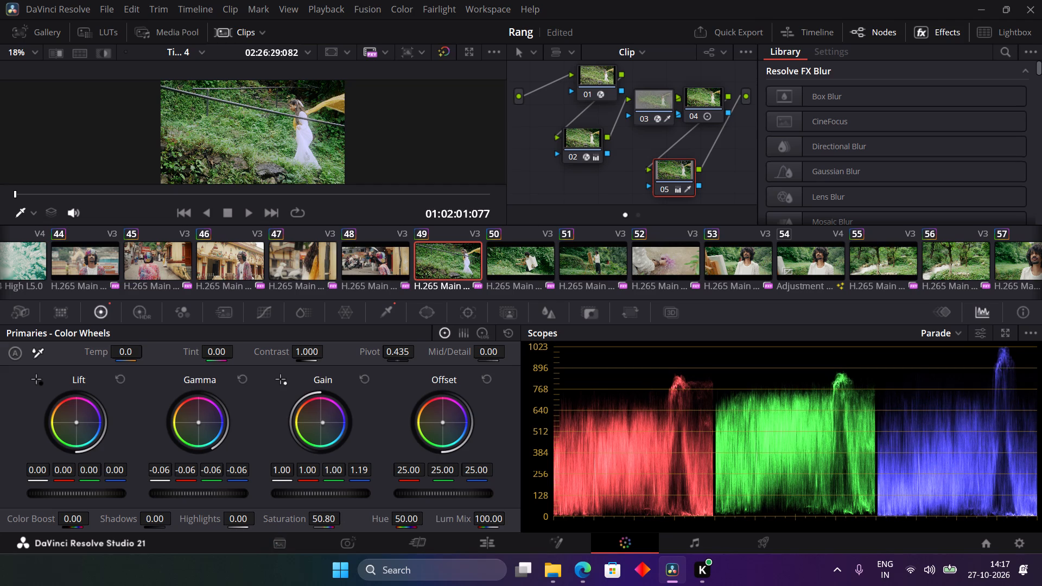
pyautogui.moveTo(425, 458); pyautogui.dragTo(411, 462)
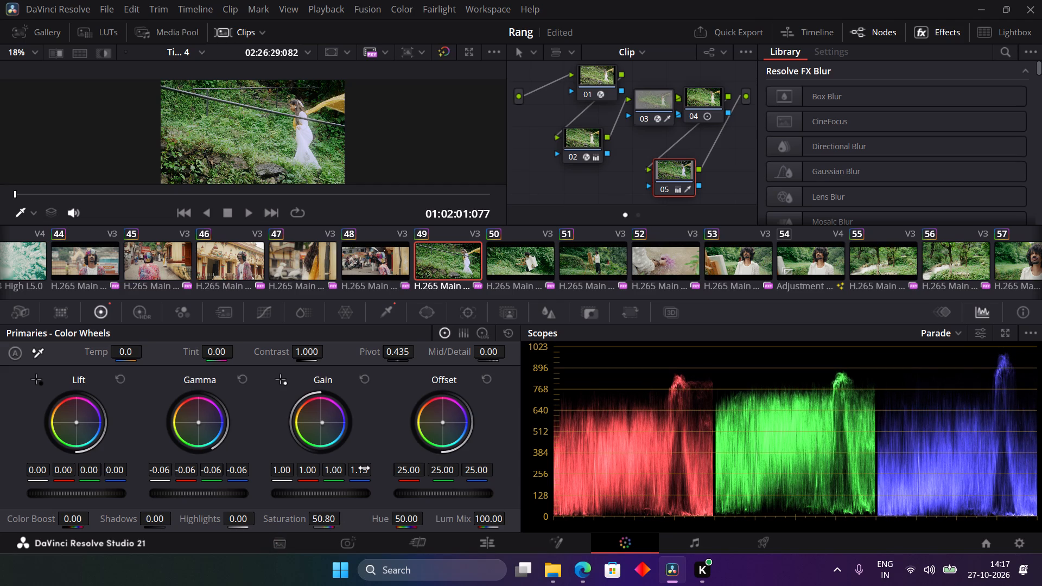
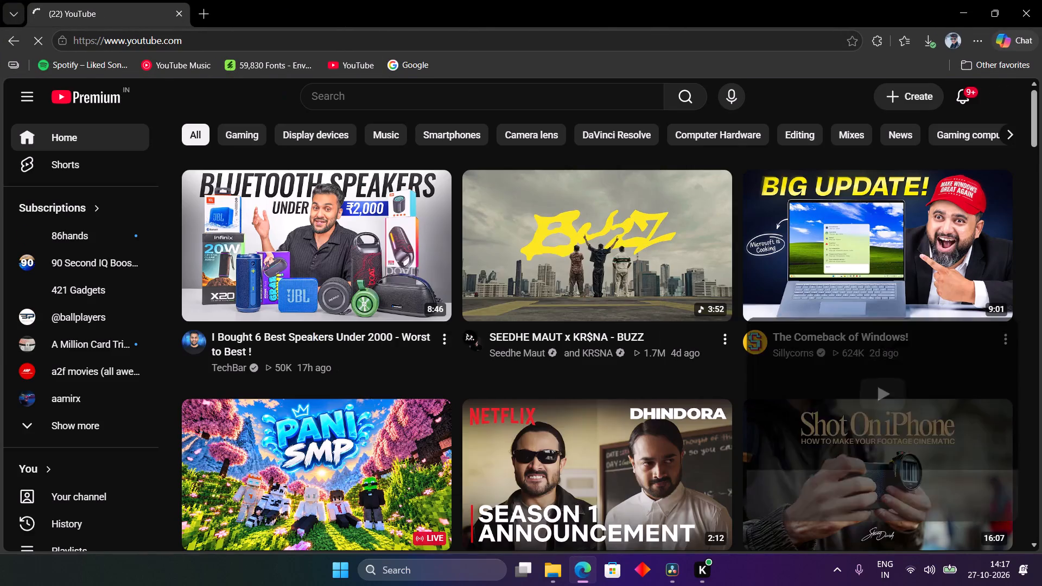
# Search YouTube in Microsoft Edge for "soyi nahi".
pyautogui.click(435, 103)
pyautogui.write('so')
pyautogui.click(435, 103)
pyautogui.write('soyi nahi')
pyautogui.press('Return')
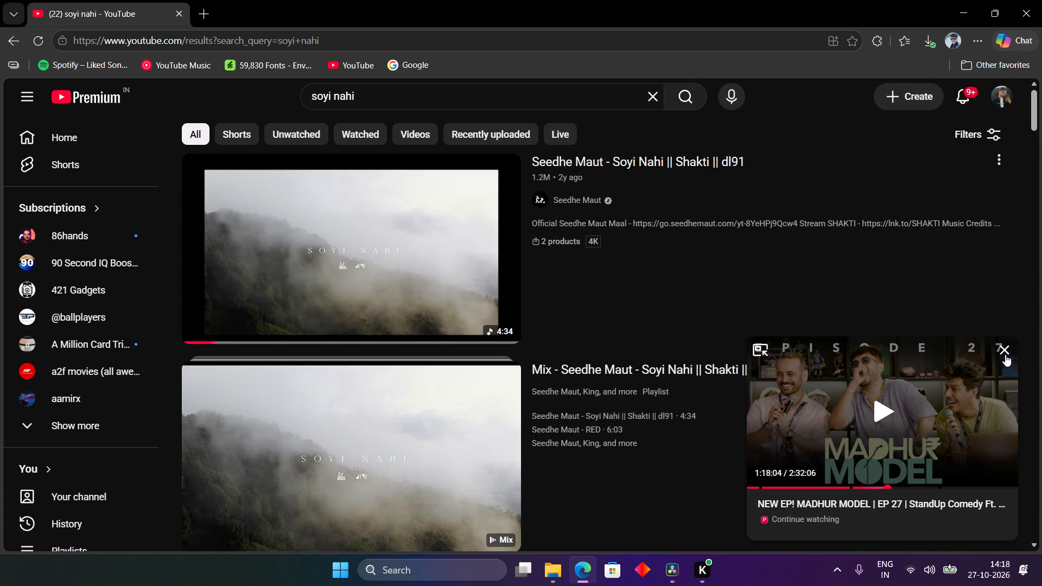
# Open the Seedhe Maut "Soyi Nahi" video and pause it full screen at about 0:49, on the foggy green meadow shot.
pyautogui.click(1007, 352)
pyautogui.click(408, 320)
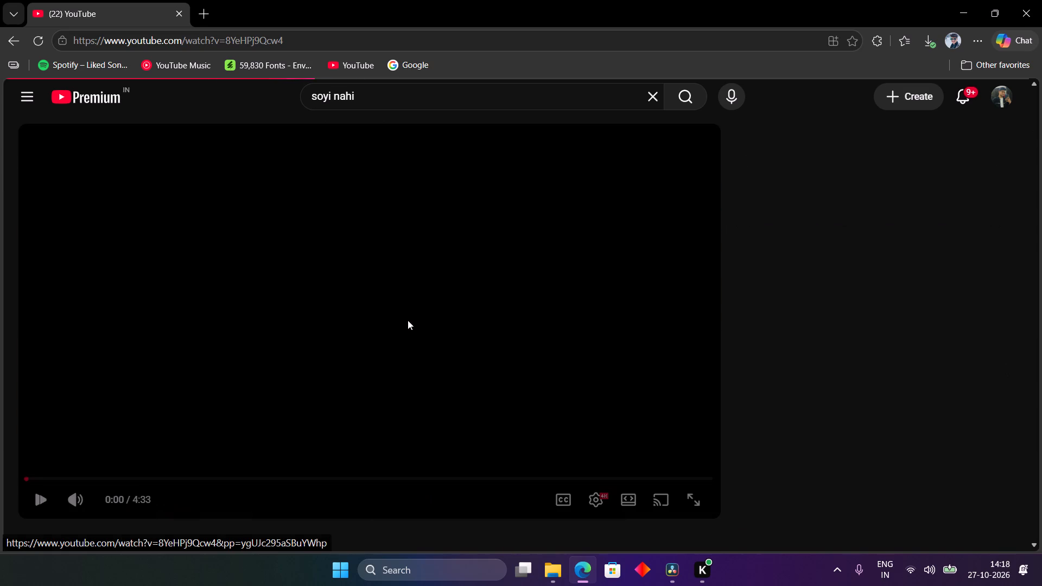
pyautogui.click(223, 472)
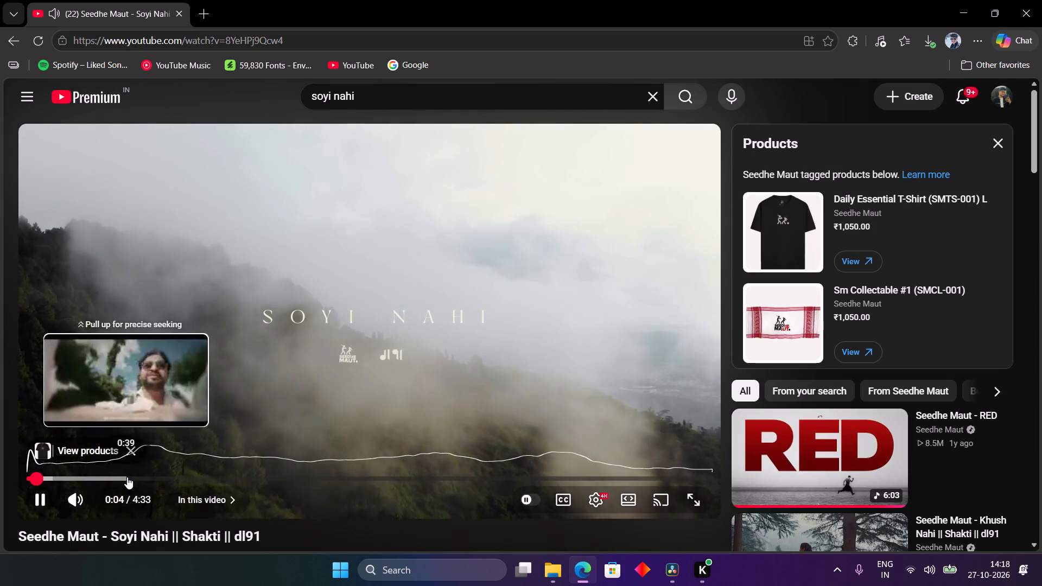
pyautogui.click(149, 477)
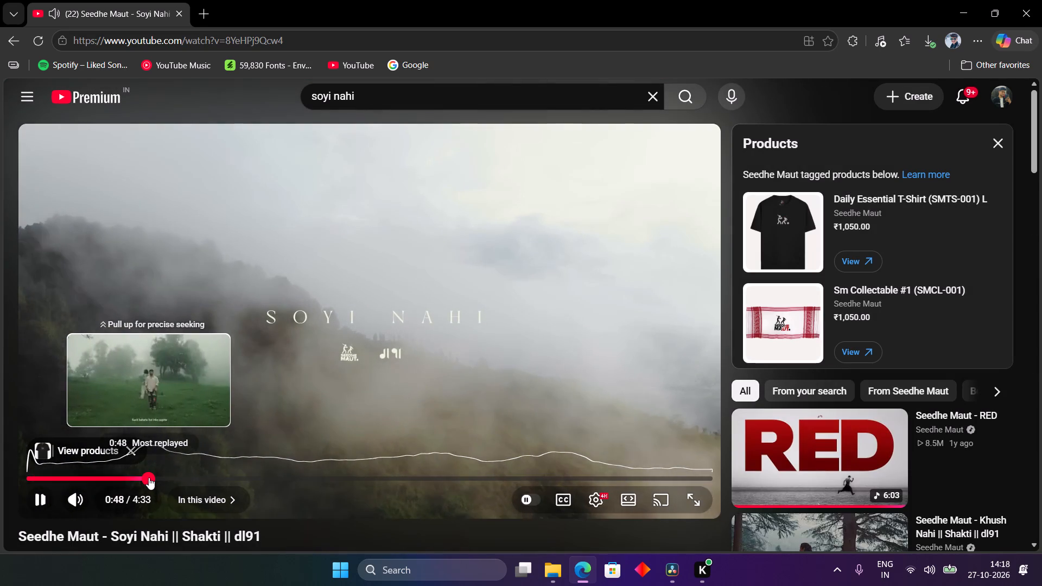
pyautogui.press('space')
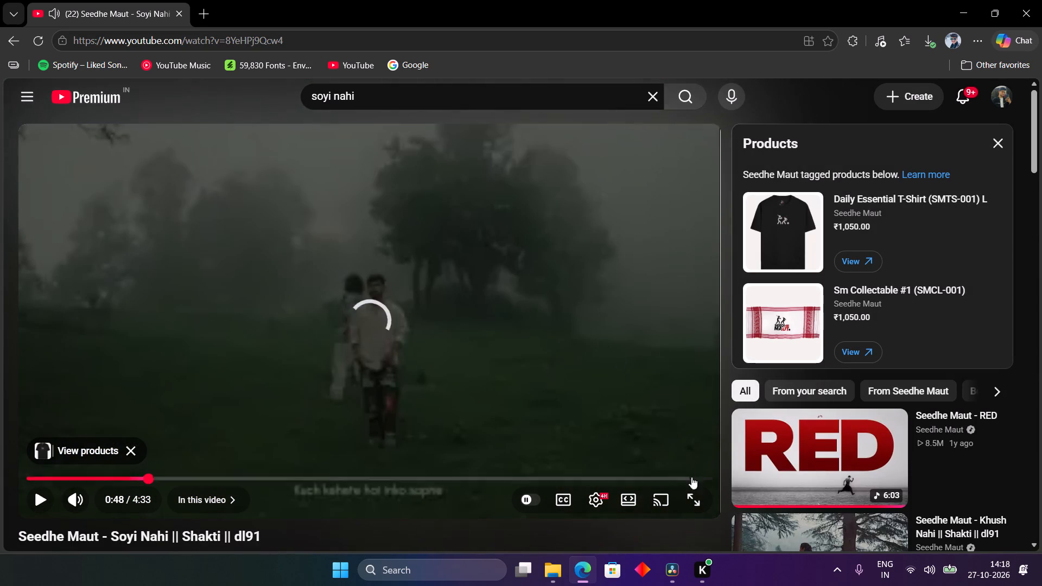
pyautogui.click(696, 494)
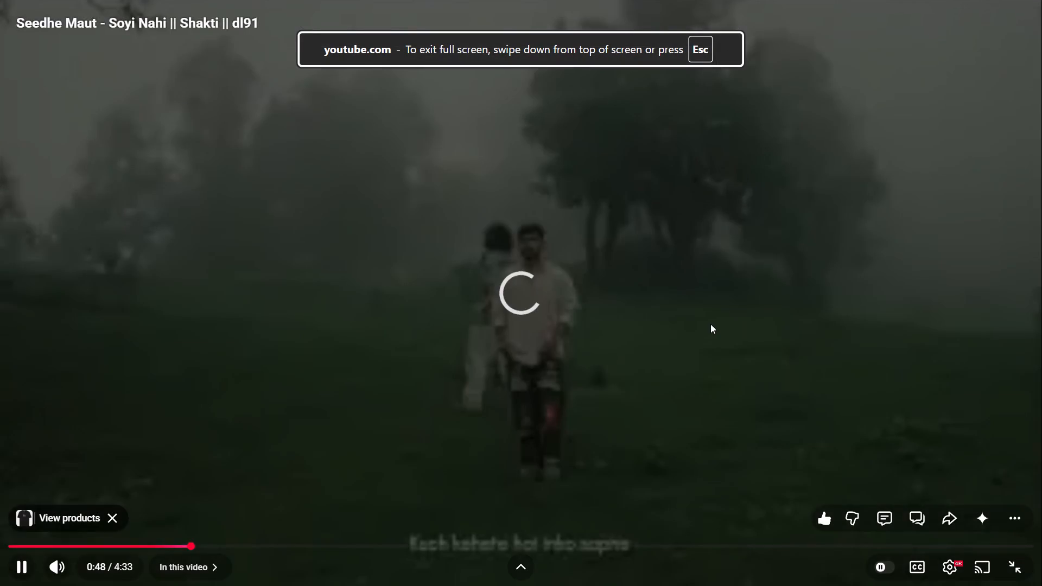
pyautogui.press('space')
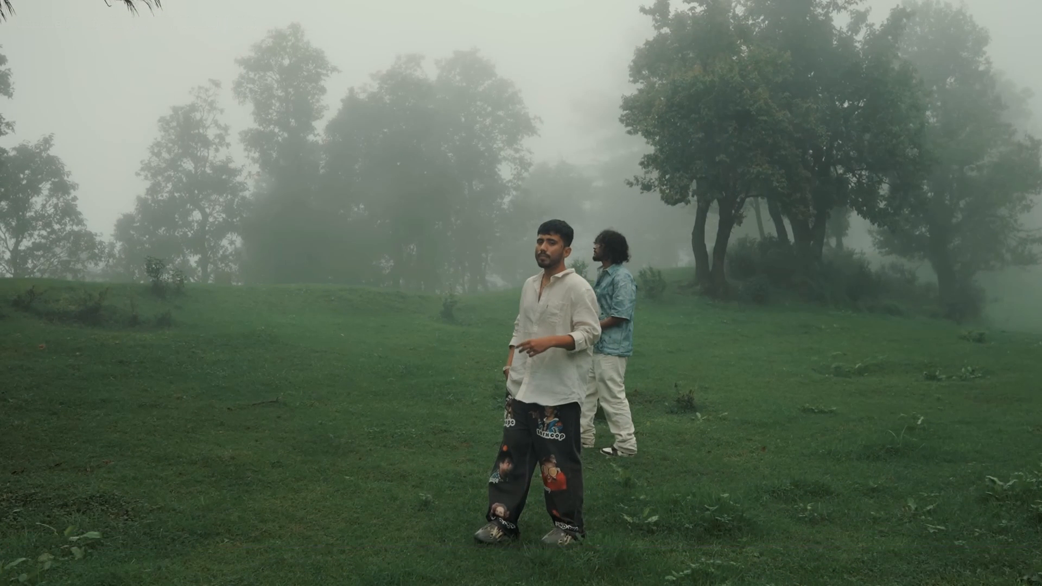
# Capture a full-screen screenshot of the paused meadow frame as a color reference.
pyautogui.press('Print')
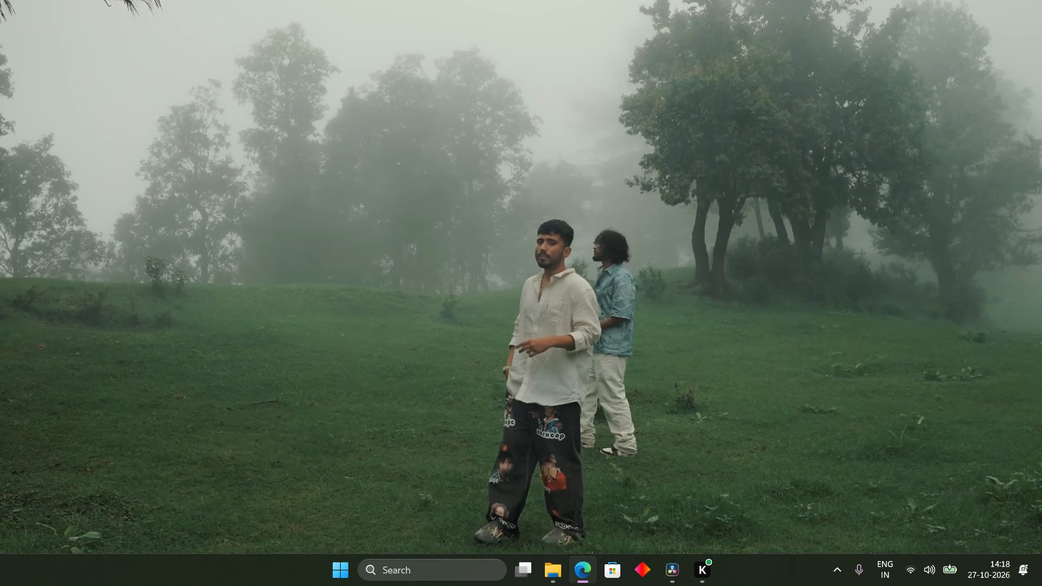
pyautogui.click(494, 29)
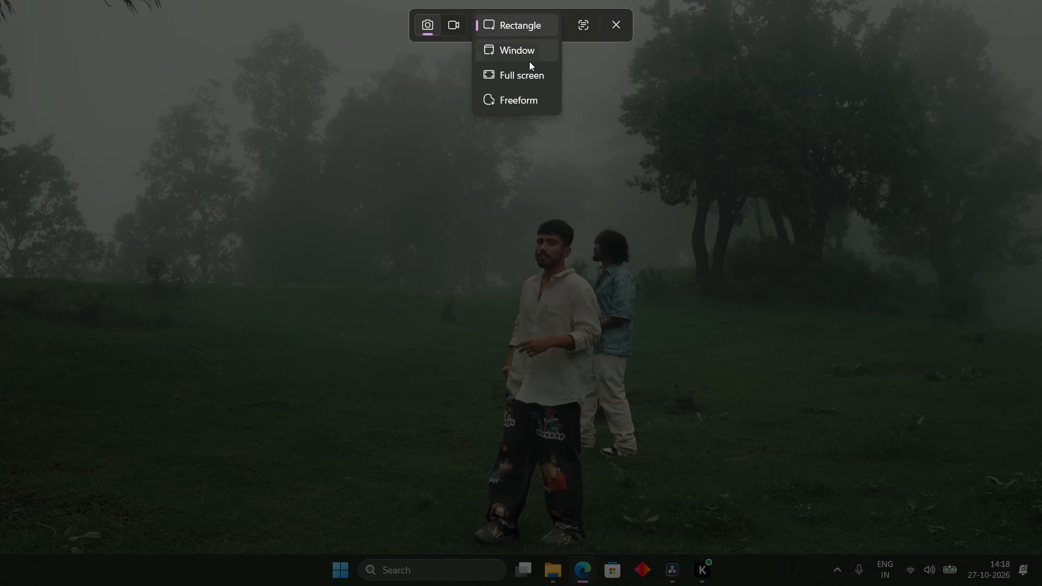
pyautogui.click(538, 55)
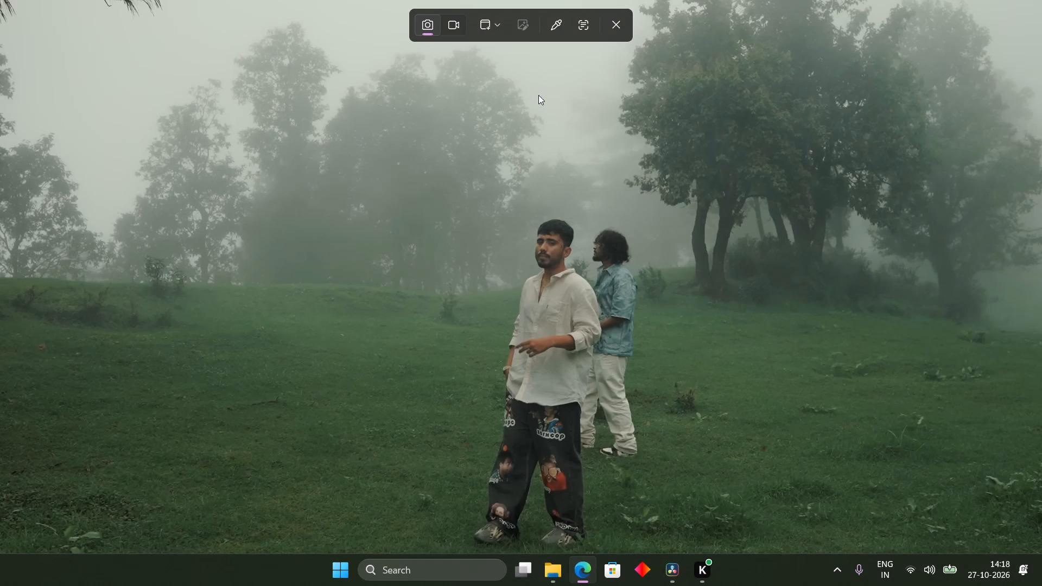
pyautogui.click(538, 118)
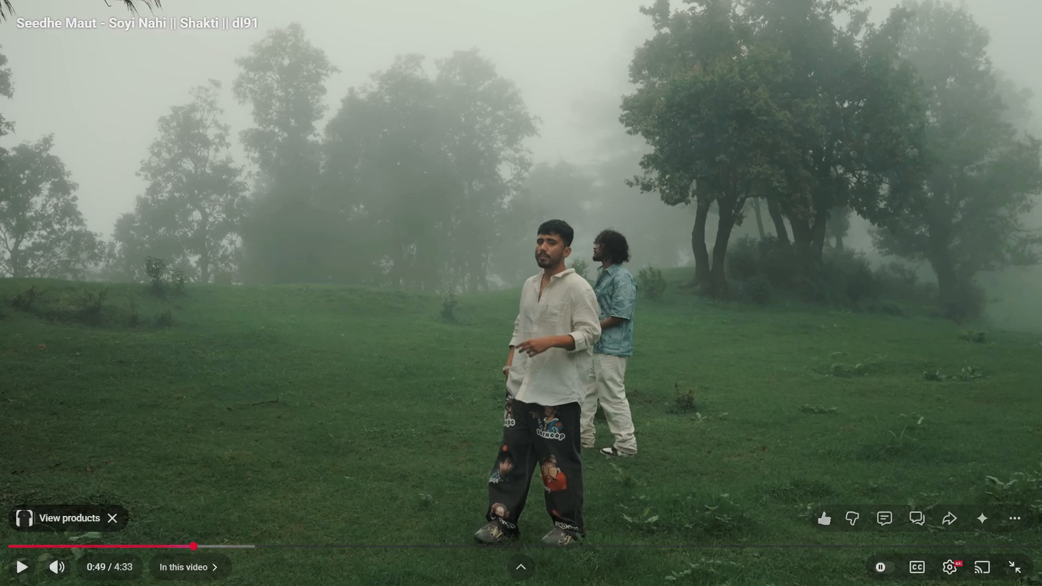
pyautogui.press('Print')
pyautogui.click(499, 20)
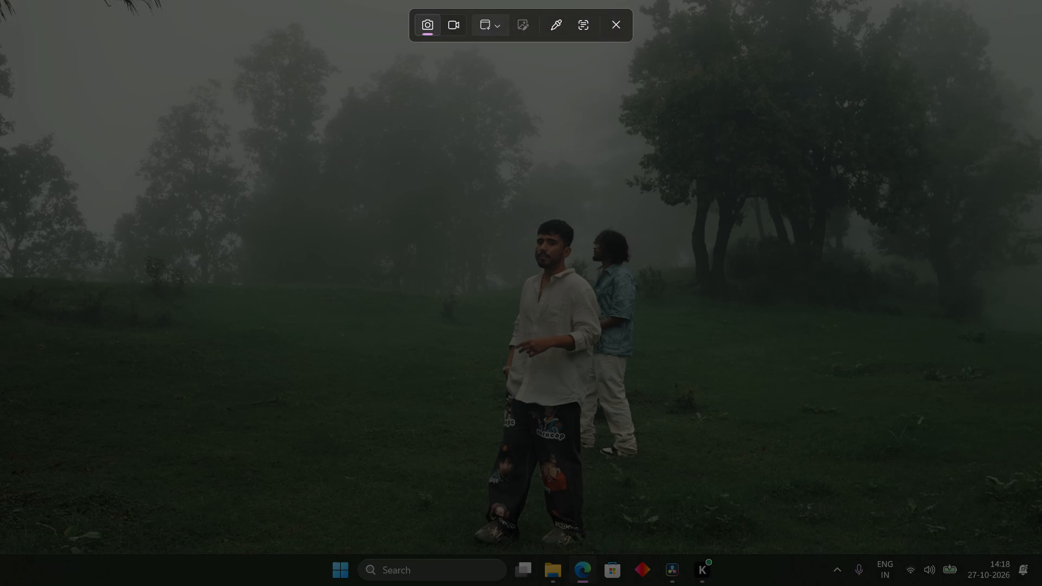
pyautogui.click(514, 78)
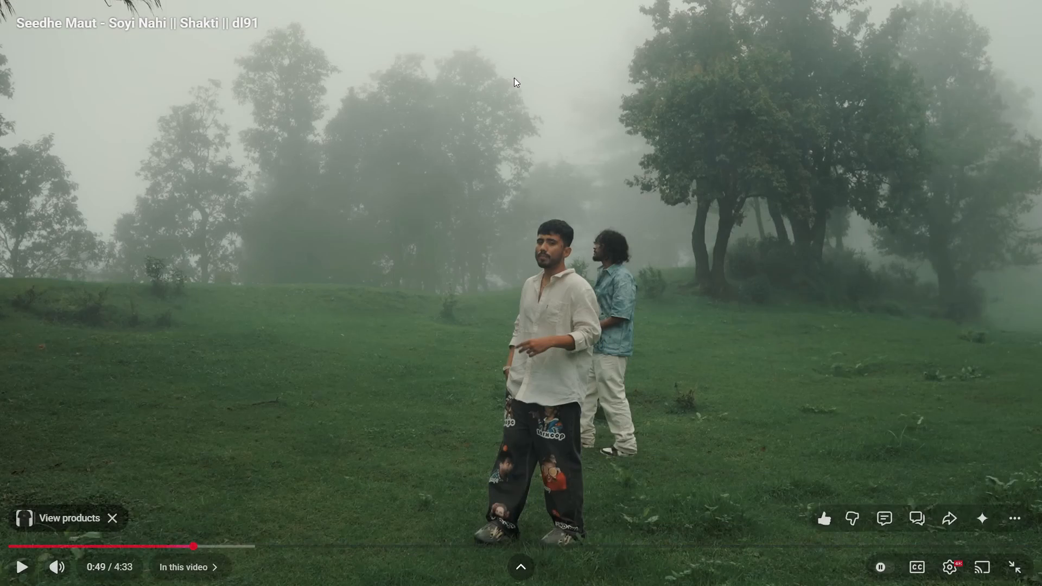
pyautogui.press('Escape')
# Switch to DaVinci Resolve's Edit page and import Screenshot 2026-10-27 141838.png from the Screenshots folder into the Master bin.
pyautogui.click(670, 574)
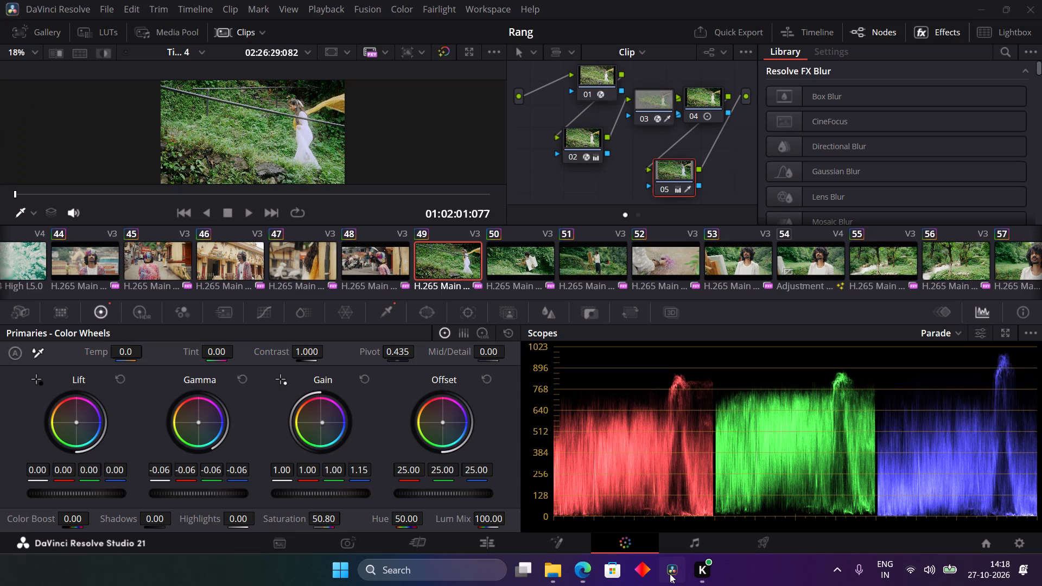
pyautogui.click(417, 541)
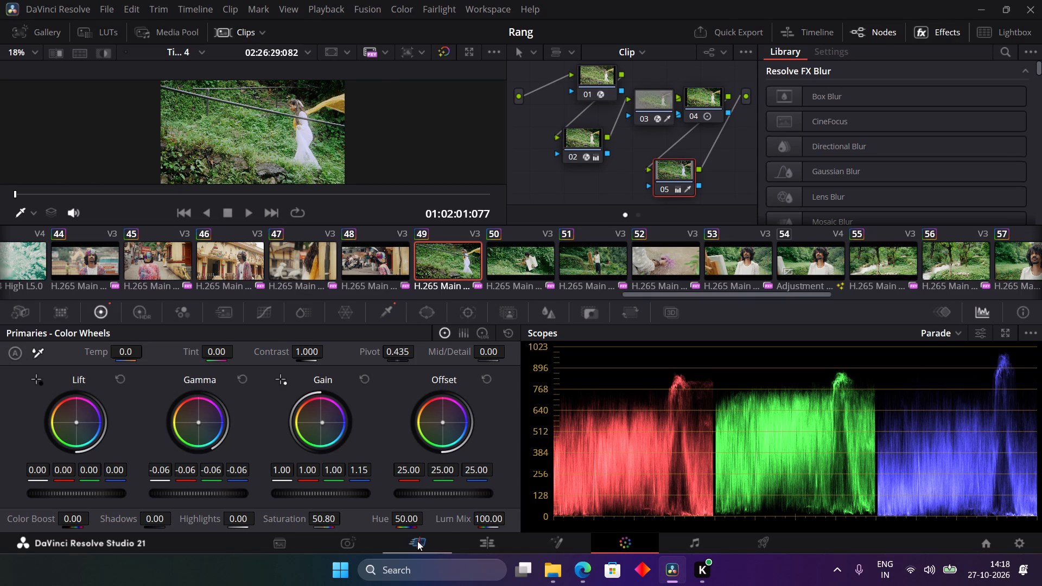
pyautogui.click(468, 542)
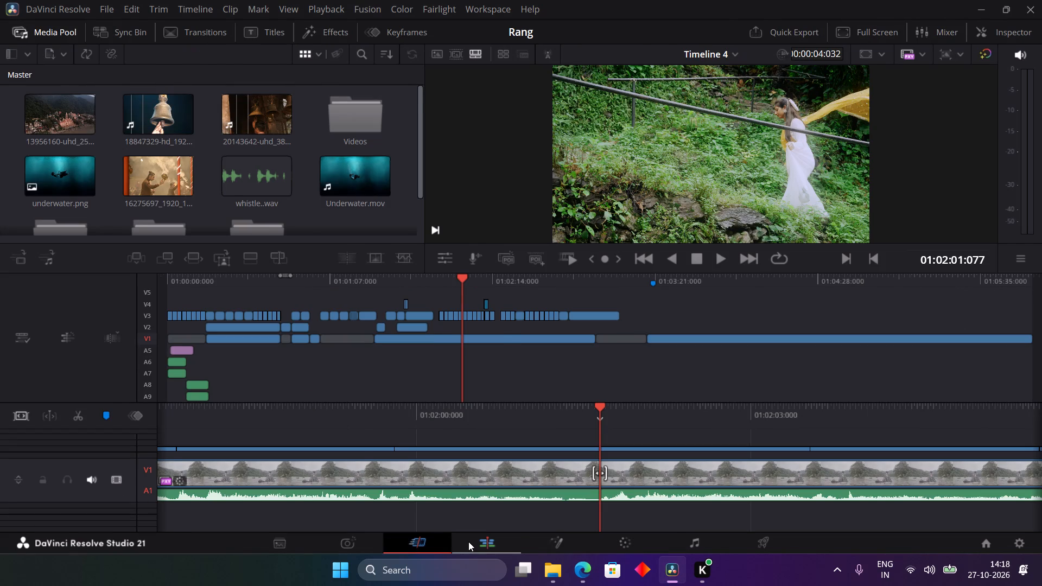
pyautogui.rightClick(257, 256)
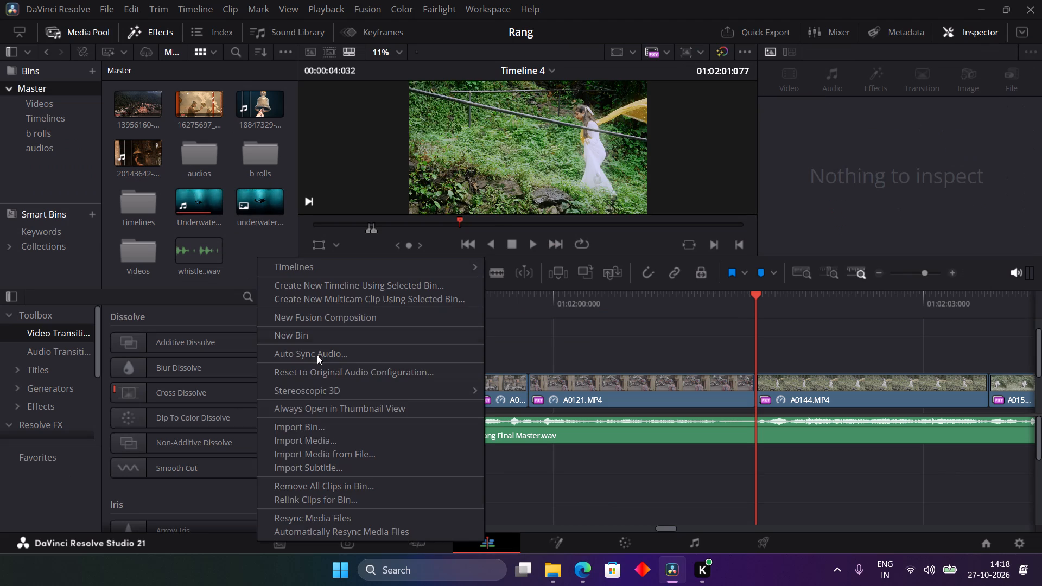
pyautogui.click(240, 250)
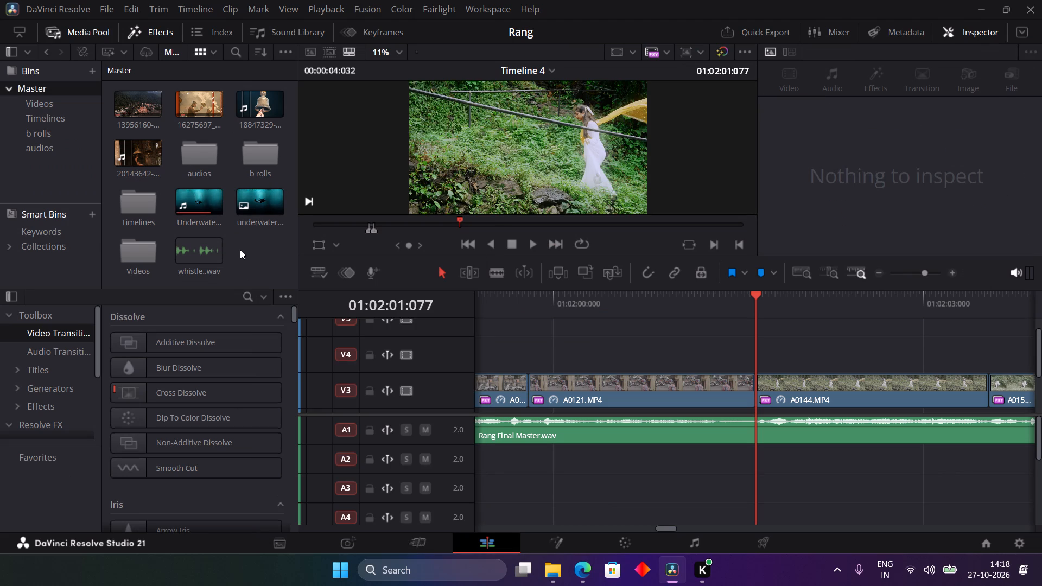
pyautogui.hotkey('ctrl', 'v')
pyautogui.rightClick(240, 250)
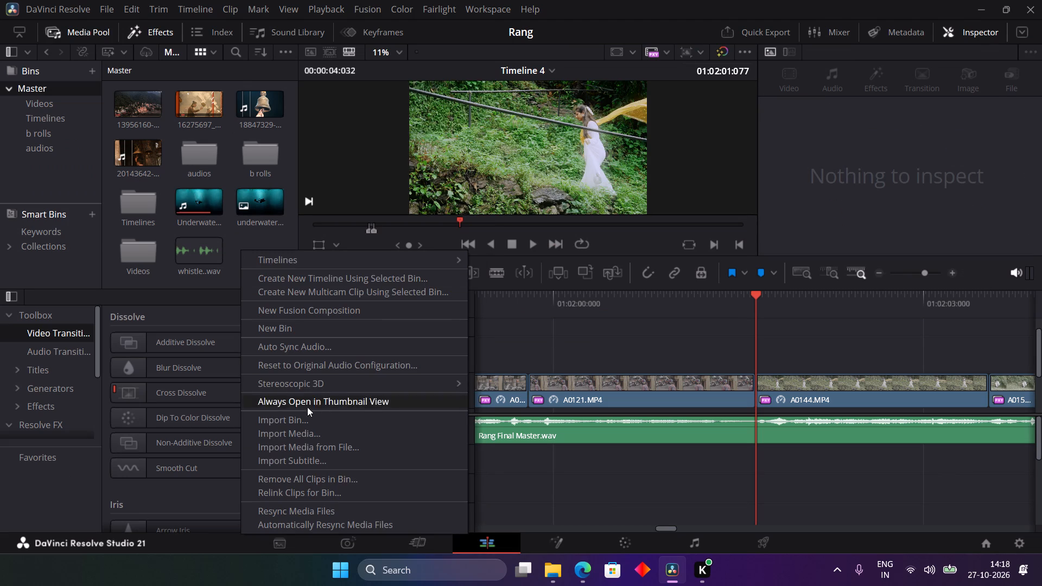
pyautogui.click(300, 436)
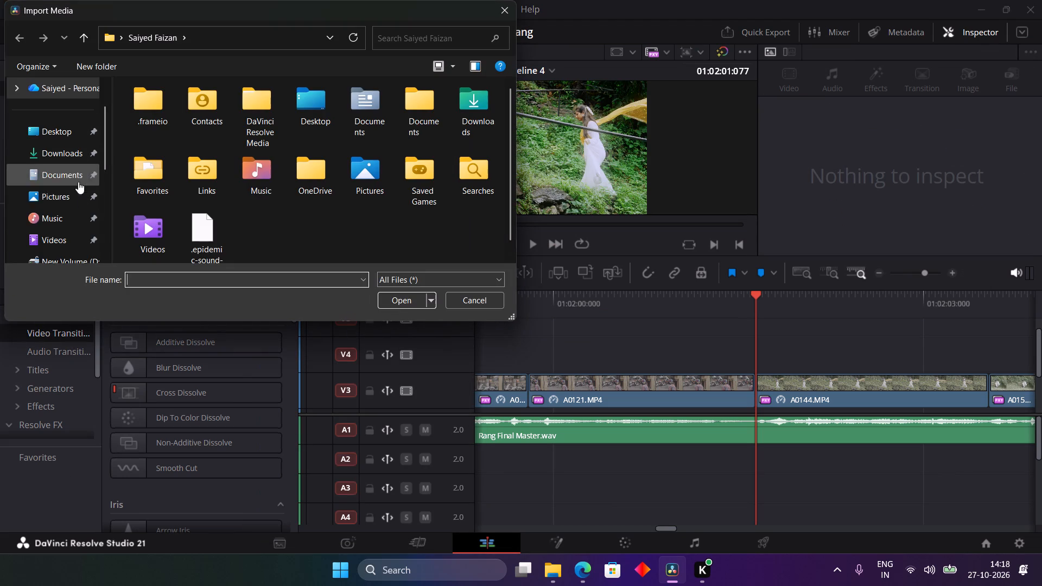
pyautogui.scroll(-1, 58, 226)
pyautogui.scroll(2, 72, 167)
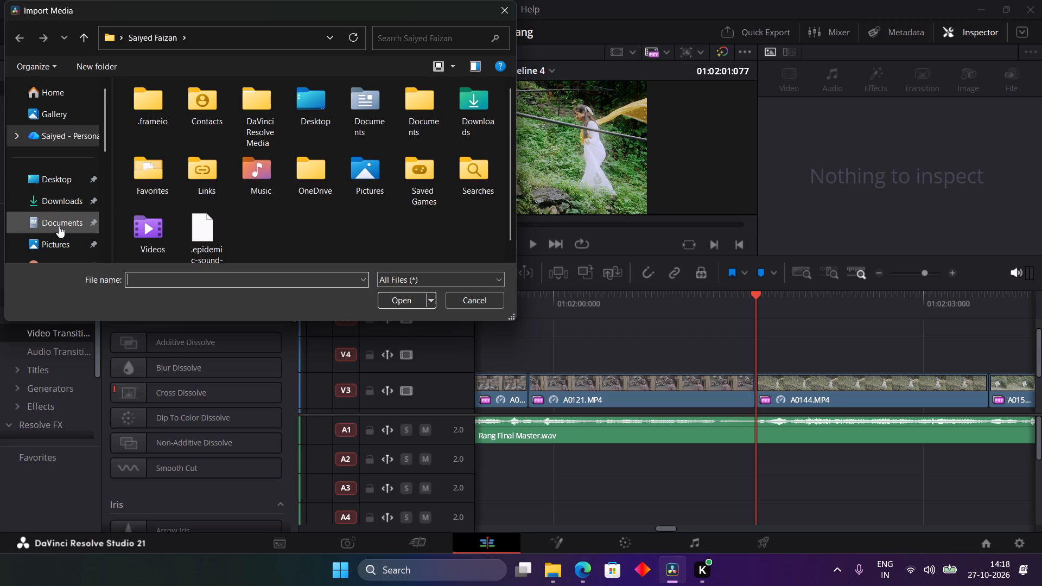
pyautogui.click(59, 235)
pyautogui.doubleClick(166, 215)
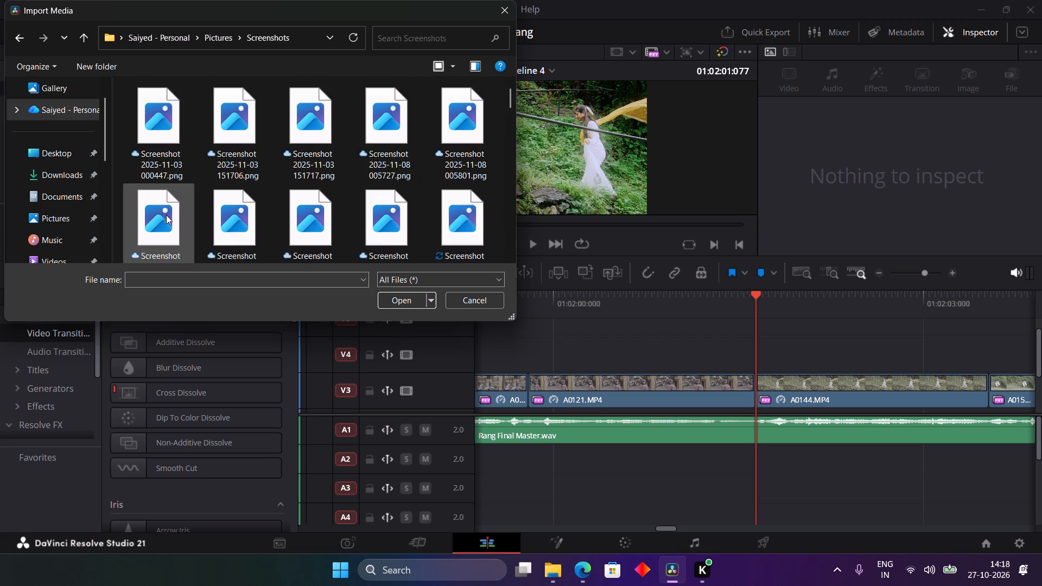
pyautogui.scroll(-16, 166, 215)
pyautogui.doubleClick(388, 206)
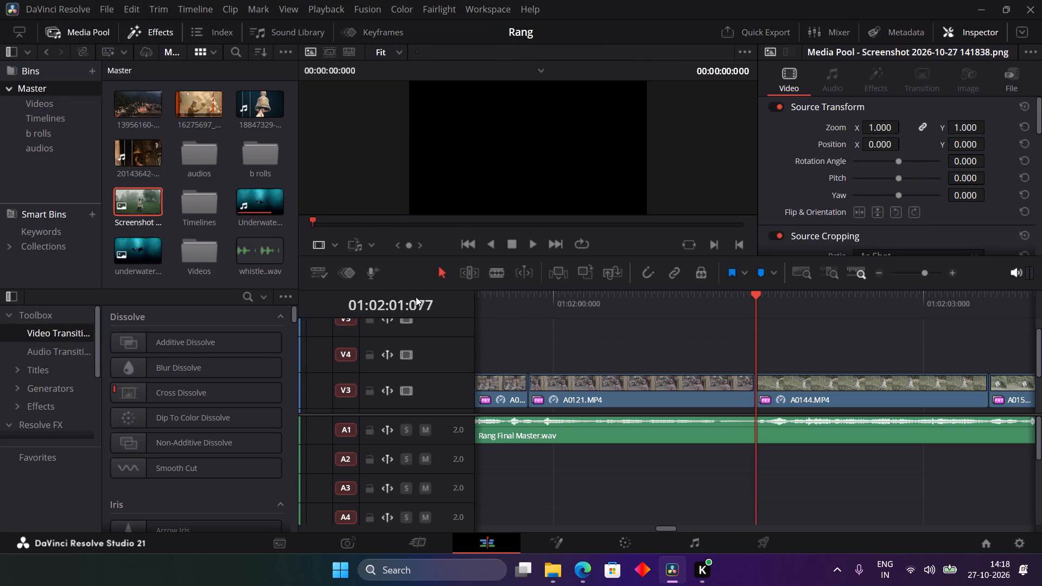
# Add the meadow screenshot to Timeline 4 on video track V5 near the playhead and trim its end to a few seconds.
pyautogui.click(129, 199)
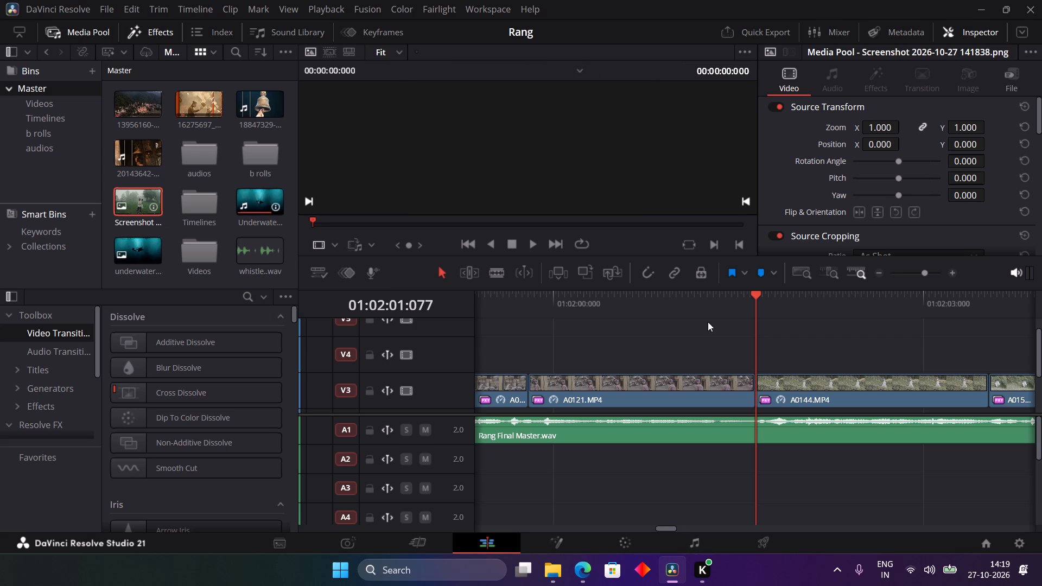
pyautogui.click(906, 270)
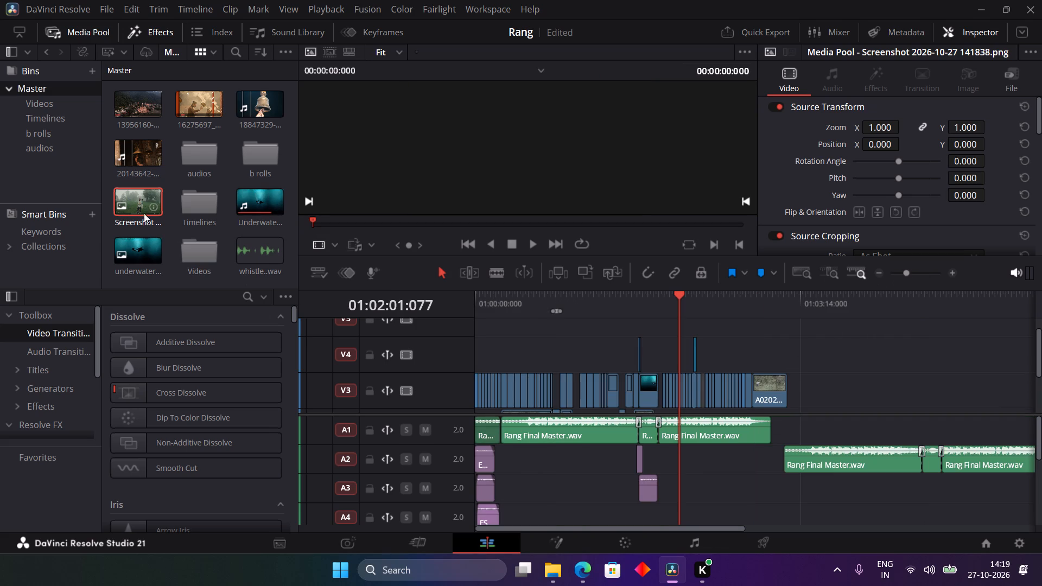
pyautogui.moveTo(138, 196); pyautogui.dragTo(658, 358)
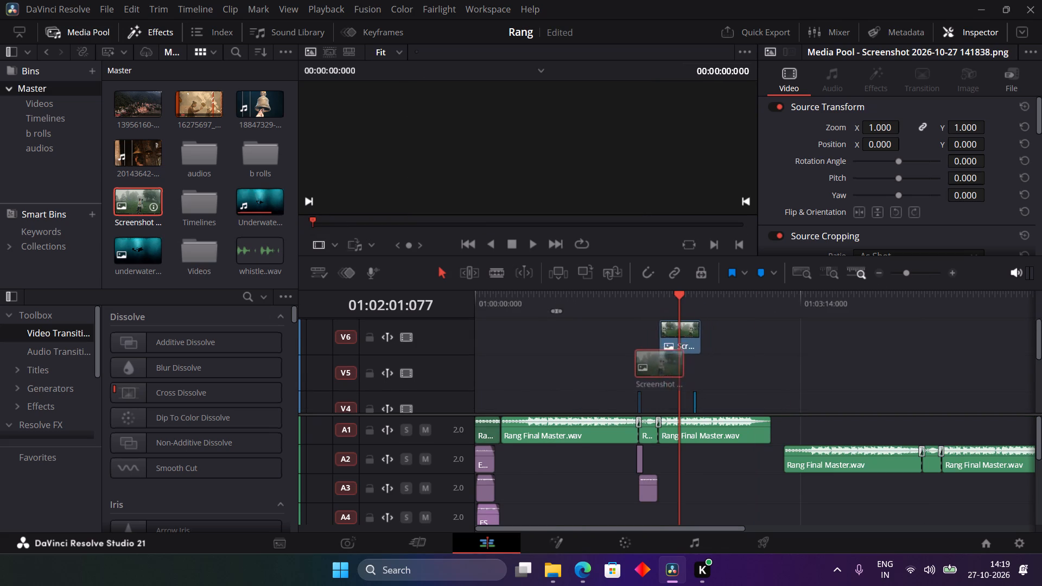
pyautogui.moveTo(658, 358); pyautogui.dragTo(651, 343)
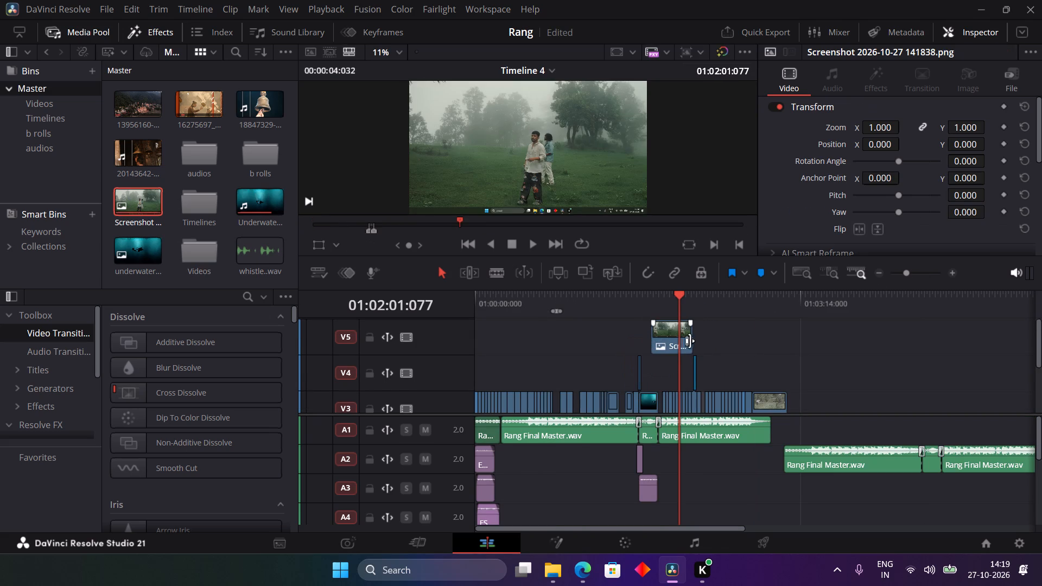
pyautogui.moveTo(691, 340); pyautogui.dragTo(658, 351)
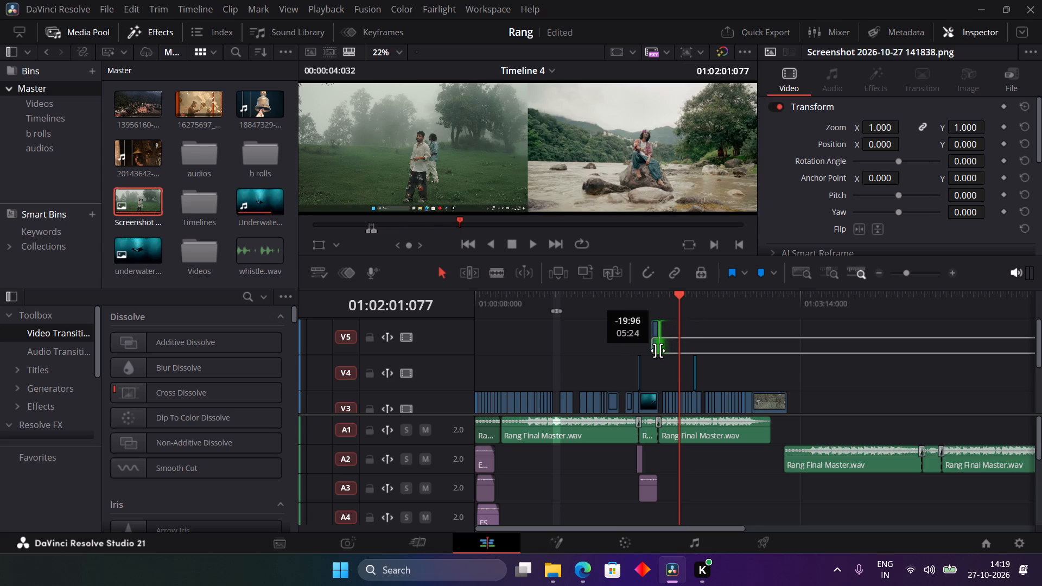
pyautogui.moveTo(658, 351); pyautogui.dragTo(655, 350)
# Move the screenshot clip down to track V4, slightly after the playhead so clip A0144.MP4 is uncovered, and shorten its end.
pyautogui.moveTo(655, 341); pyautogui.dragTo(681, 375)
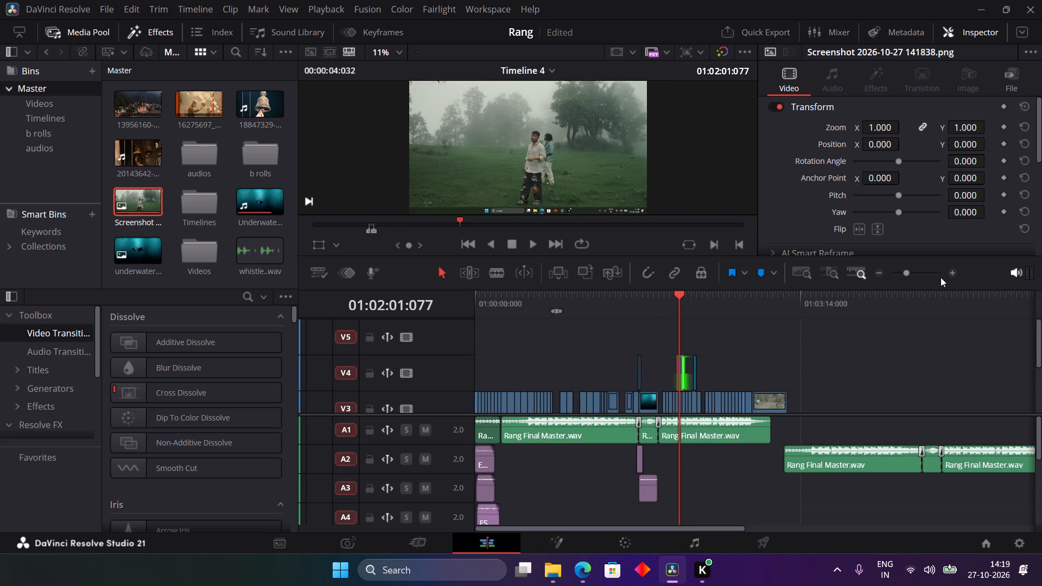
pyautogui.tripleClick(950, 273)
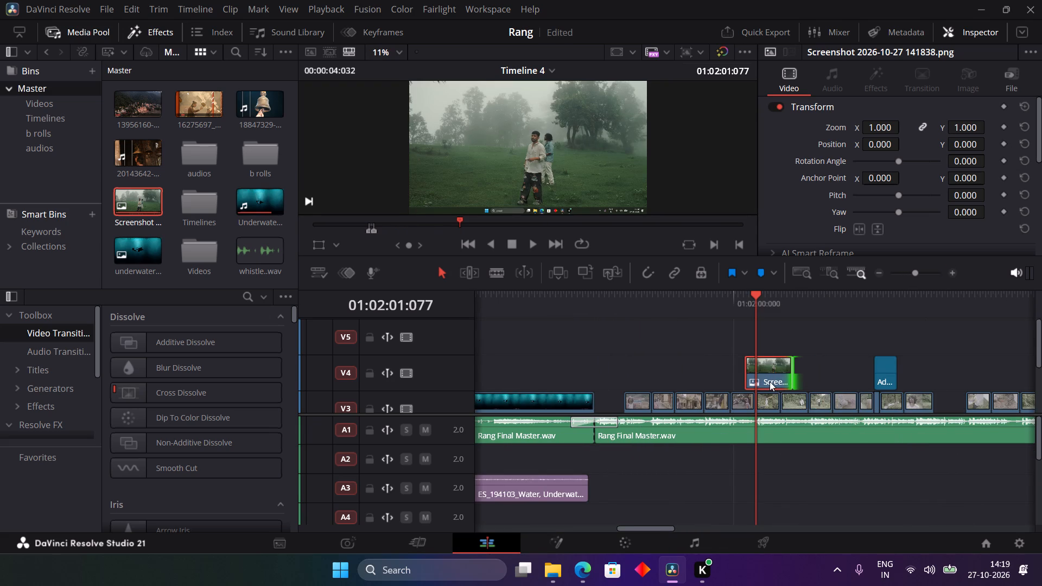
pyautogui.moveTo(770, 381); pyautogui.dragTo(808, 379)
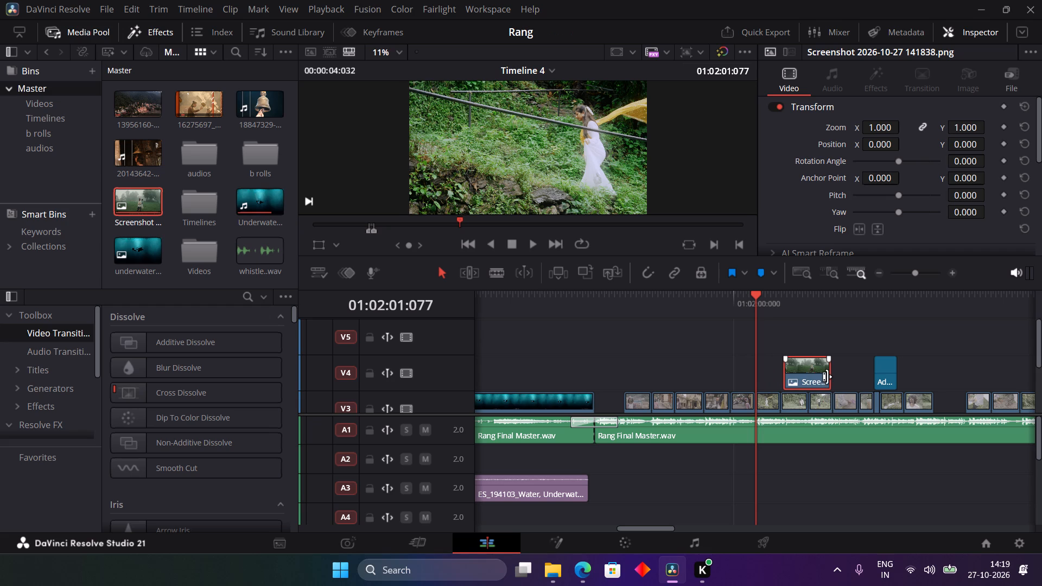
pyautogui.moveTo(827, 377); pyautogui.dragTo(799, 385)
# Reset node 05's grade on clip 49 in the Color page, comparing the image with and without the reset.
pyautogui.click(625, 544)
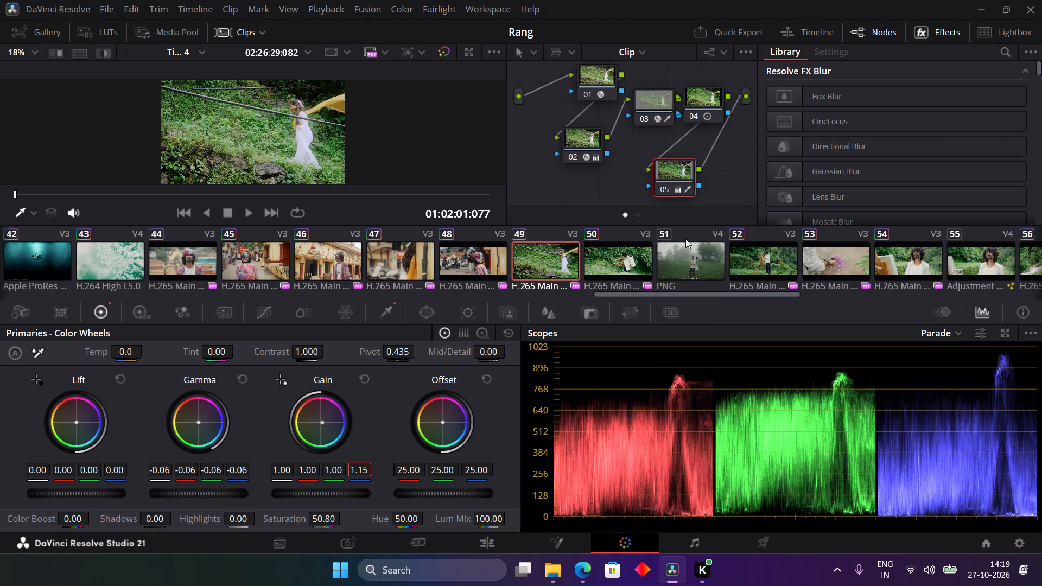
pyautogui.click(677, 170)
pyautogui.rightClick(677, 170)
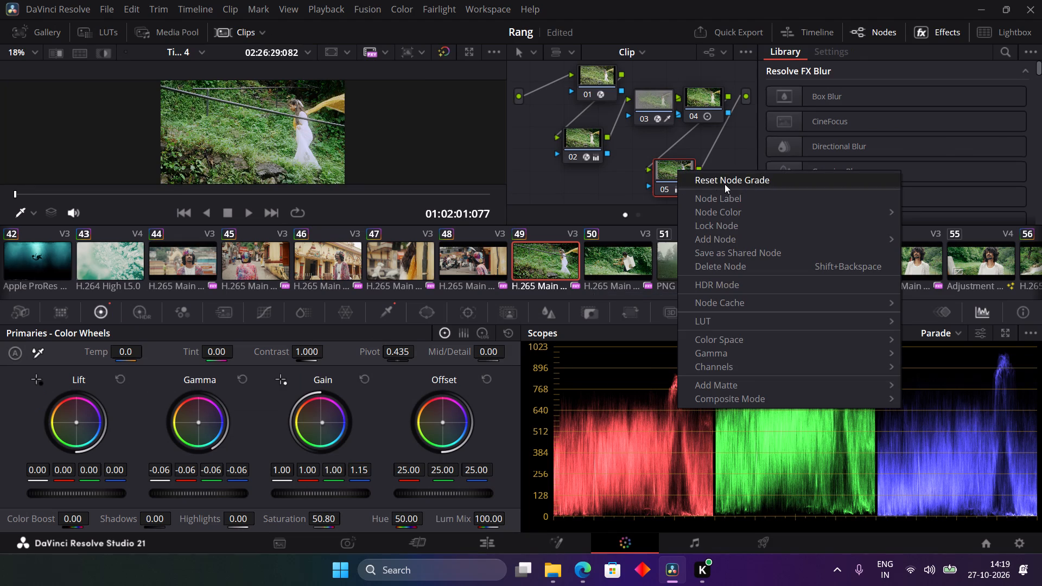
pyautogui.click(725, 184)
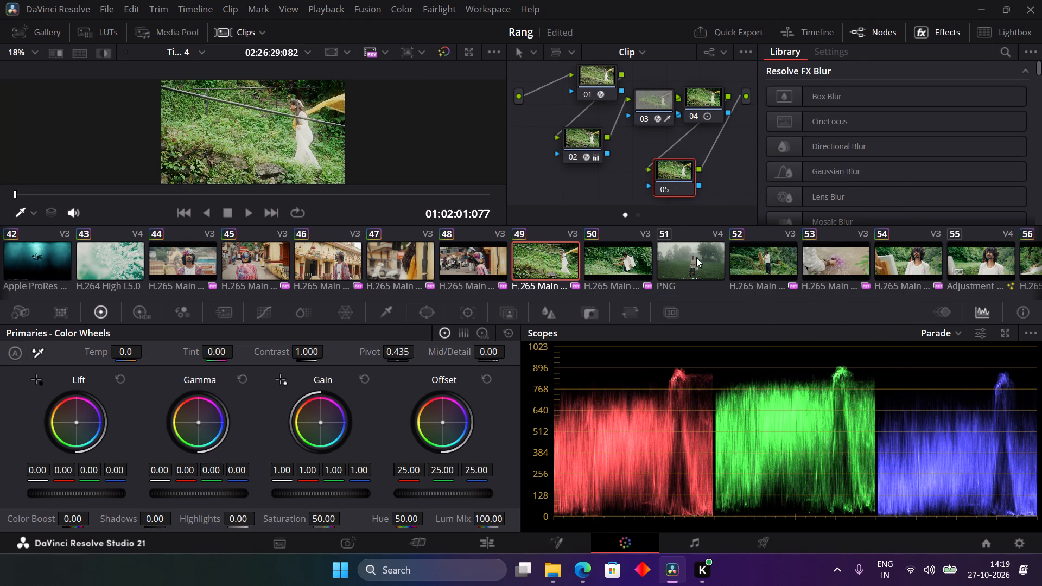
pyautogui.hotkey('ctrl', 'z')
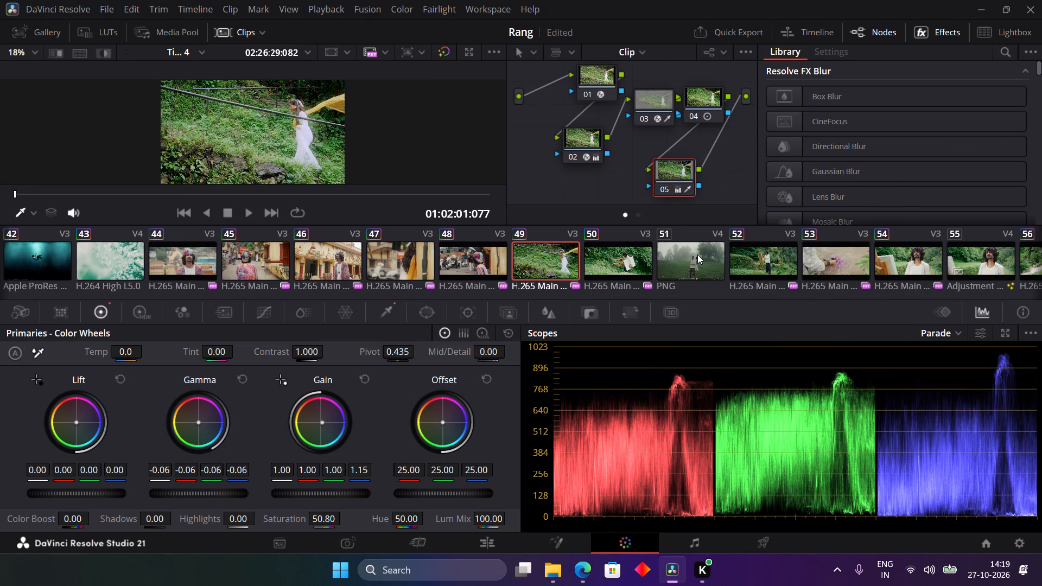
pyautogui.hotkey('ctrl', 'shift', 'z')
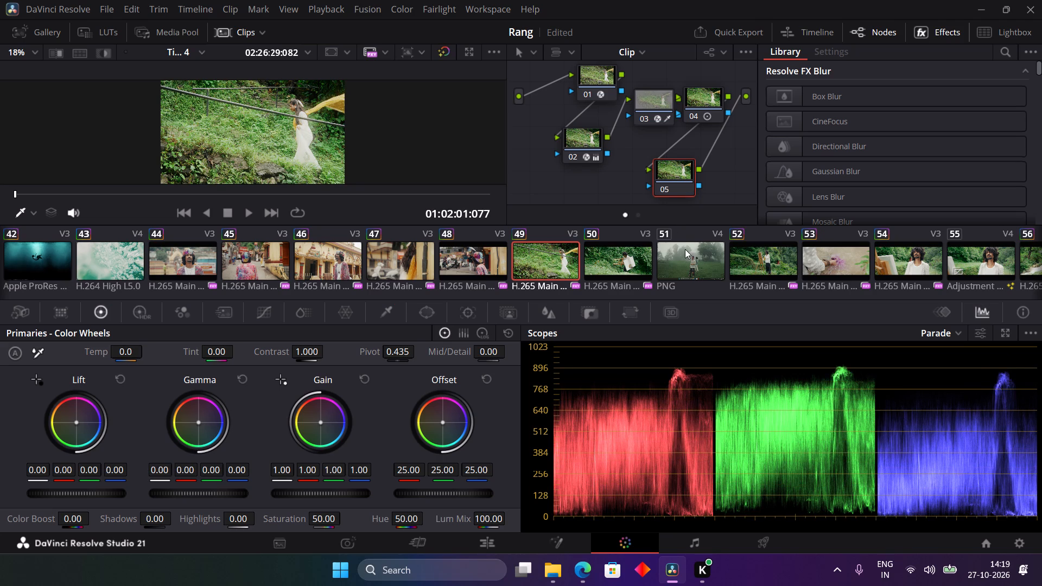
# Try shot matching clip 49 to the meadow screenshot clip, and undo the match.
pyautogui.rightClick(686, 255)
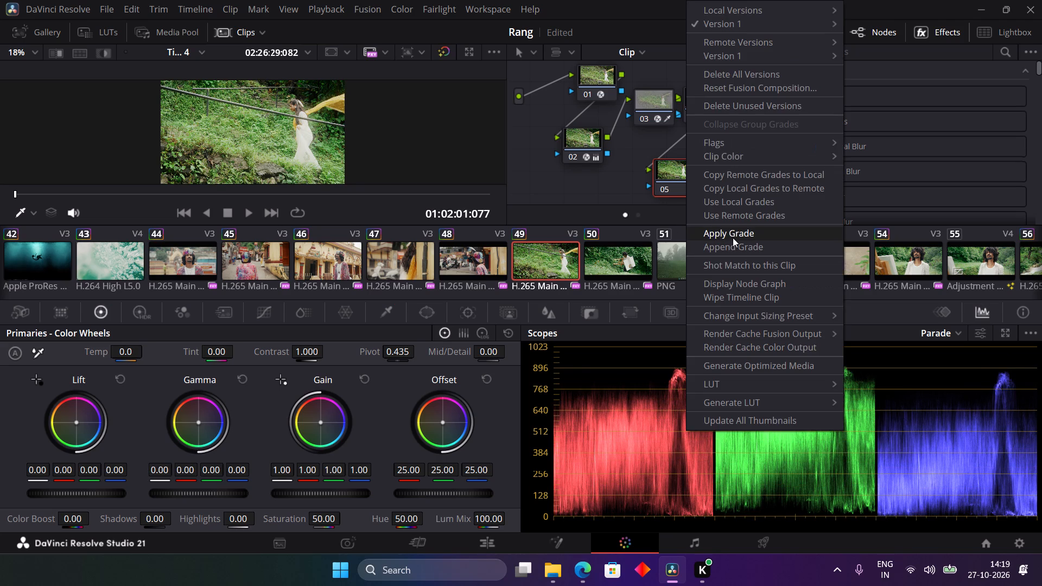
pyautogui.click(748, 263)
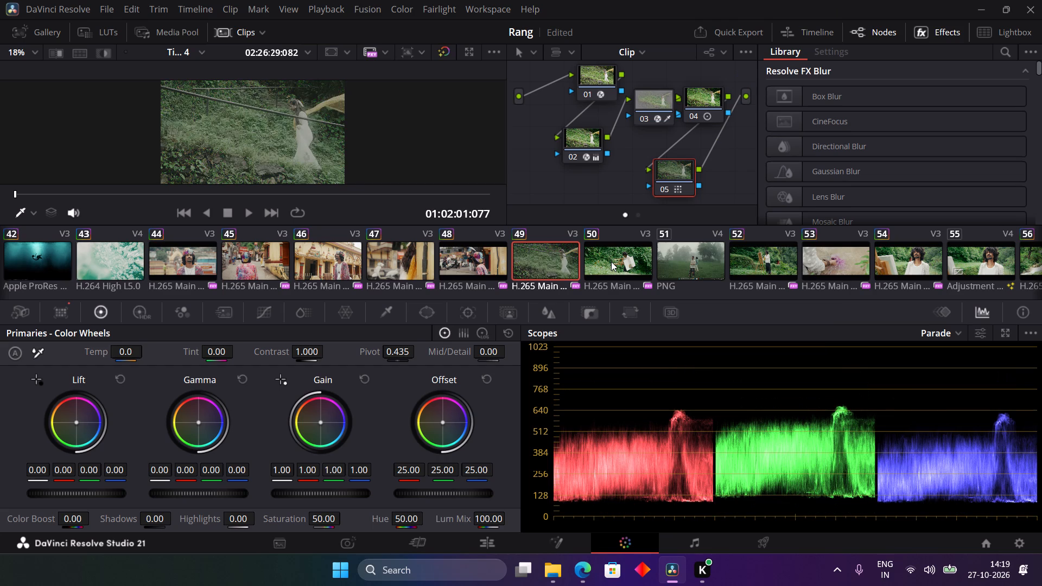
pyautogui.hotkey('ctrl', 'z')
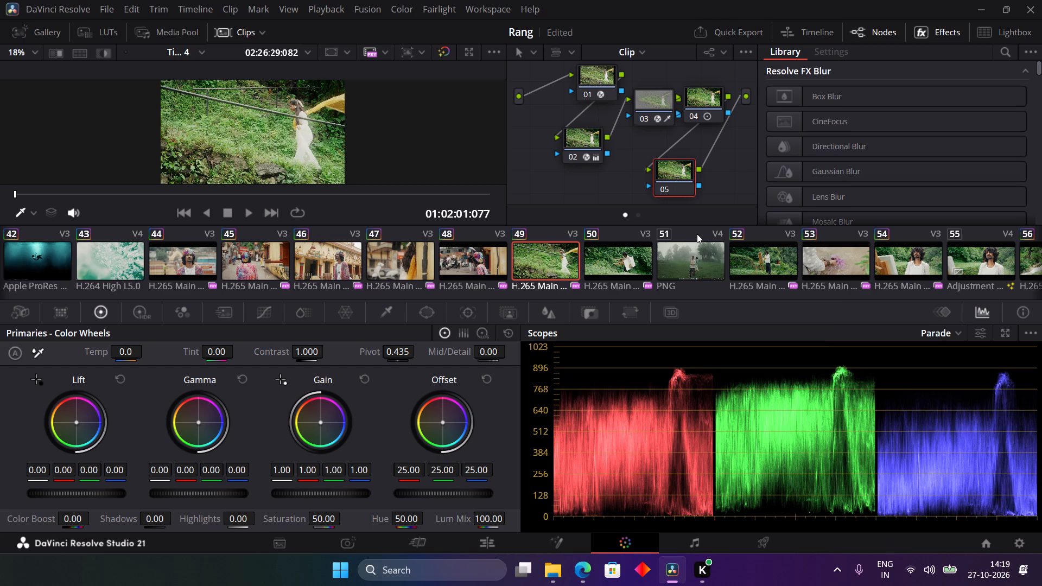
# On the Edit page, undo the meadow screenshot's timeline edits and import so it leaves Timeline 4 and the Master bin.
pyautogui.click(684, 254)
pyautogui.click(485, 545)
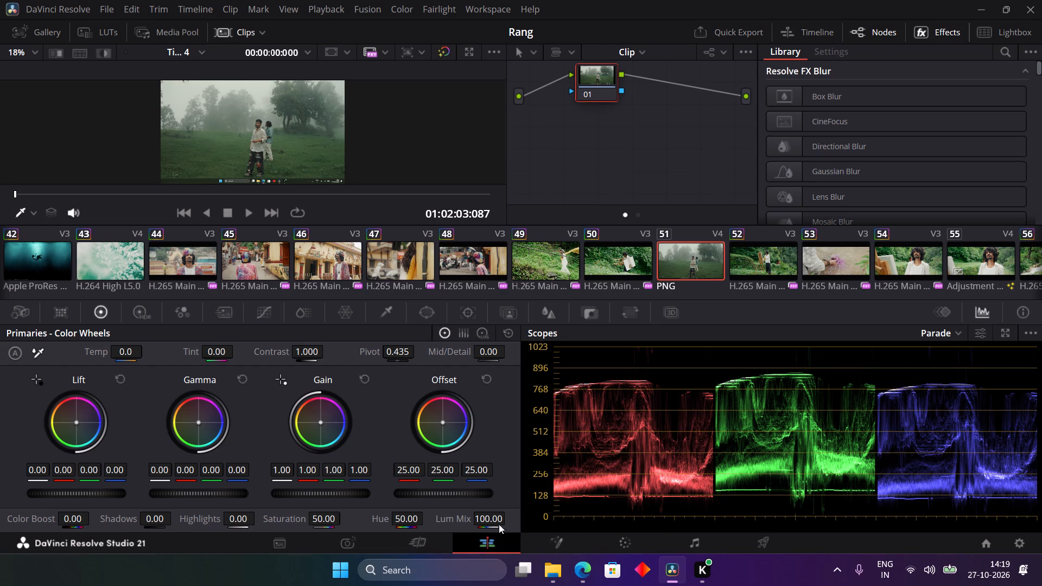
pyautogui.hotkey('ctrl', 'z')
pyautogui.hotkey('ctrl', 'z')
pyautogui.hotkey('ctrl', 'z')
pyautogui.hotkey('ctrl', 'z')
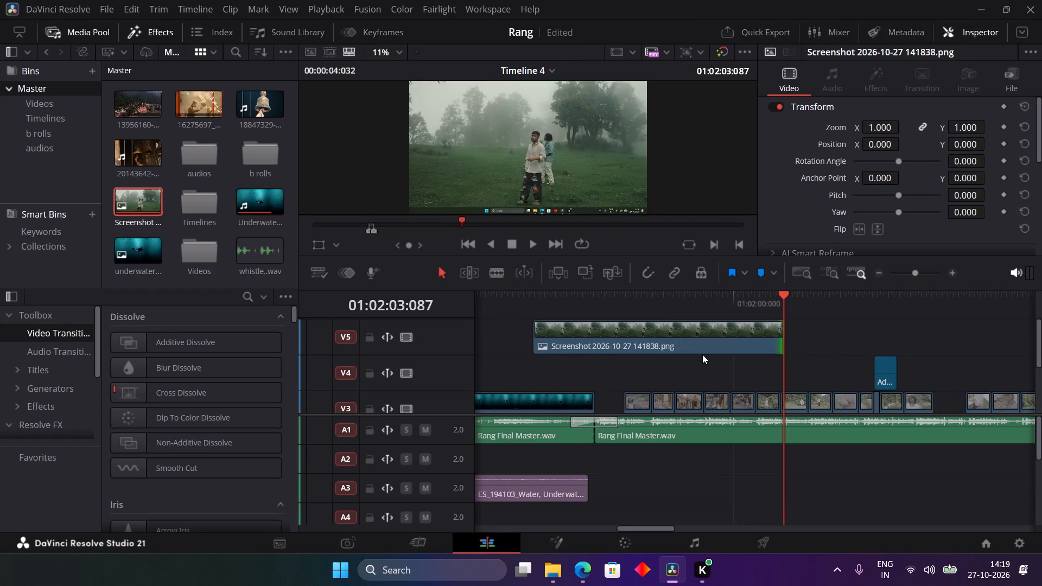
pyautogui.hotkey('ctrl', 'z')
pyautogui.hotkey('ctrl', 'z')
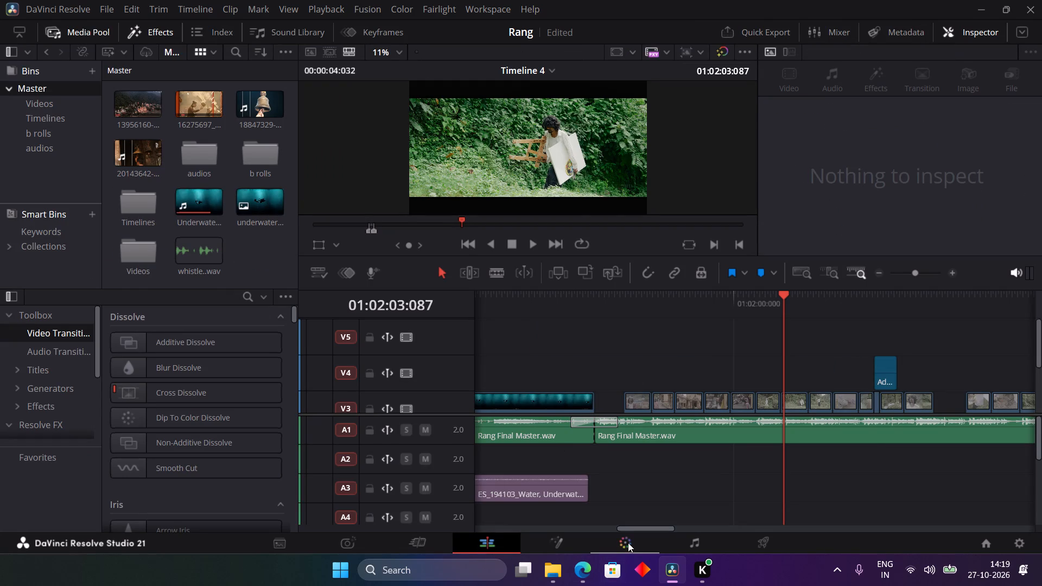
# Back on the Color page, preview the PGS _ Cinematic LUTs on clip 49 with node 05 selected, looking for a suitable green look.
pyautogui.click(630, 540)
pyautogui.click(469, 252)
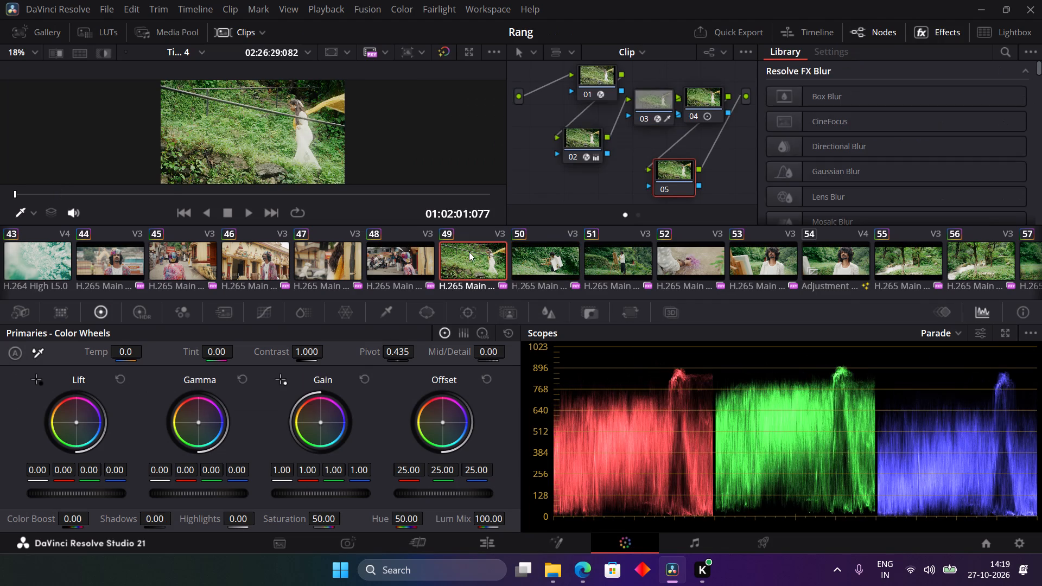
pyautogui.click(677, 177)
pyautogui.rightClick(677, 177)
pyautogui.click(710, 185)
pyautogui.click(108, 31)
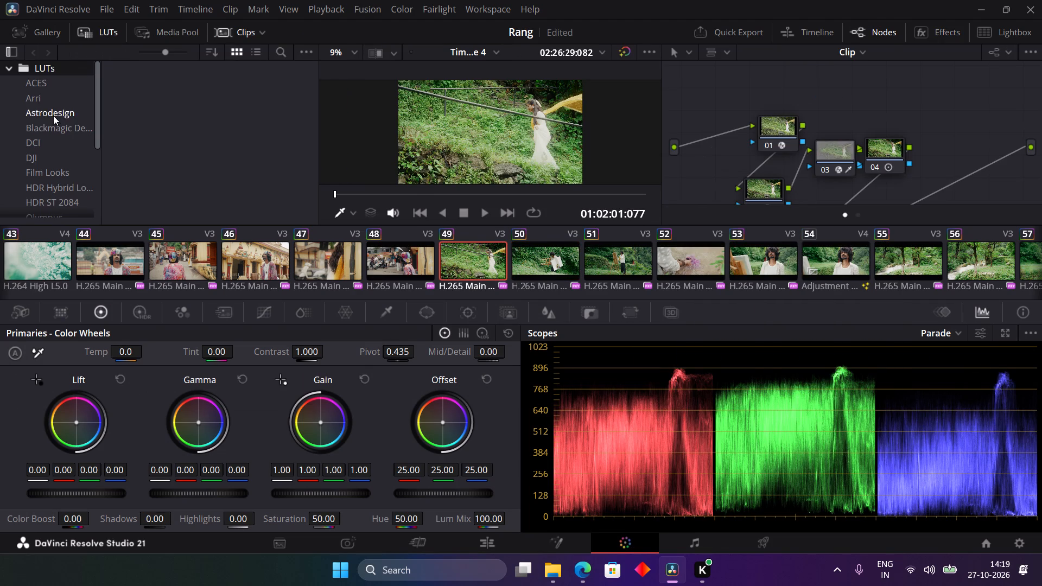
pyautogui.scroll(-4, 53, 116)
pyautogui.click(52, 126)
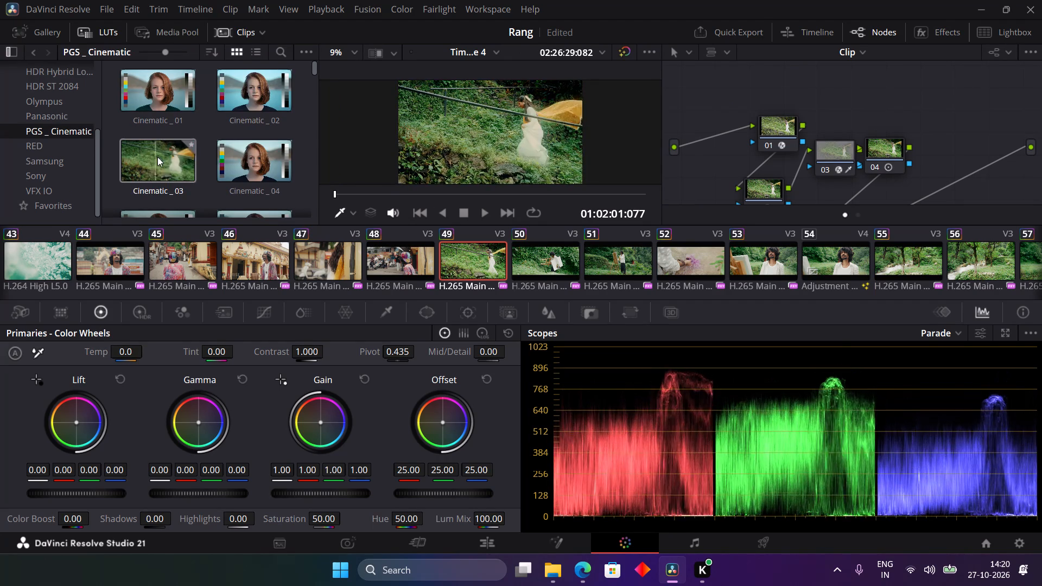
pyautogui.scroll(-15, 208, 165)
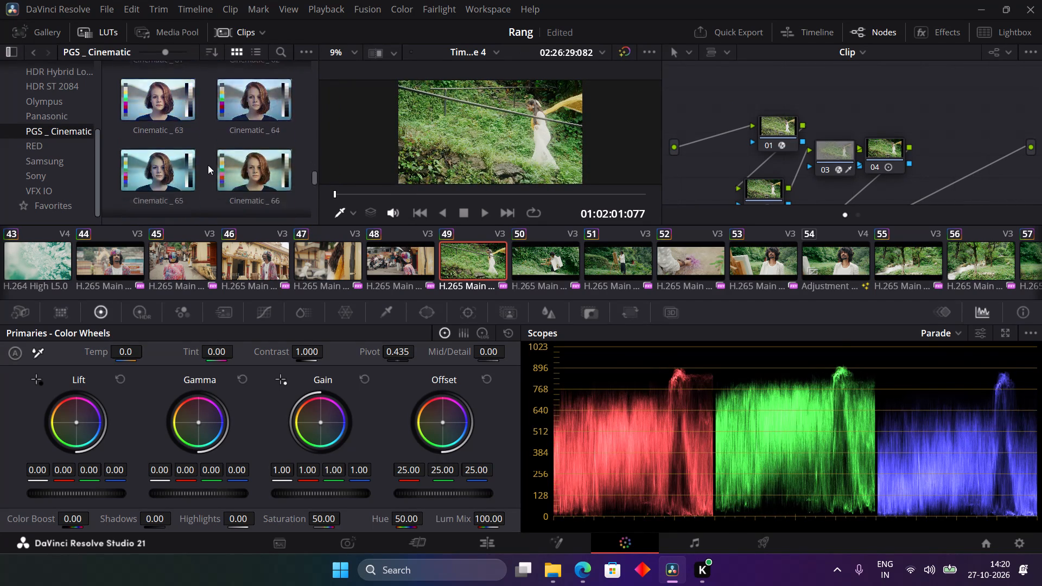
pyautogui.scroll(-8, 208, 165)
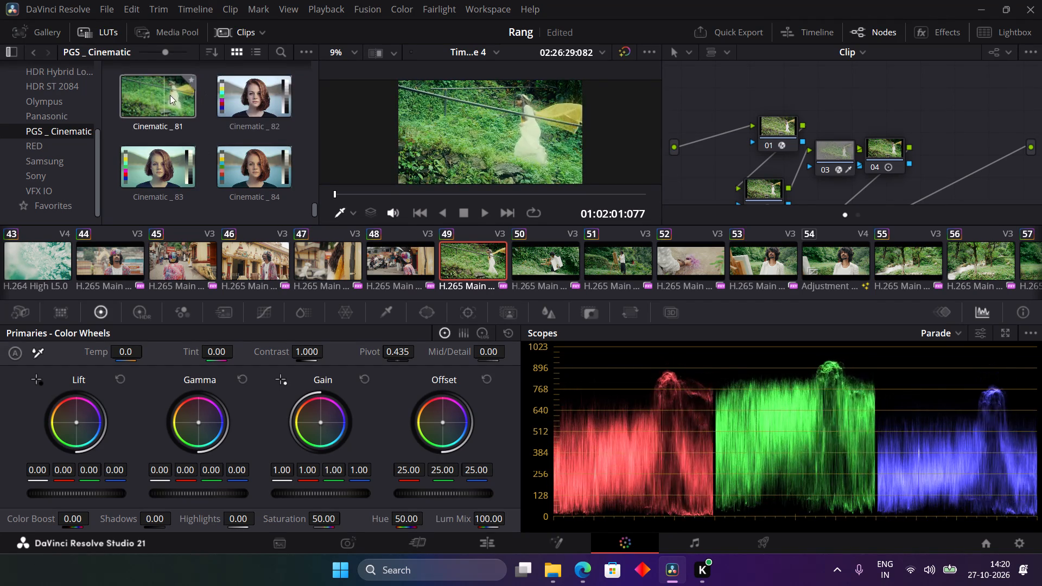
pyautogui.scroll(1, 242, 117)
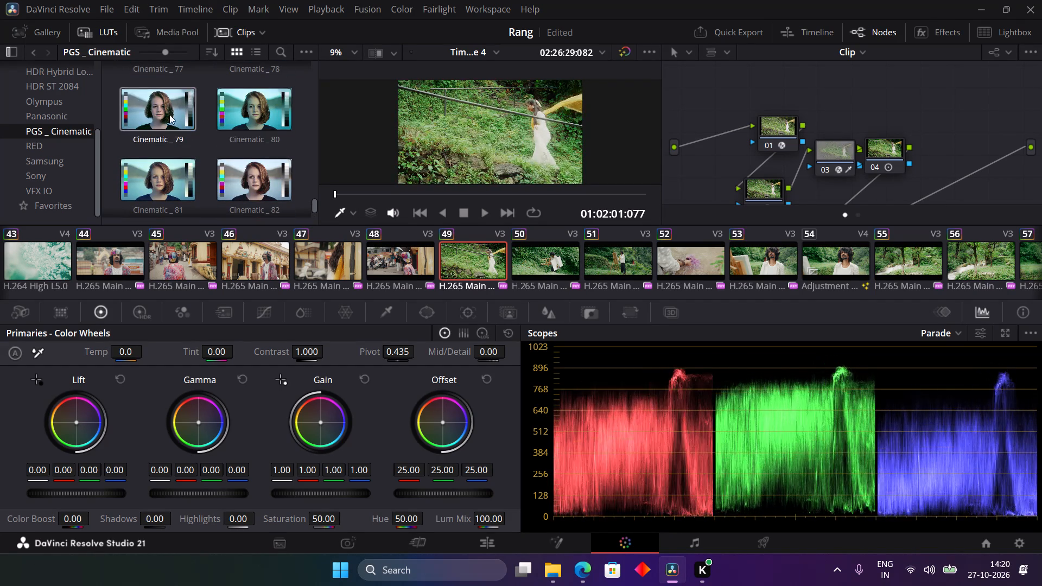
pyautogui.scroll(2, 186, 110)
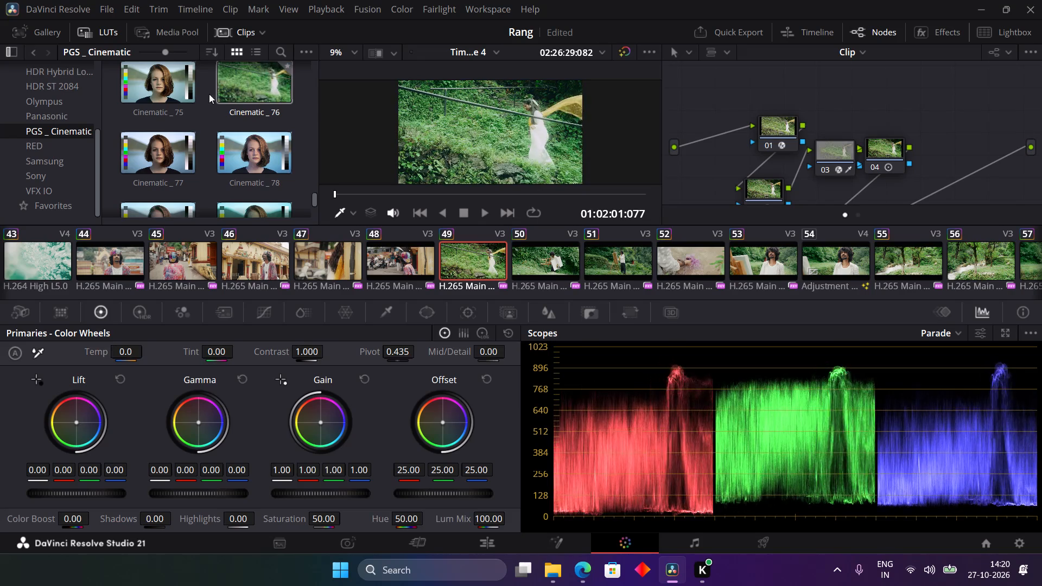
pyautogui.scroll(1, 247, 98)
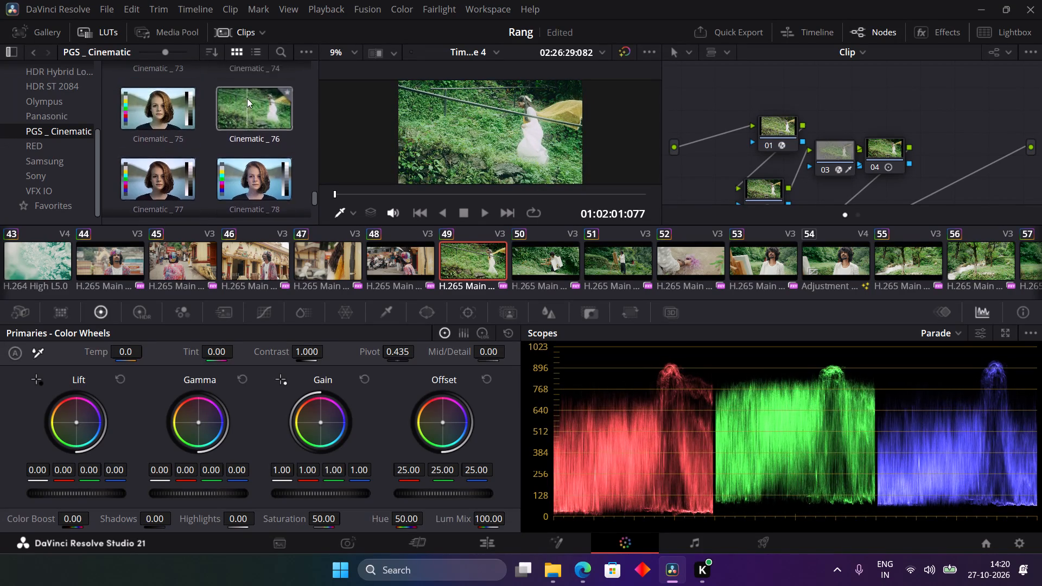
pyautogui.scroll(1, 247, 98)
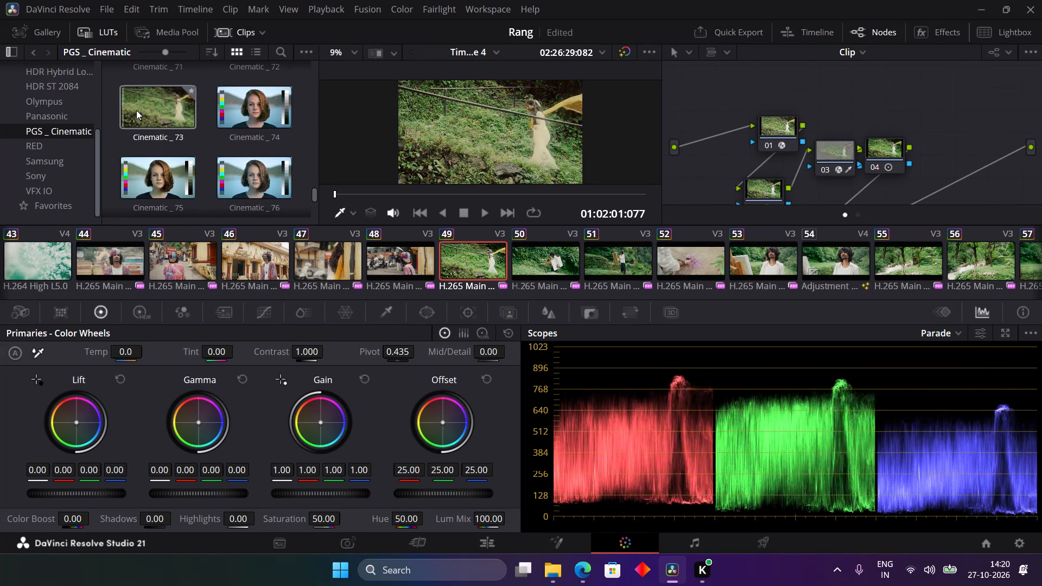
pyautogui.scroll(2, 148, 109)
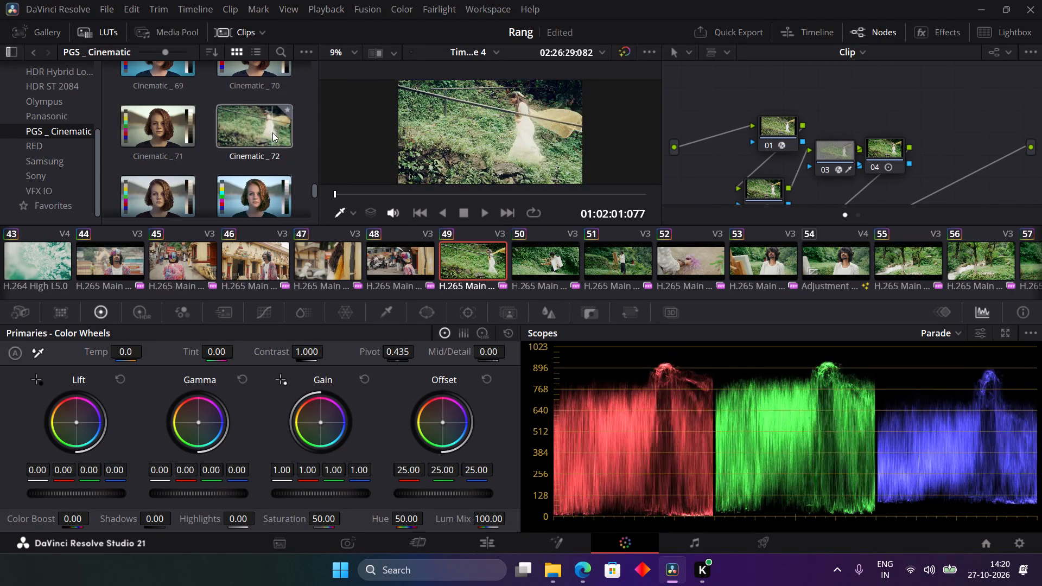
pyautogui.scroll(1, 245, 130)
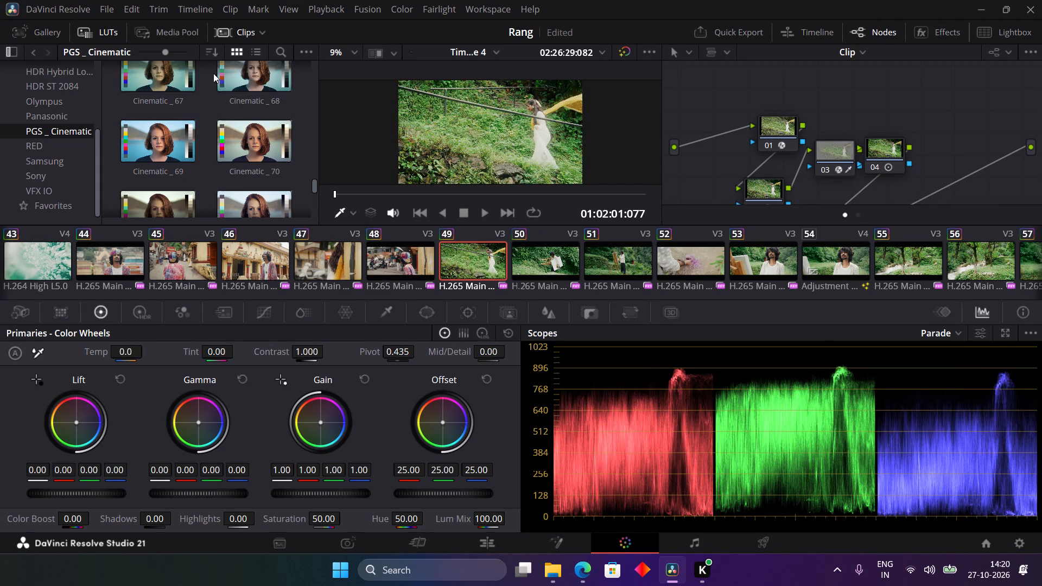
pyautogui.scroll(2, 213, 73)
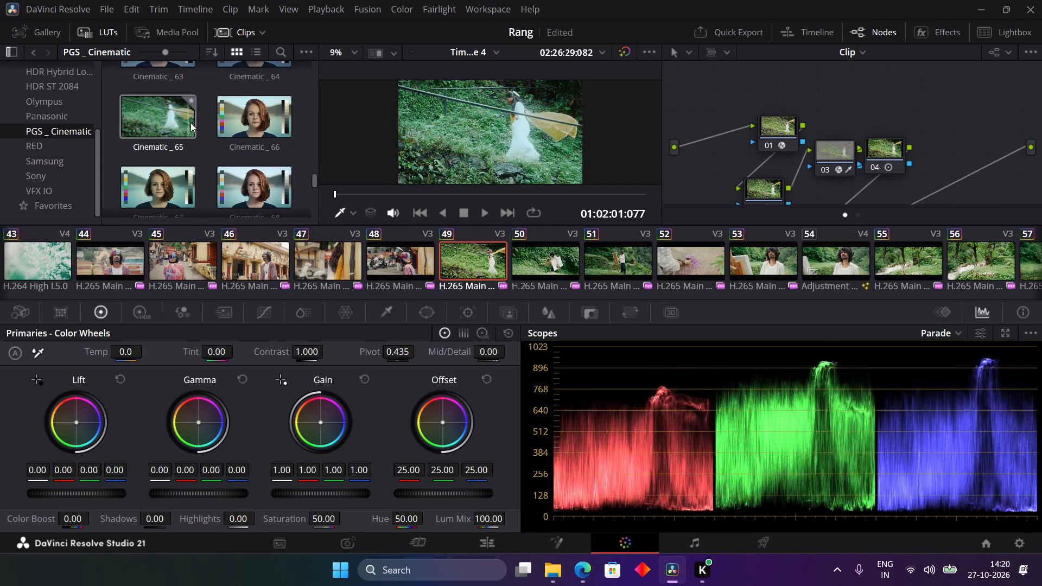
pyautogui.scroll(1, 138, 126)
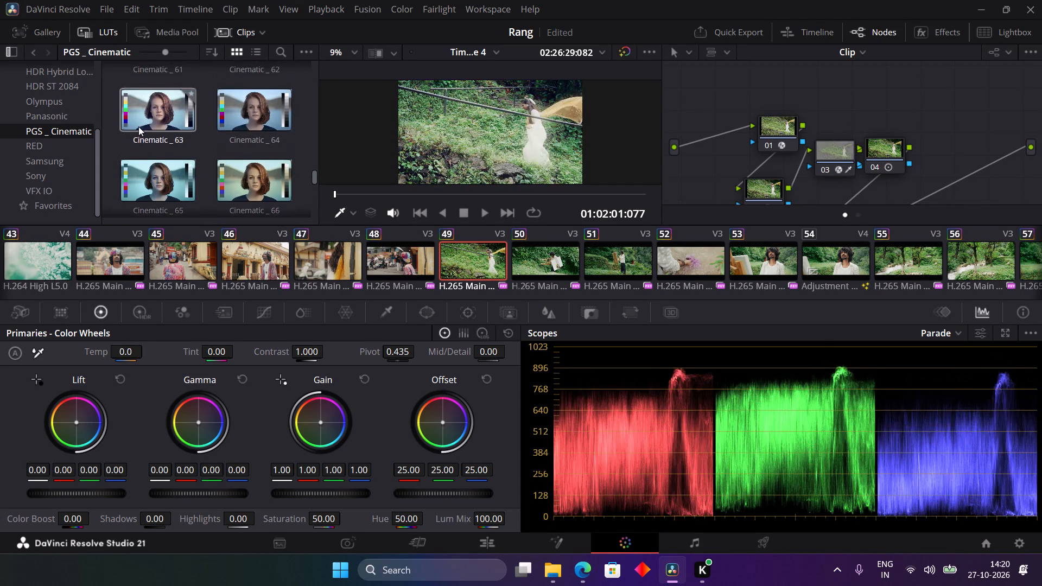
pyautogui.scroll(1, 155, 125)
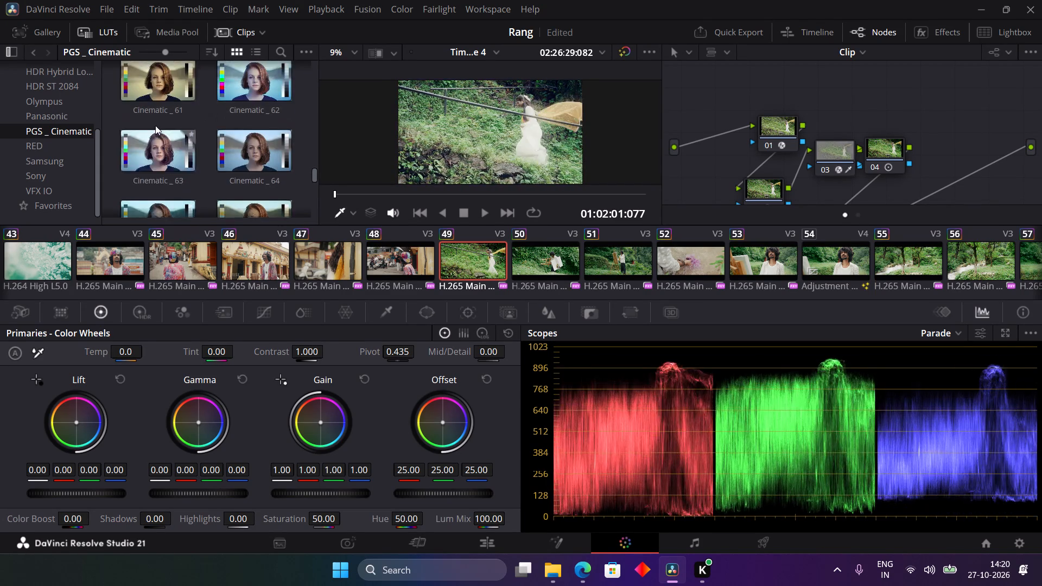
pyautogui.scroll(1, 155, 125)
pyautogui.scroll(1, 278, 126)
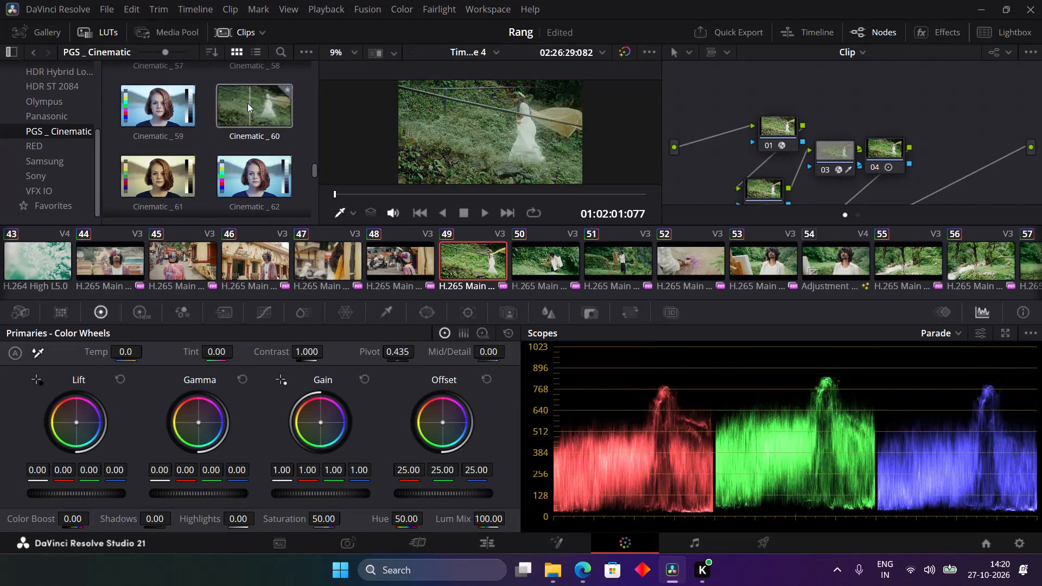
pyautogui.scroll(2, 162, 105)
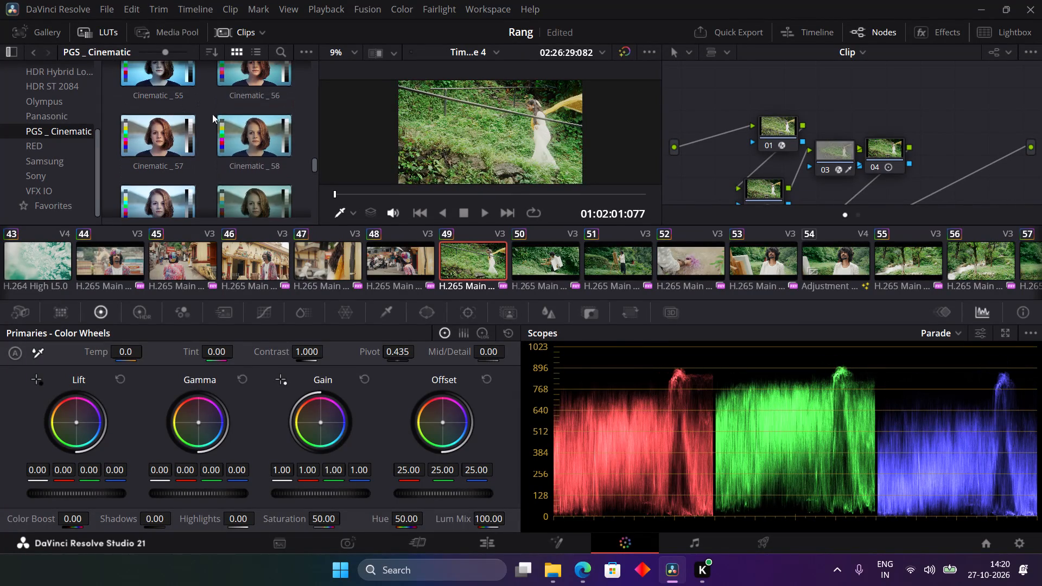
# Add a serial node after node 02 on clip 50 and check a frame near the clip's end in full screen.
pyautogui.click(543, 241)
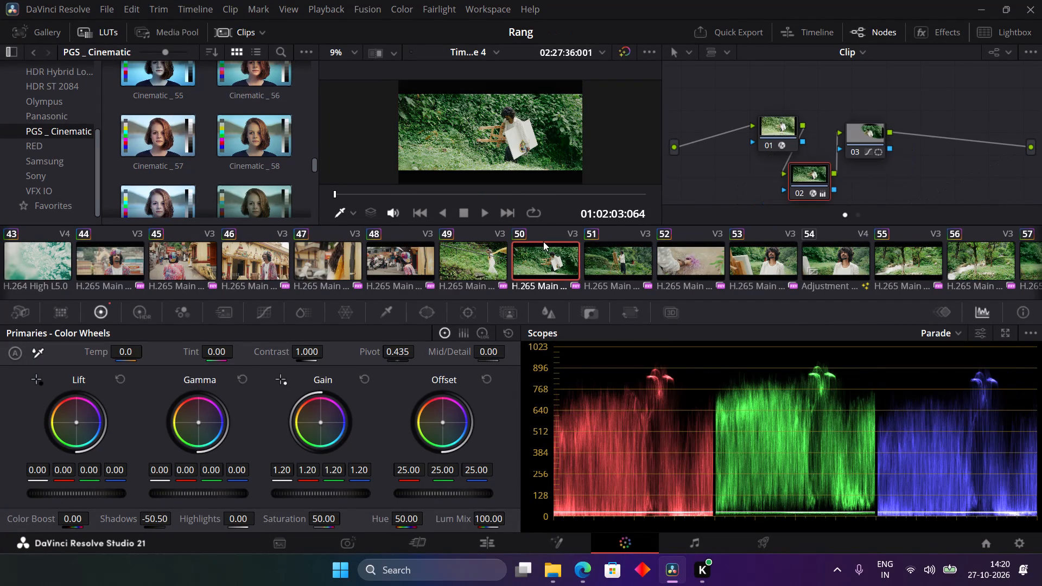
pyautogui.hotkey('alt', 's')
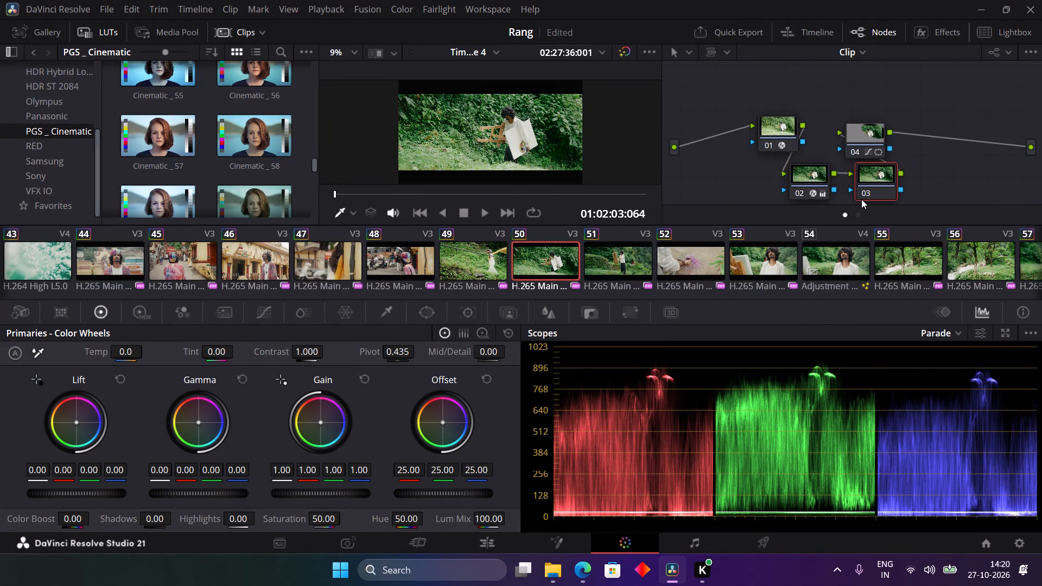
pyautogui.moveTo(463, 190); pyautogui.dragTo(588, 195)
pyautogui.hotkey('ctrl', 'f')
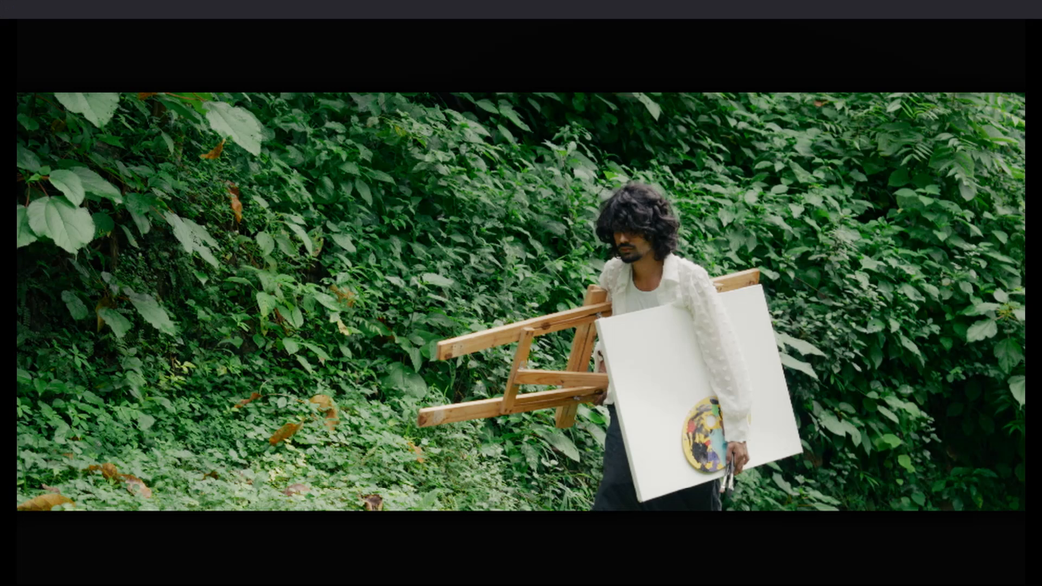
pyautogui.hotkey('ctrl', 'f')
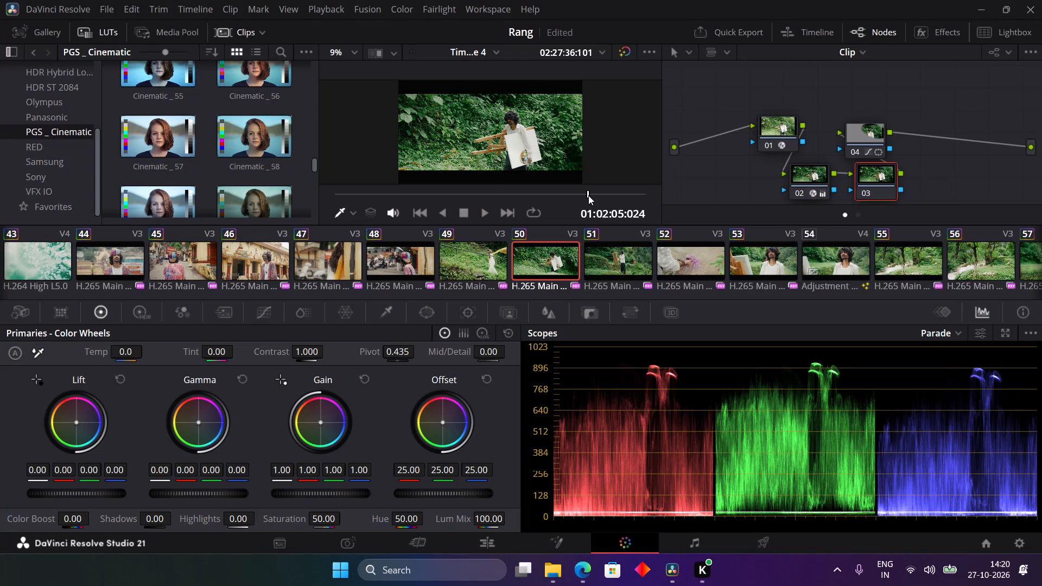
# Compare clip 50 with and without node 04, the windowed curves node, and delete that node.
pyautogui.click(872, 129)
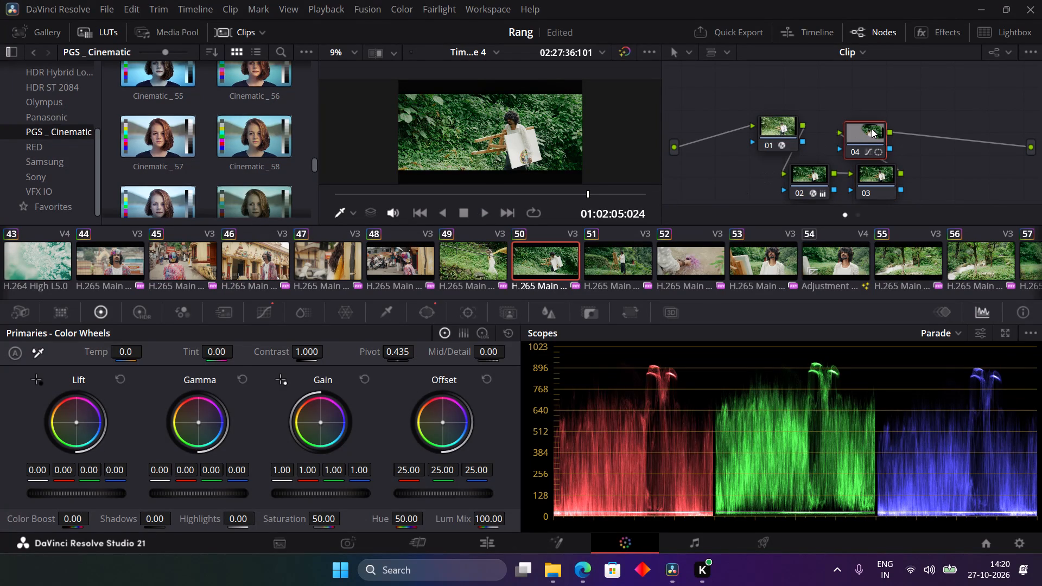
pyautogui.hotkey('ctrl', 'd')
pyautogui.hotkey('ctrl', 'd')
pyautogui.click(872, 129)
pyautogui.press('BackSpace')
# Compare clip 50's image with and without node 02's grade.
pyautogui.click(811, 174)
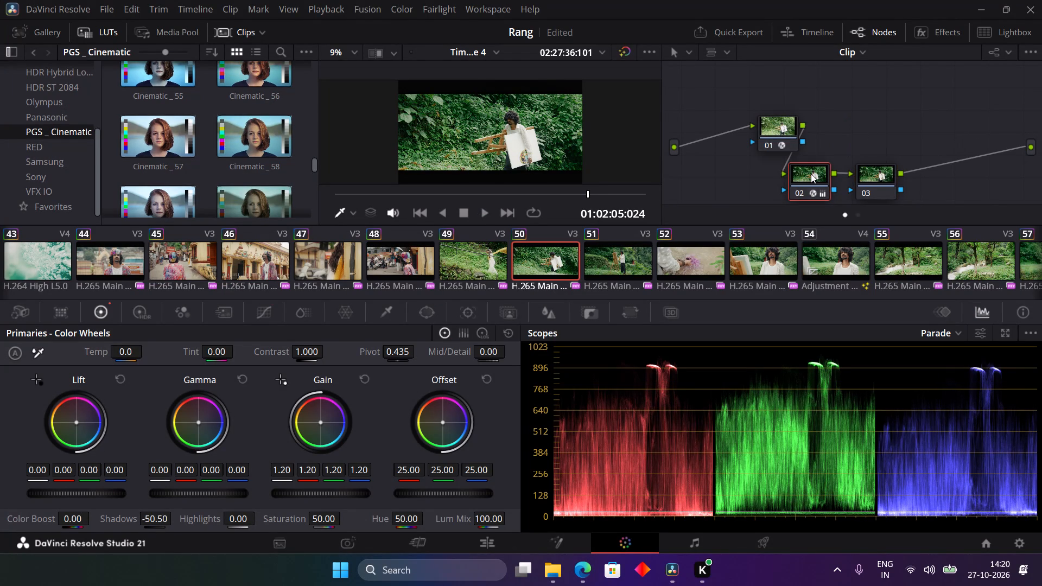
pyautogui.hotkey('ctrl', 'd')
pyautogui.hotkey('ctrl', 'd')
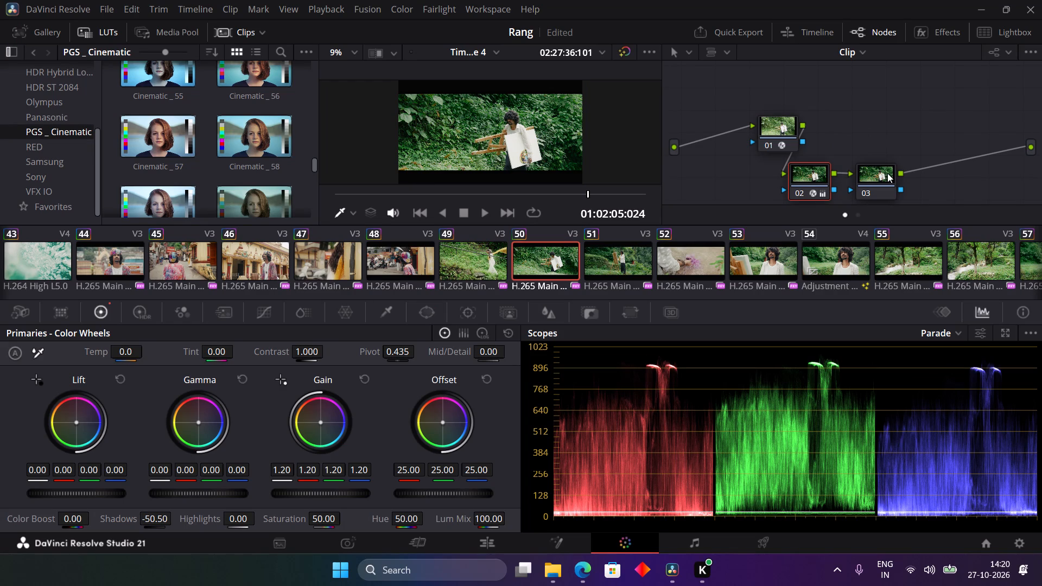
# Preview the PGS _ Cinematic LUTs between Cinematic _ 73 and Cinematic _ 84 on clip 50's empty node 03.
pyautogui.click(887, 173)
pyautogui.scroll(-20, 272, 154)
pyautogui.scroll(-3, 272, 154)
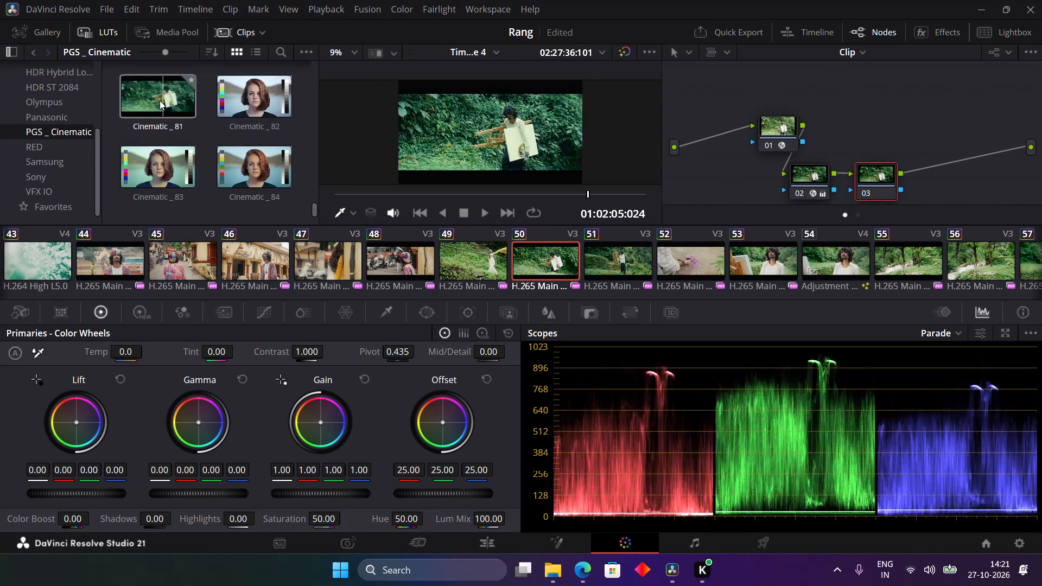
pyautogui.scroll(1, 200, 101)
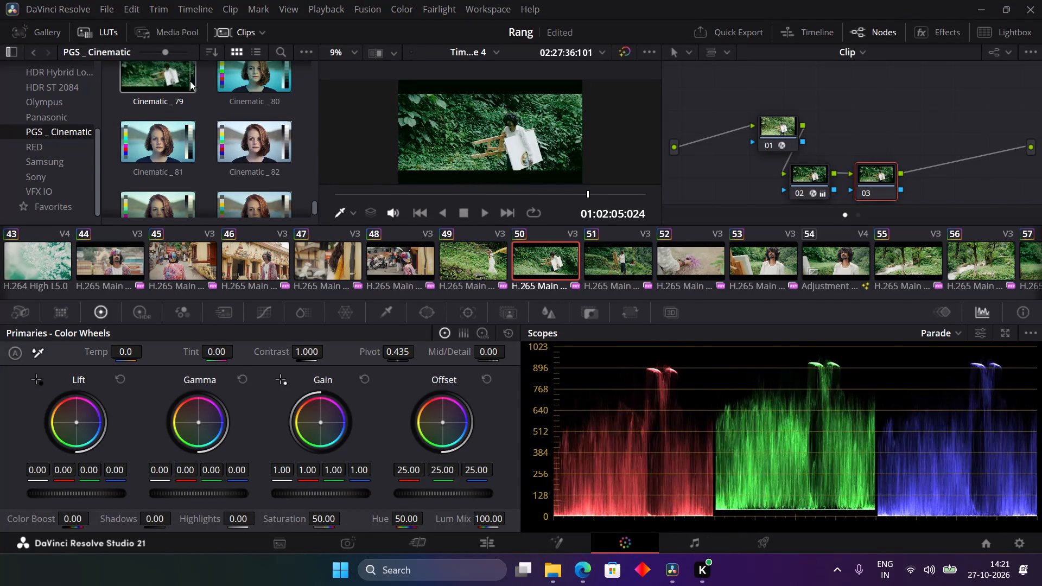
pyautogui.scroll(1, 190, 81)
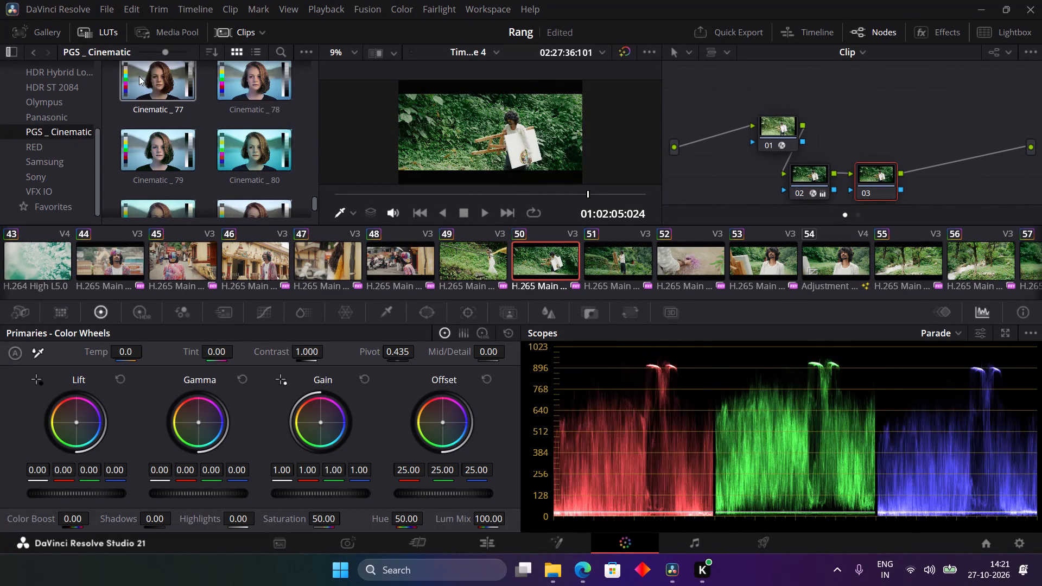
pyautogui.scroll(1, 155, 89)
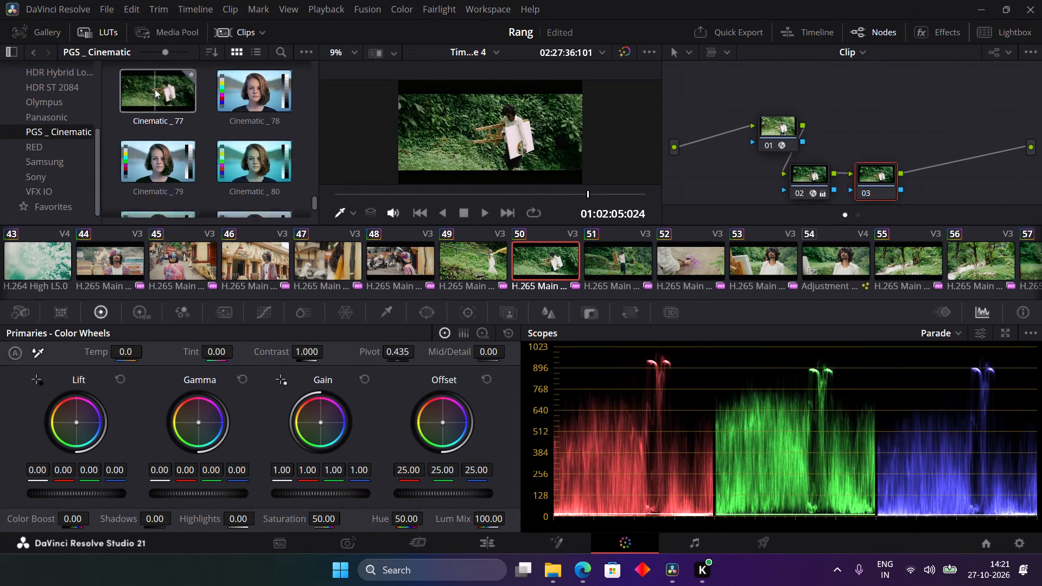
pyautogui.scroll(1, 155, 89)
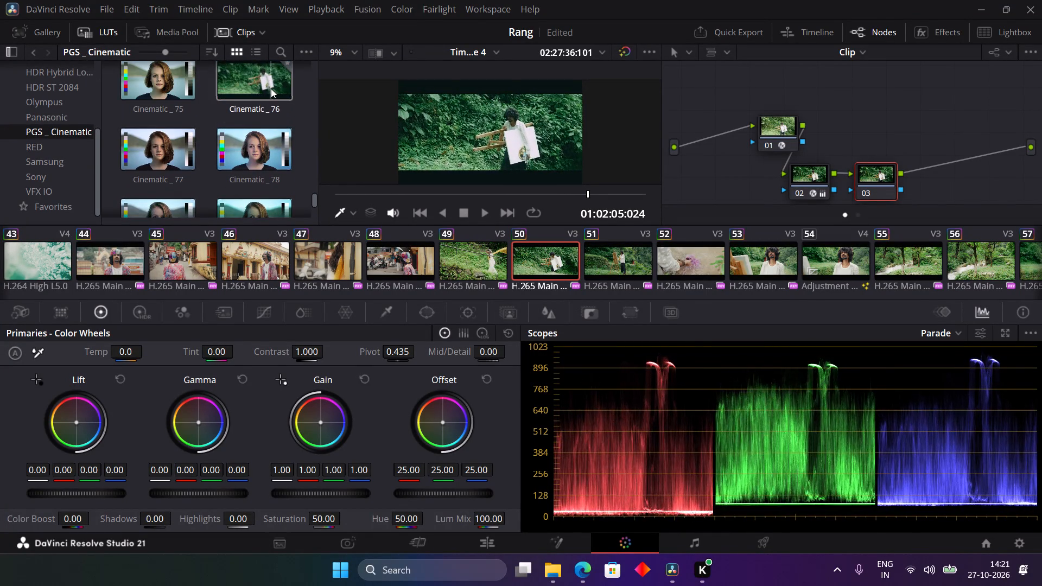
pyautogui.scroll(2, 271, 88)
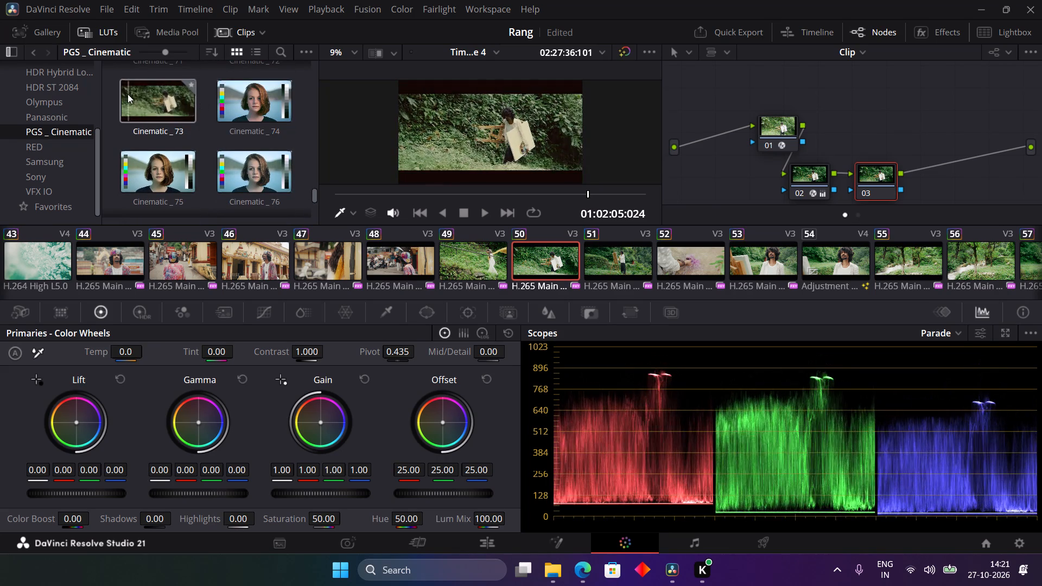
pyautogui.scroll(-5, 220, 127)
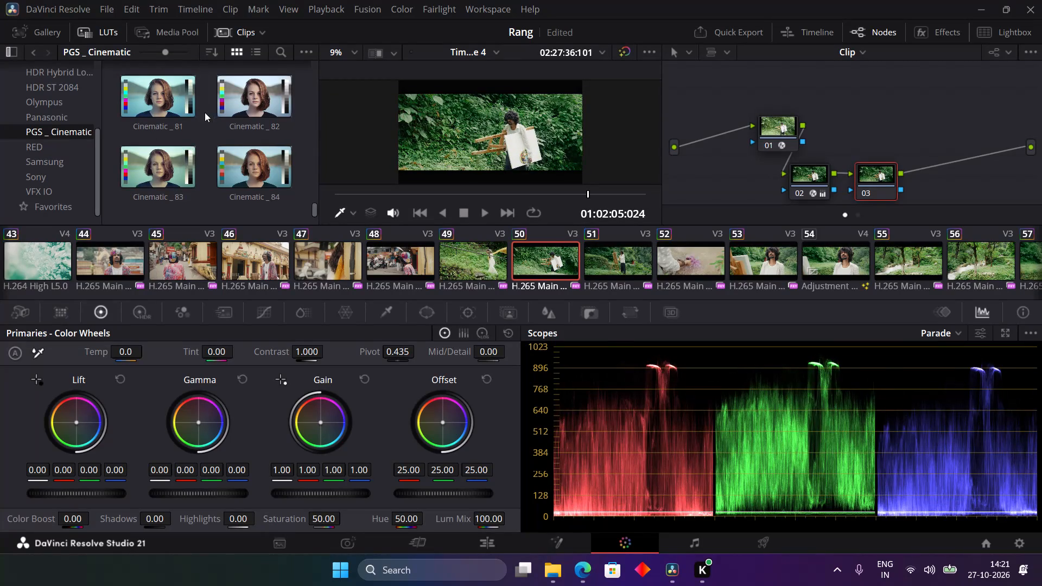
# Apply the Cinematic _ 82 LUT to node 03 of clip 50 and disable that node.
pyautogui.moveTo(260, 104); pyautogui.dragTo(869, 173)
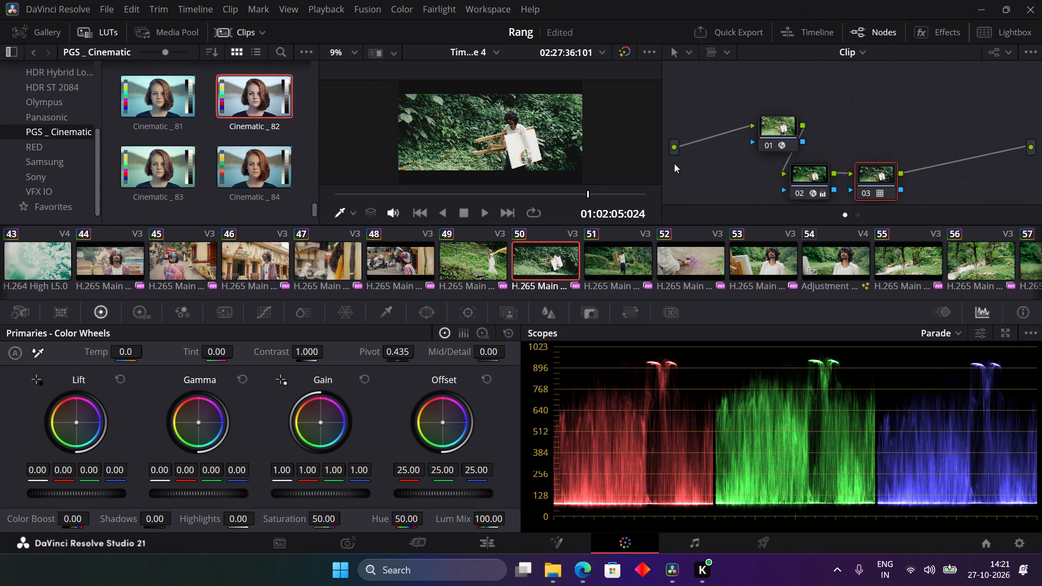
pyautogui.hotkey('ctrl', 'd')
# Add a serial node after node 01 on clip 50 and apply the Cinematic _ 82 LUT to it.
pyautogui.click(784, 122)
pyautogui.hotkey('alt', 's')
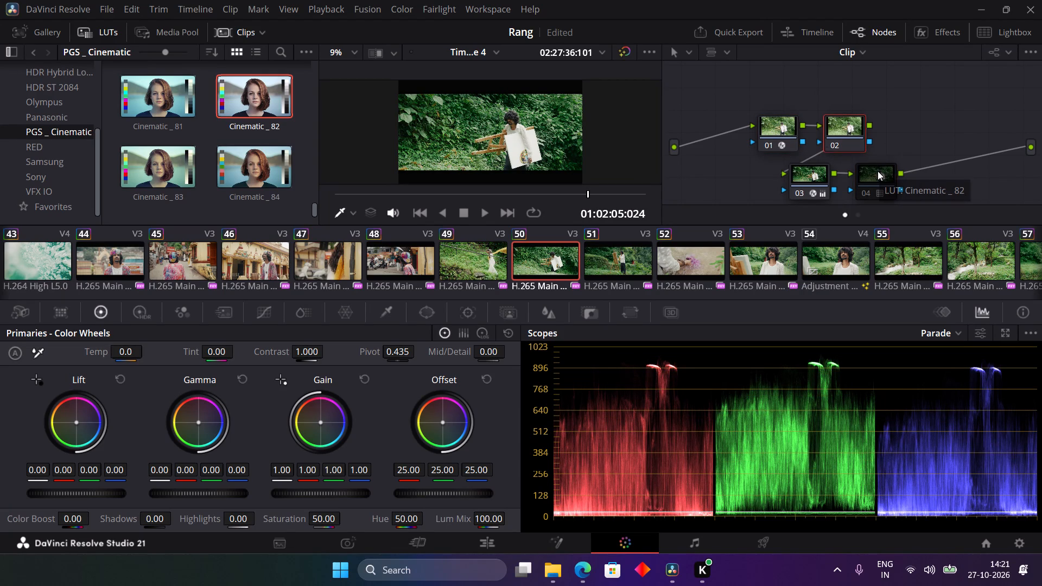
pyautogui.moveTo(250, 111); pyautogui.dragTo(746, 44)
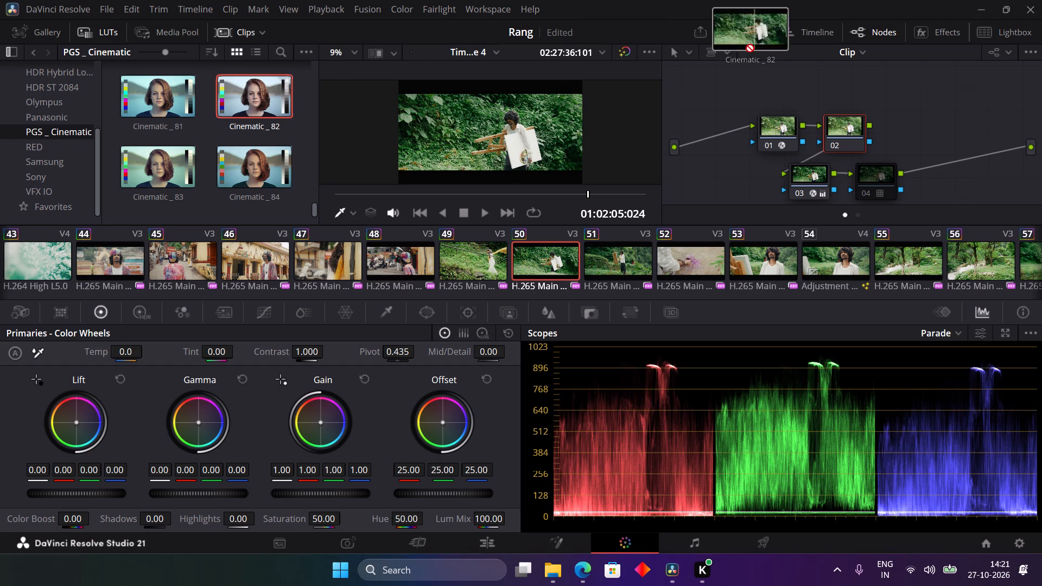
pyautogui.moveTo(746, 44); pyautogui.dragTo(840, 133)
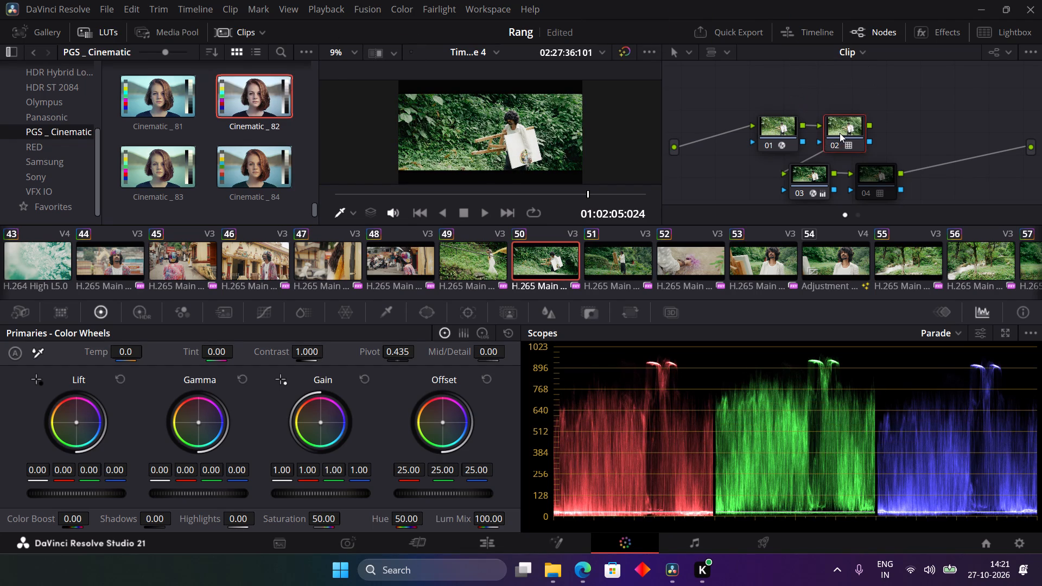
# Compare clip 50's image with and without node 03's grade.
pyautogui.click(808, 174)
pyautogui.hotkey('ctrl', 'd')
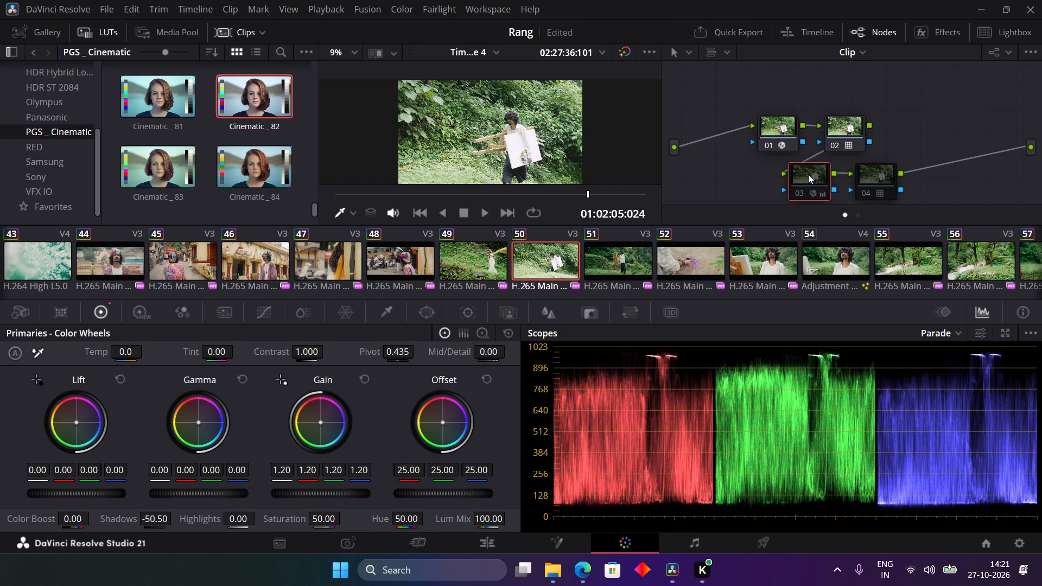
pyautogui.hotkey('ctrl', 'd')
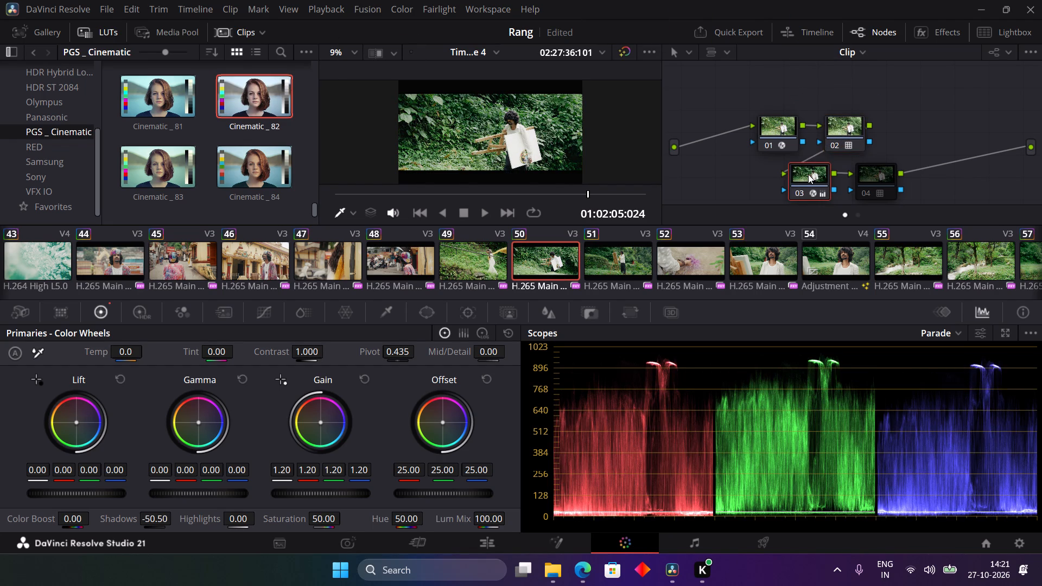
pyautogui.hotkey('ctrl', 'd')
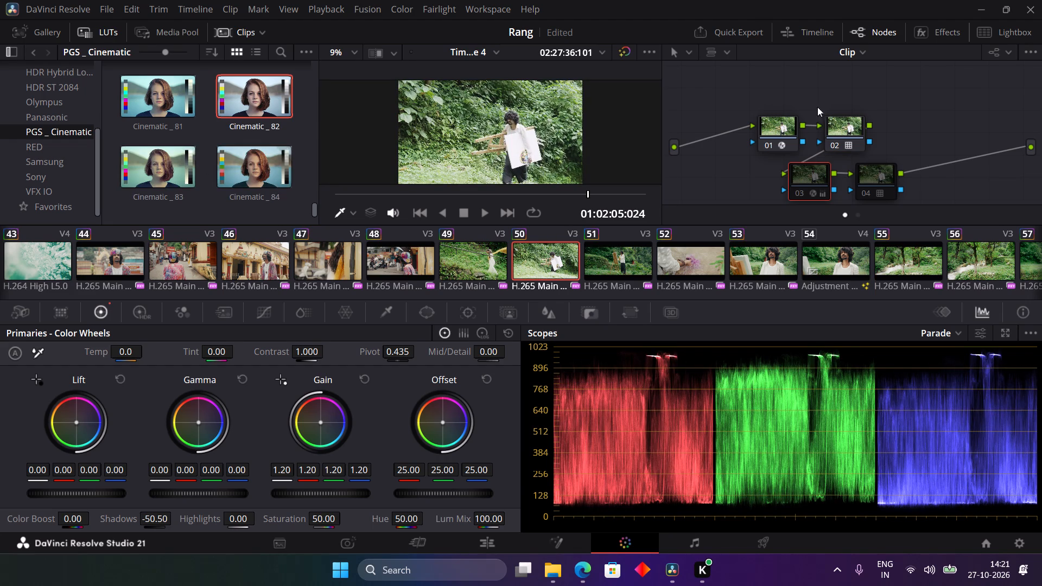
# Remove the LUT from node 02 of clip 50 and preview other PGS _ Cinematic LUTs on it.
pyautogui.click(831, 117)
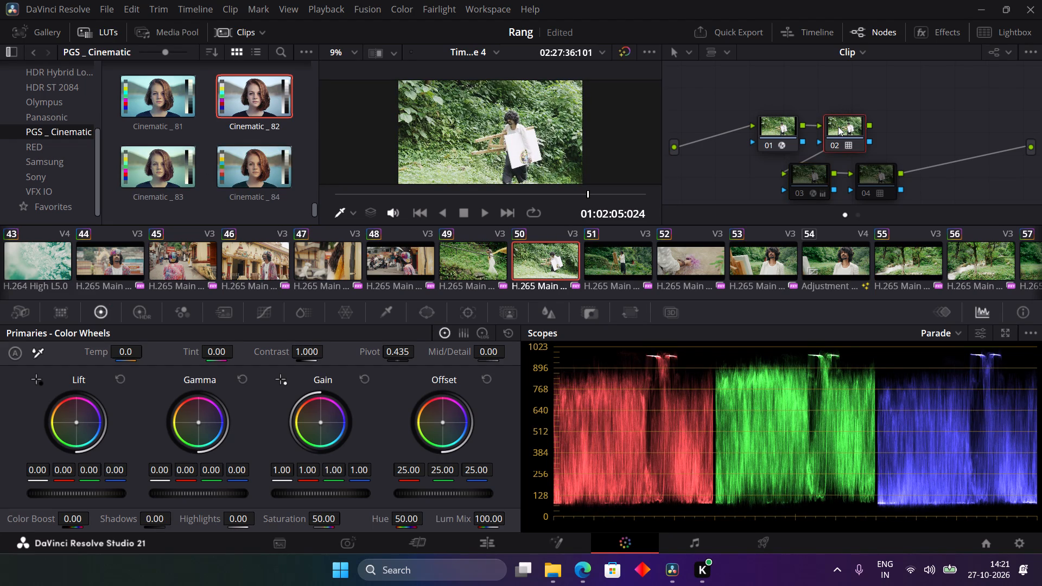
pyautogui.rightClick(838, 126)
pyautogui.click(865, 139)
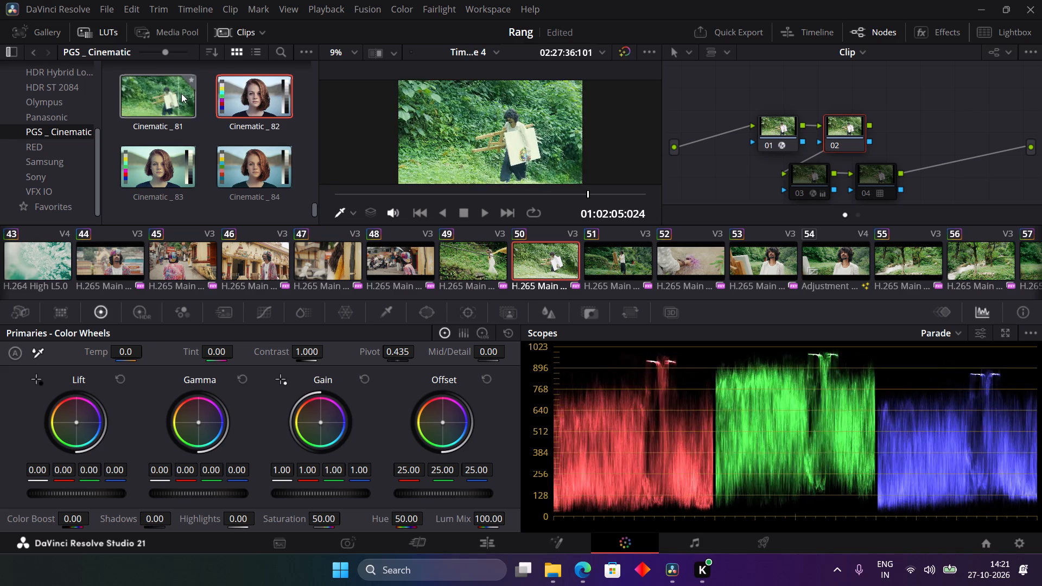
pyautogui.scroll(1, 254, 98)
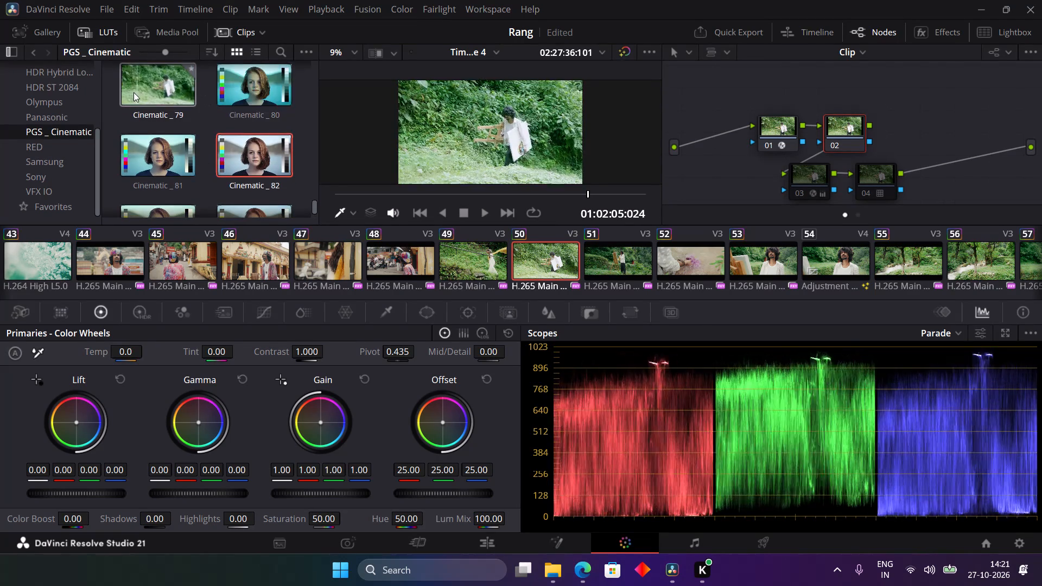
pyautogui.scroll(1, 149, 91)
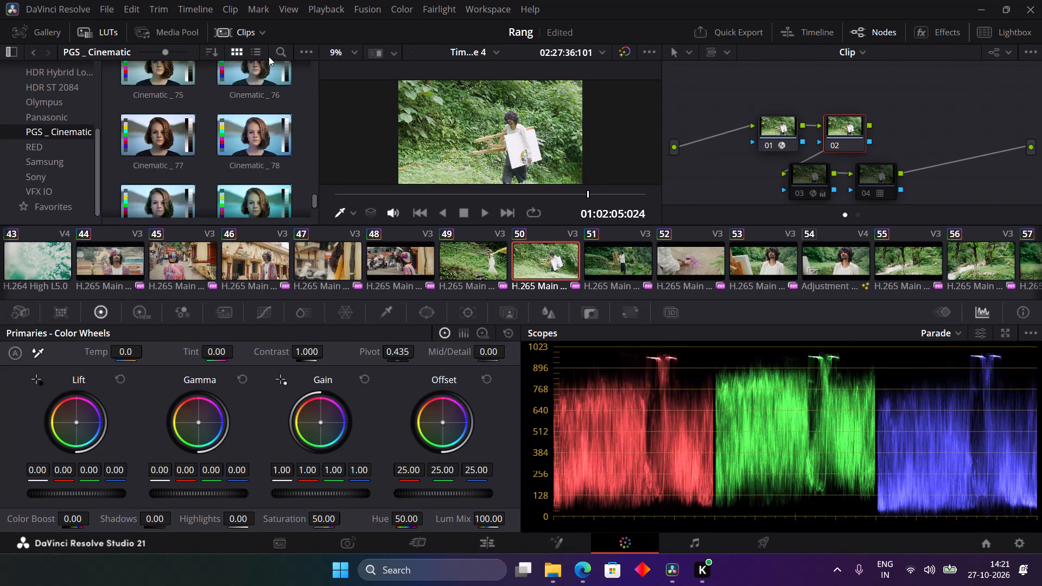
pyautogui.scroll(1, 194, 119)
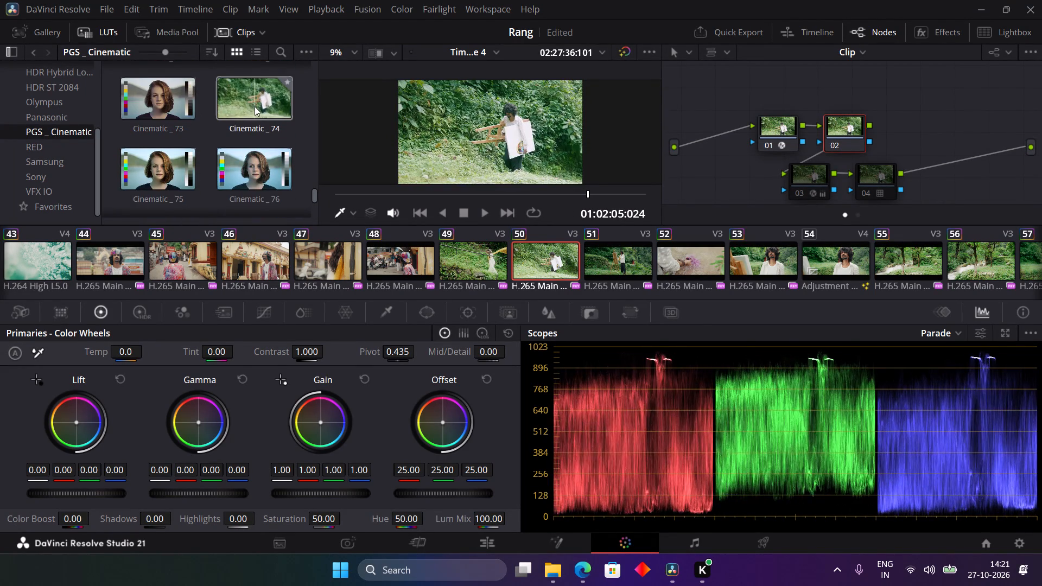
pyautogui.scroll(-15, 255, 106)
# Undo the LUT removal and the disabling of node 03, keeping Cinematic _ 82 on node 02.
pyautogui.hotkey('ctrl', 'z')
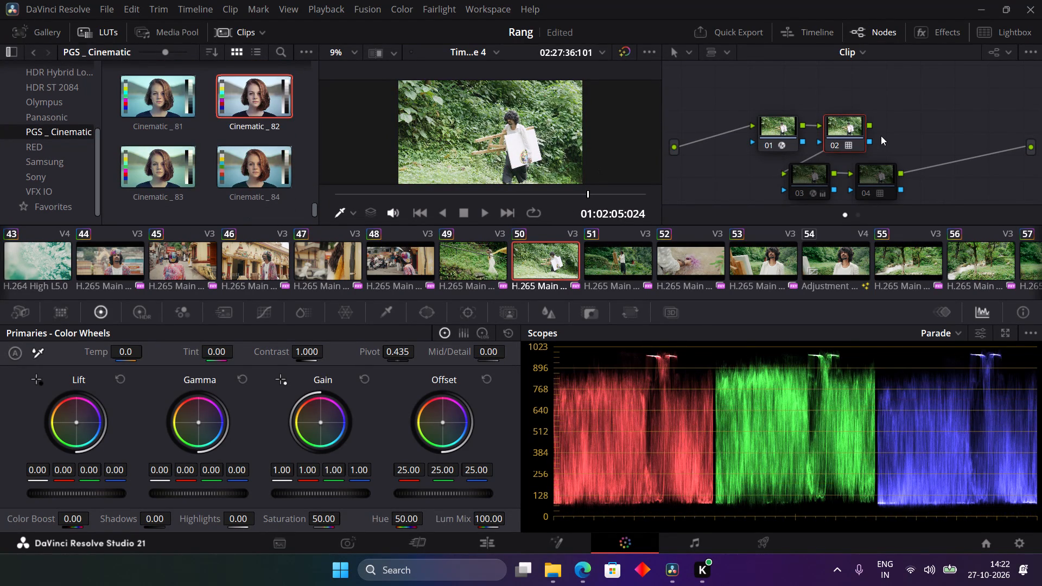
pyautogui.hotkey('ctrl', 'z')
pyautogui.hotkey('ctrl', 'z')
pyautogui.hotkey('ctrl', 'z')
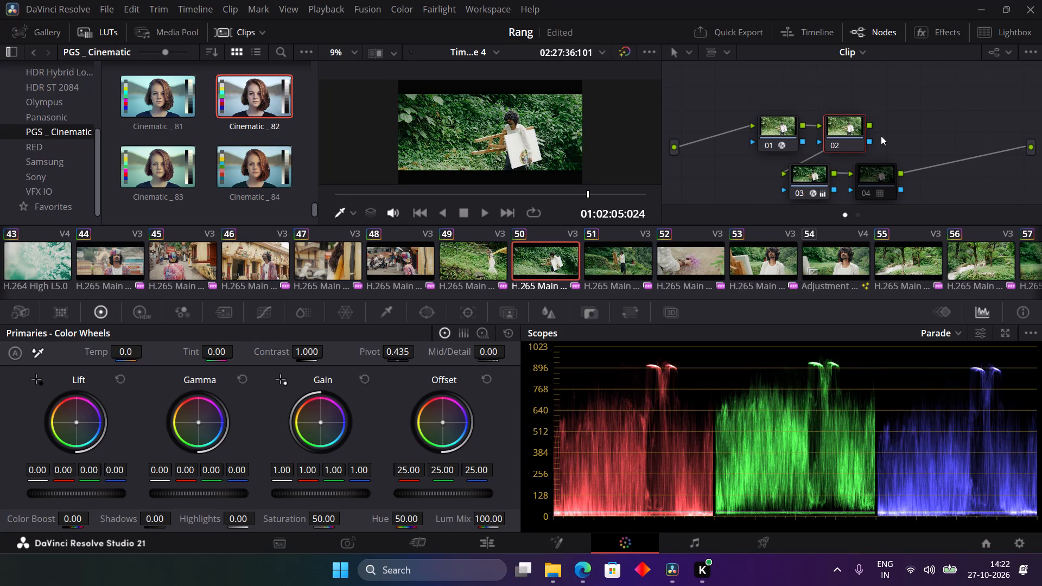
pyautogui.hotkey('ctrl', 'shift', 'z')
# Delete the disabled node 04 from clip 50.
pyautogui.click(870, 180)
pyautogui.press('BackSpace')
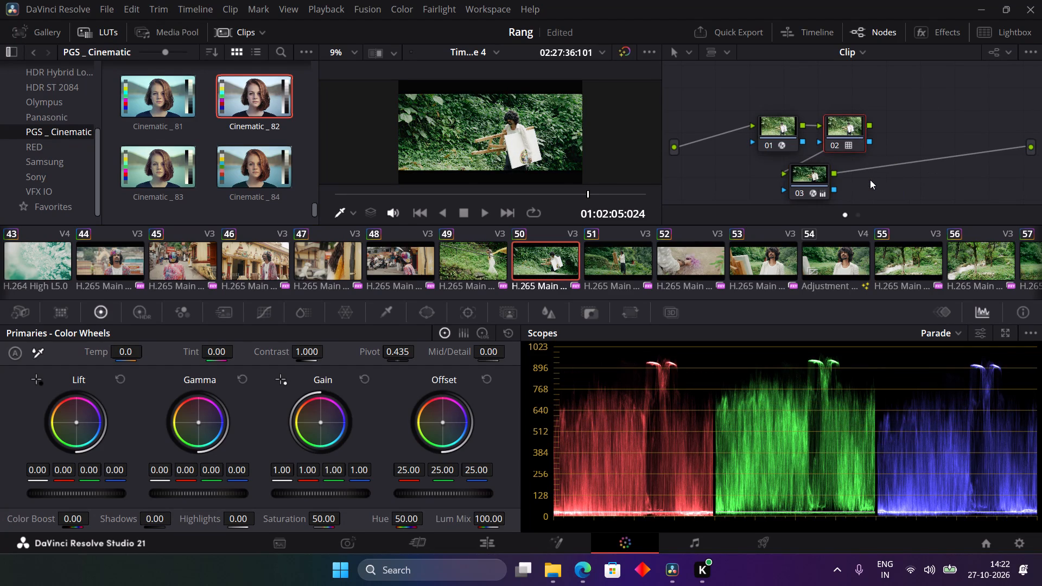
# Review clip 50's grade in full screen, play on into clip 51, and check a frame near its start.
pyautogui.hotkey('ctrl', 'f')
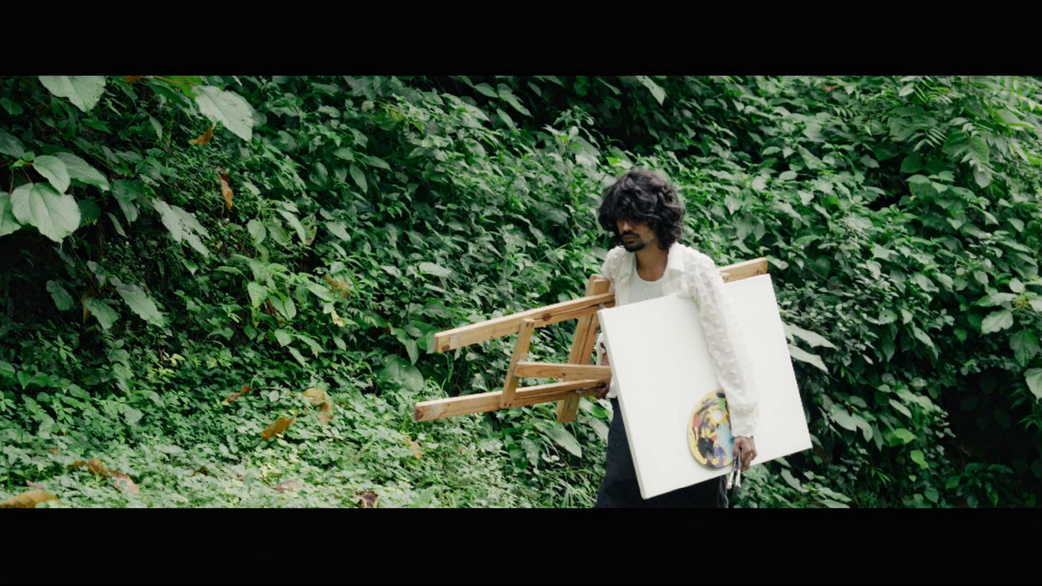
pyautogui.press('space')
pyautogui.hotkey('ctrl', 'f')
pyautogui.hotkey('ctrl', 'f')
pyautogui.press('Escape')
pyautogui.press('Escape')
pyautogui.press('space')
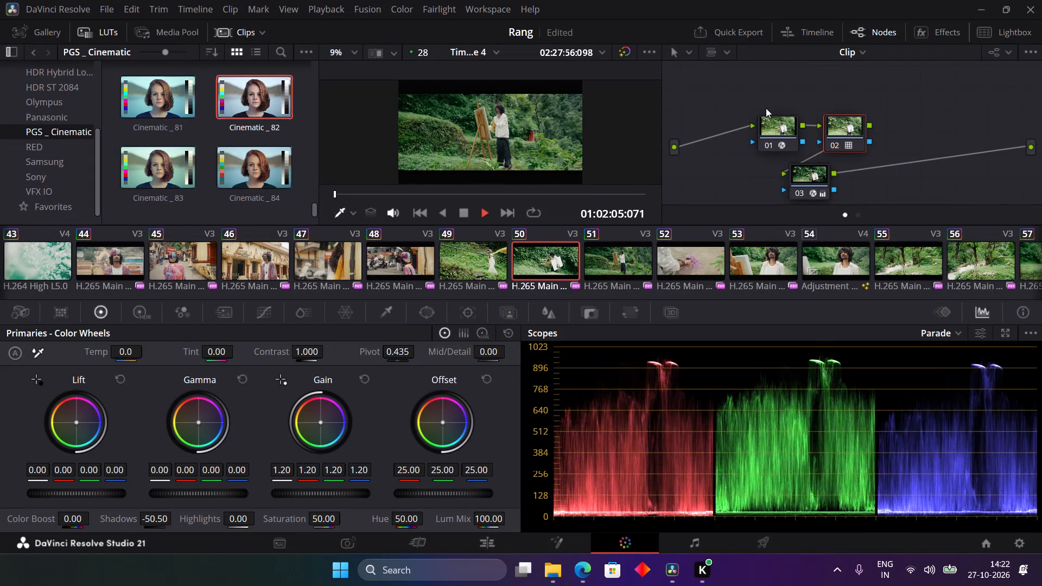
pyautogui.press('space')
pyautogui.hotkey('ctrl', 'f')
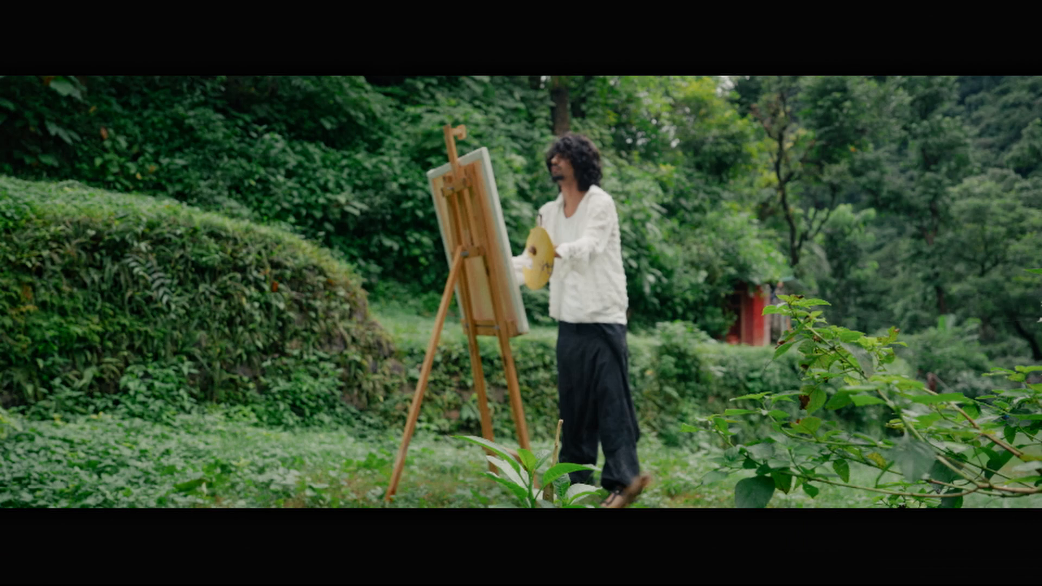
pyautogui.hotkey('ctrl', 'f')
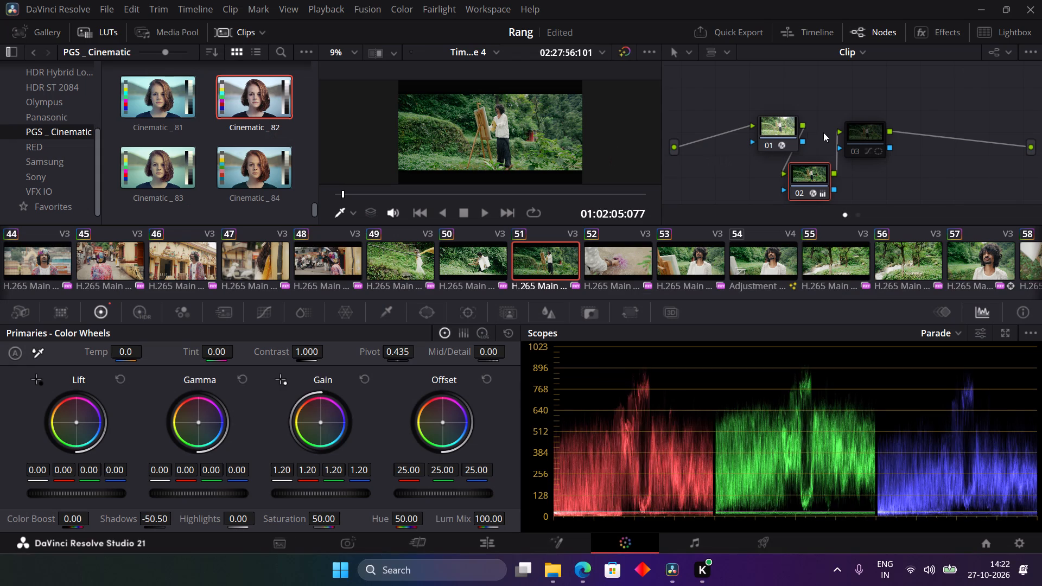
# Compare clip 51's image with and without node 03, the windowed curves node.
pyautogui.click(860, 132)
pyautogui.hotkey('ctrl', 'd')
pyautogui.hotkey('ctrl', 'd')
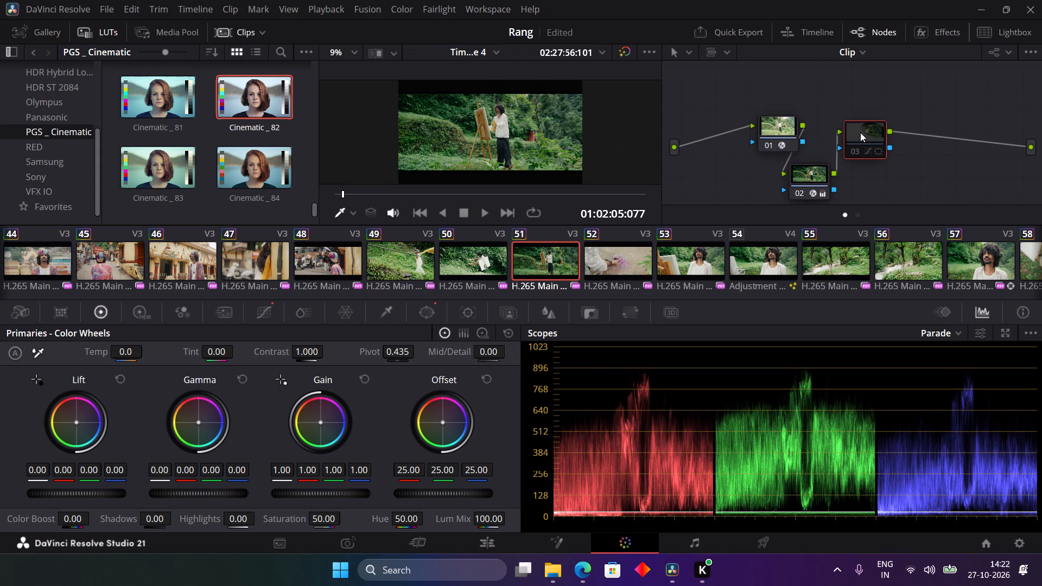
pyautogui.hotkey('ctrl', 'd')
pyautogui.click(872, 132)
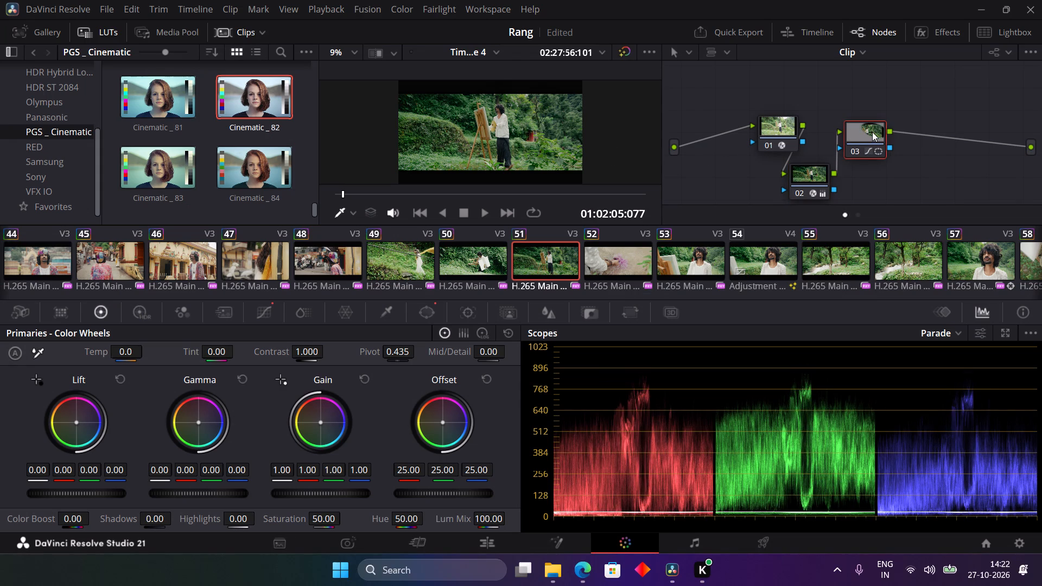
pyautogui.hotkey('ctrl', 'd')
pyautogui.click(872, 132)
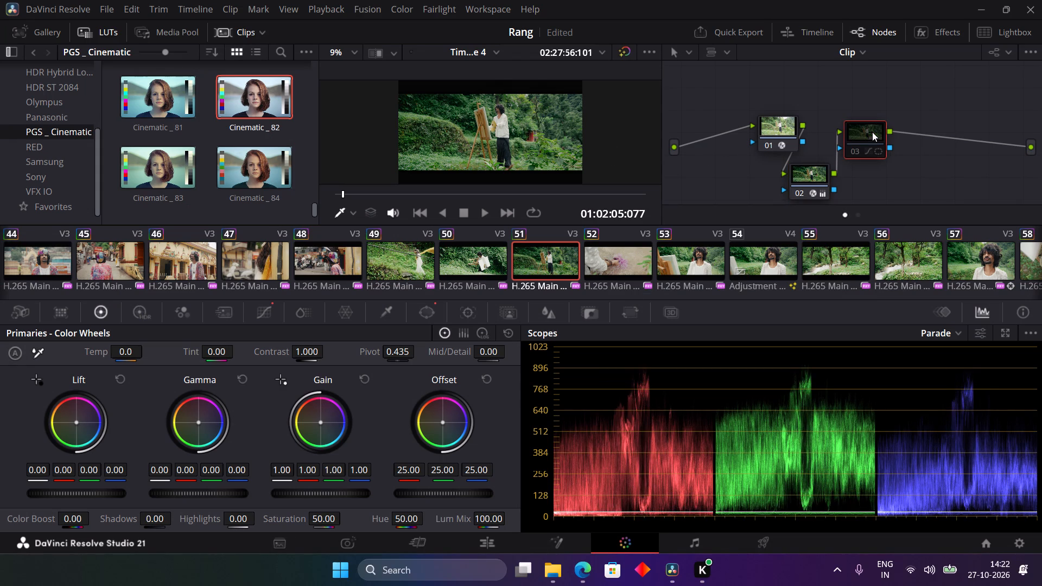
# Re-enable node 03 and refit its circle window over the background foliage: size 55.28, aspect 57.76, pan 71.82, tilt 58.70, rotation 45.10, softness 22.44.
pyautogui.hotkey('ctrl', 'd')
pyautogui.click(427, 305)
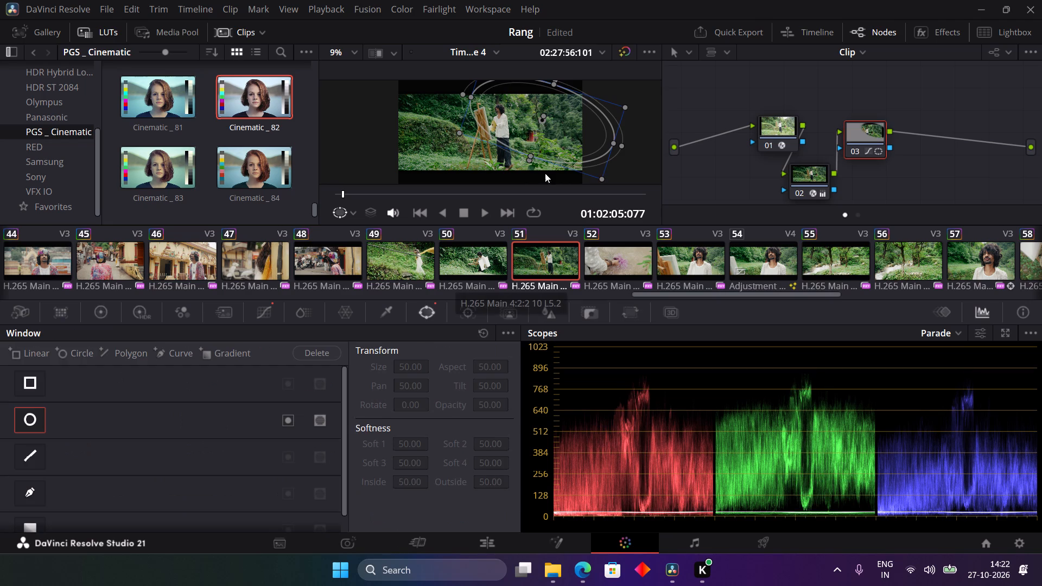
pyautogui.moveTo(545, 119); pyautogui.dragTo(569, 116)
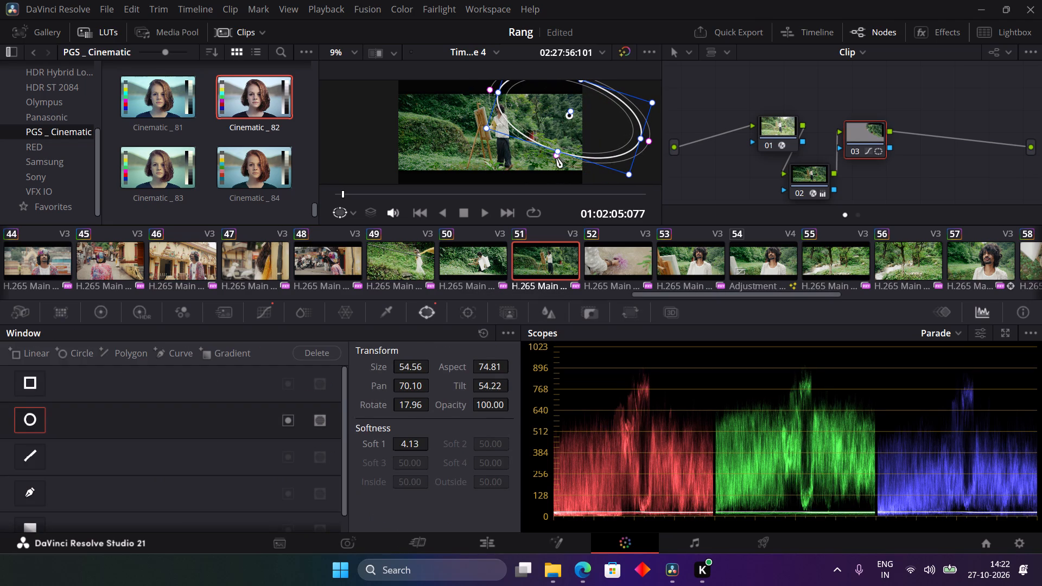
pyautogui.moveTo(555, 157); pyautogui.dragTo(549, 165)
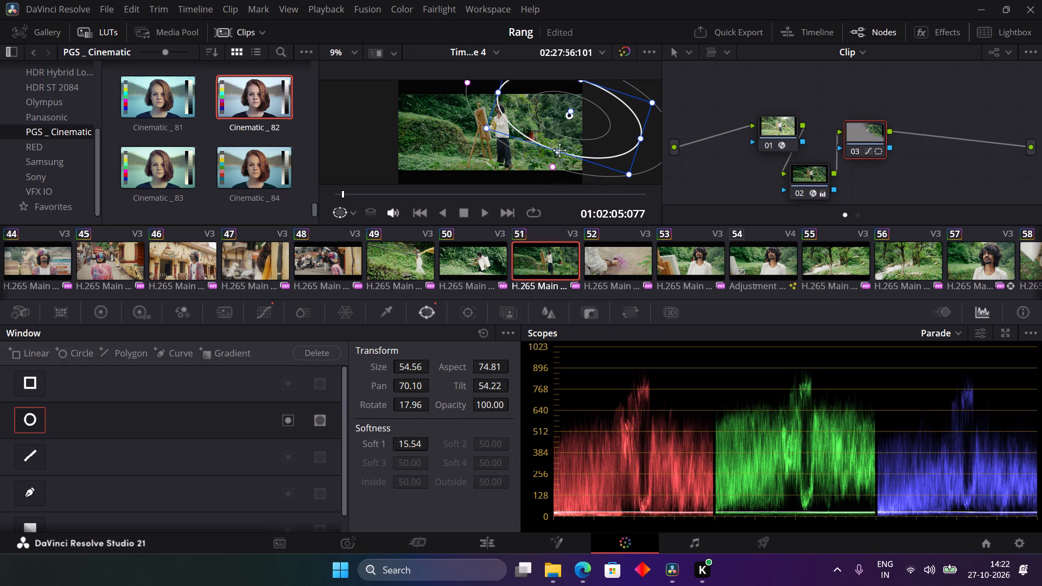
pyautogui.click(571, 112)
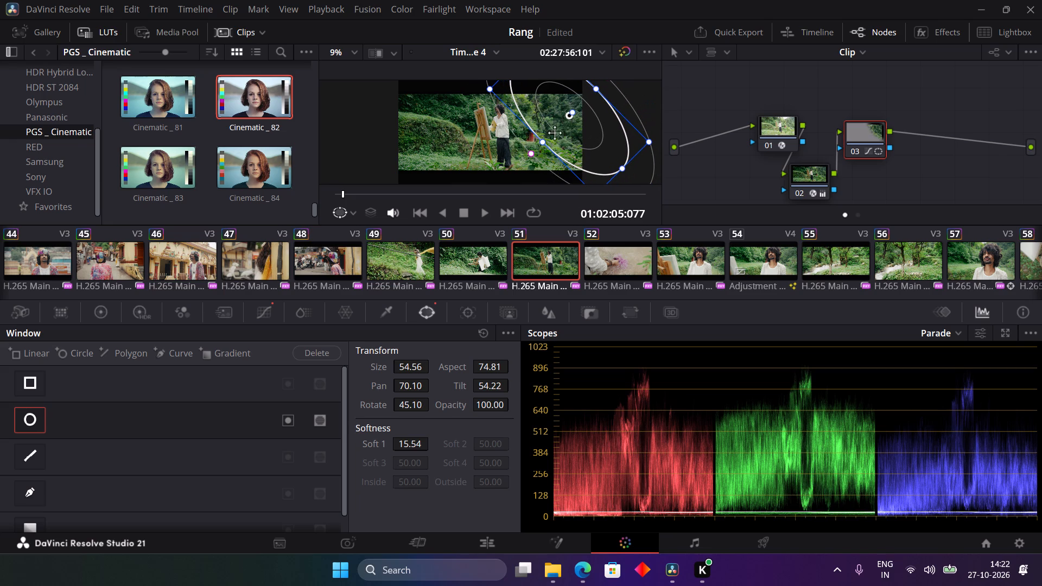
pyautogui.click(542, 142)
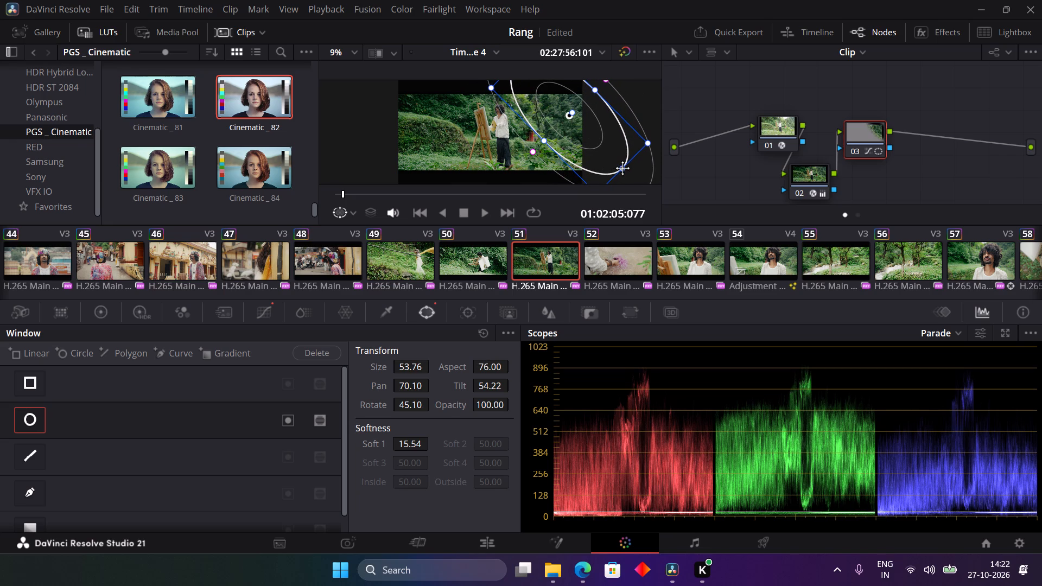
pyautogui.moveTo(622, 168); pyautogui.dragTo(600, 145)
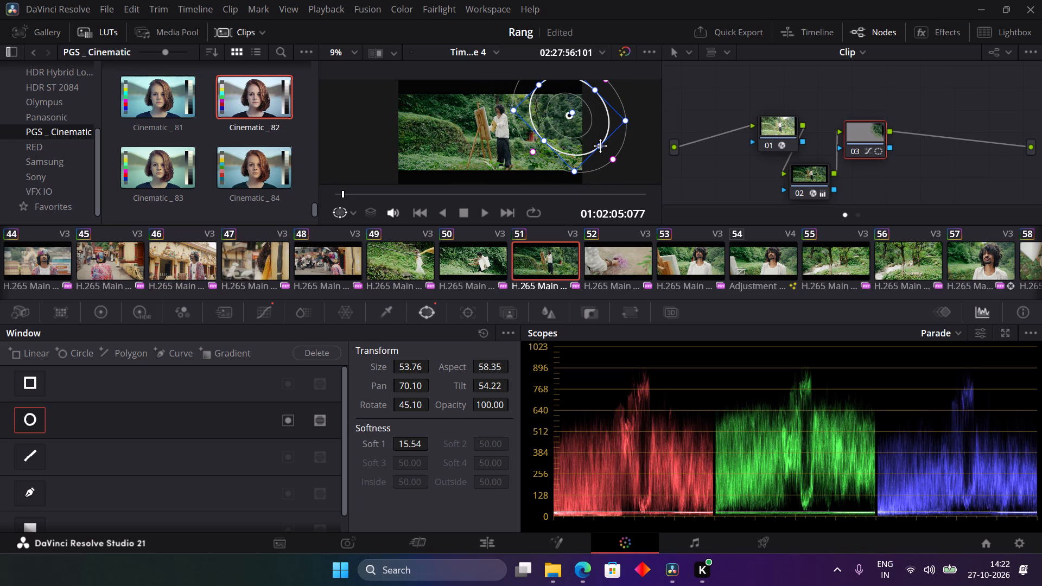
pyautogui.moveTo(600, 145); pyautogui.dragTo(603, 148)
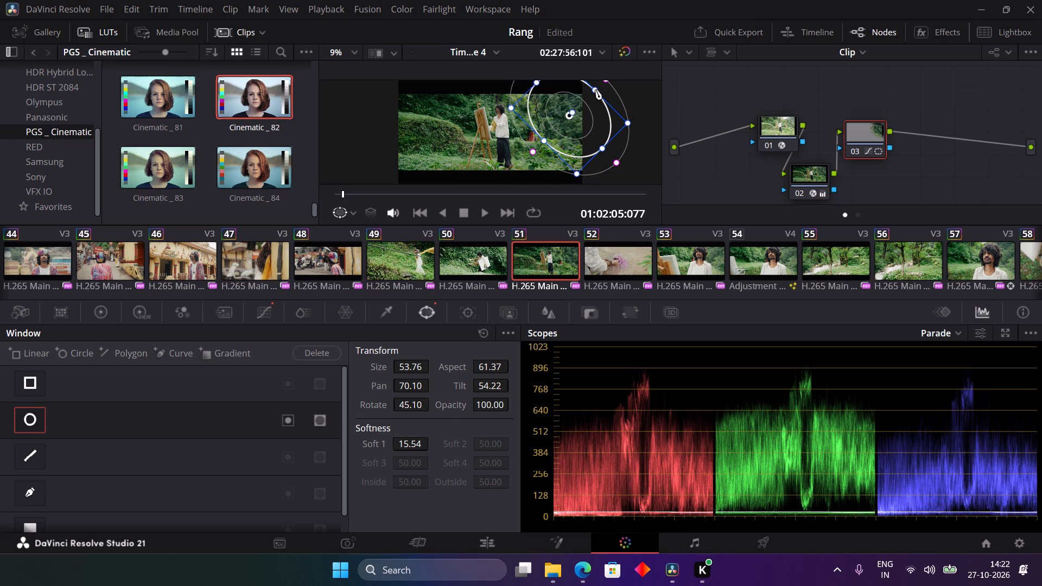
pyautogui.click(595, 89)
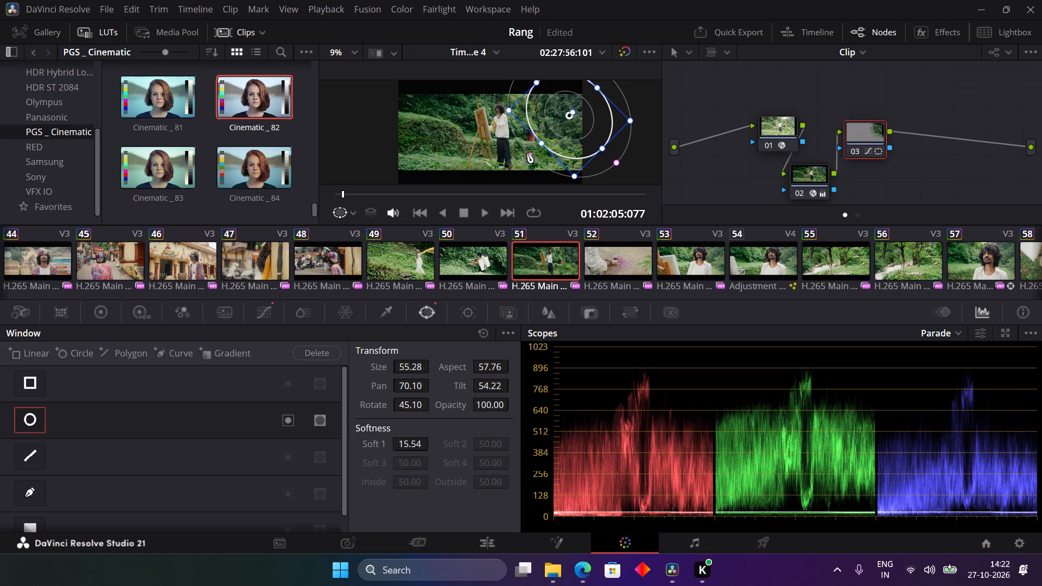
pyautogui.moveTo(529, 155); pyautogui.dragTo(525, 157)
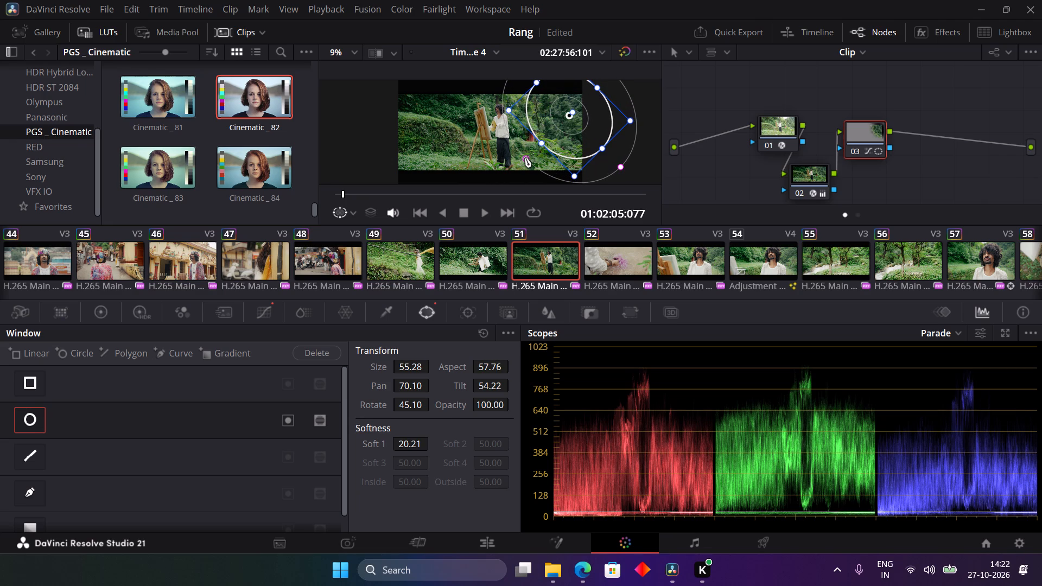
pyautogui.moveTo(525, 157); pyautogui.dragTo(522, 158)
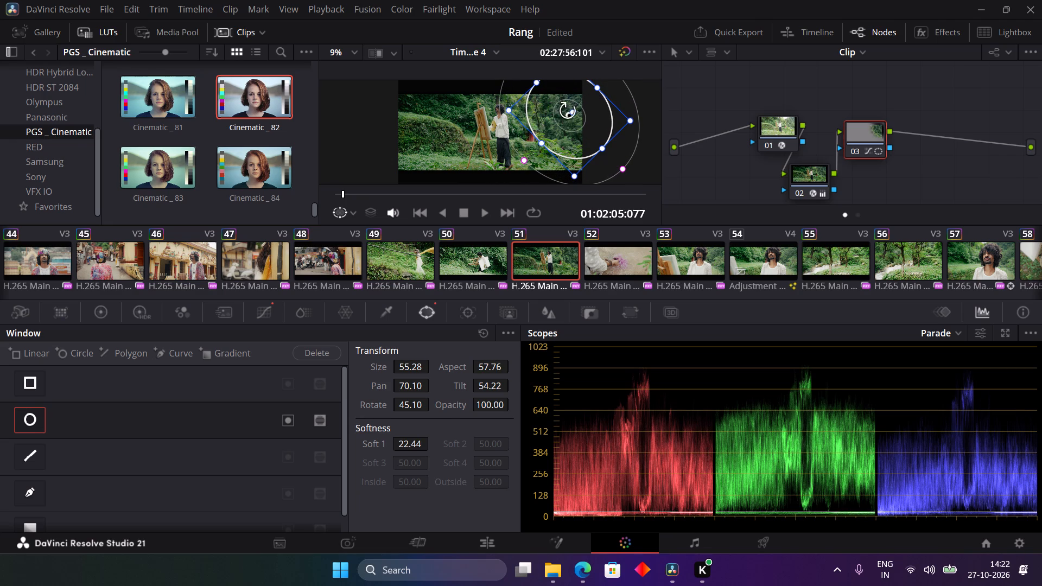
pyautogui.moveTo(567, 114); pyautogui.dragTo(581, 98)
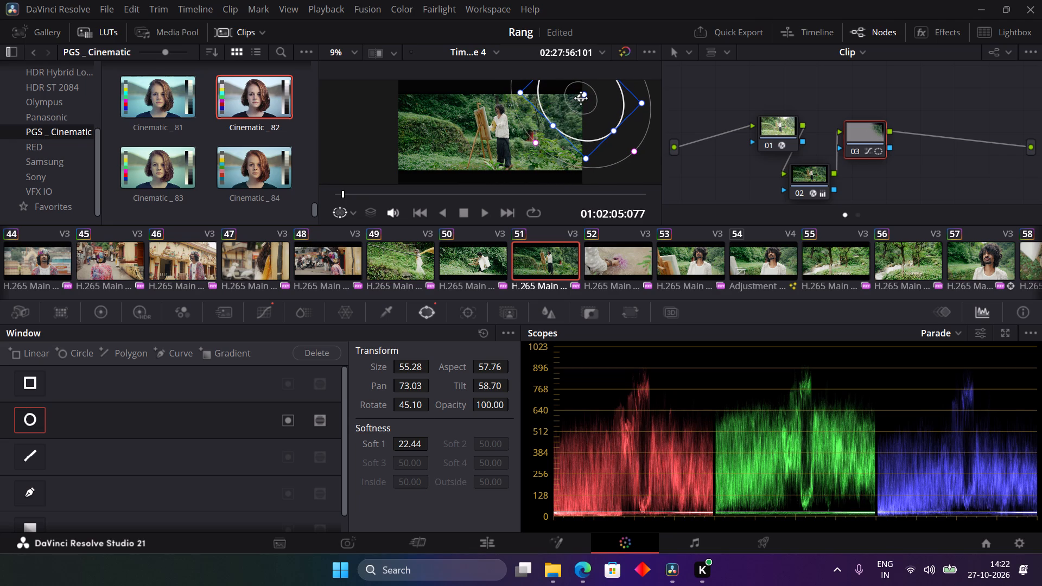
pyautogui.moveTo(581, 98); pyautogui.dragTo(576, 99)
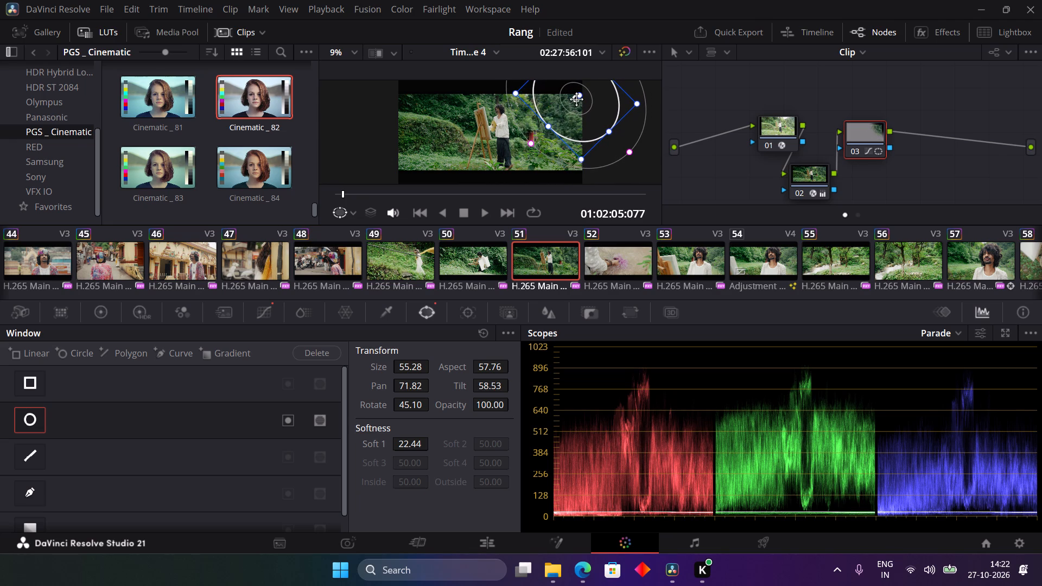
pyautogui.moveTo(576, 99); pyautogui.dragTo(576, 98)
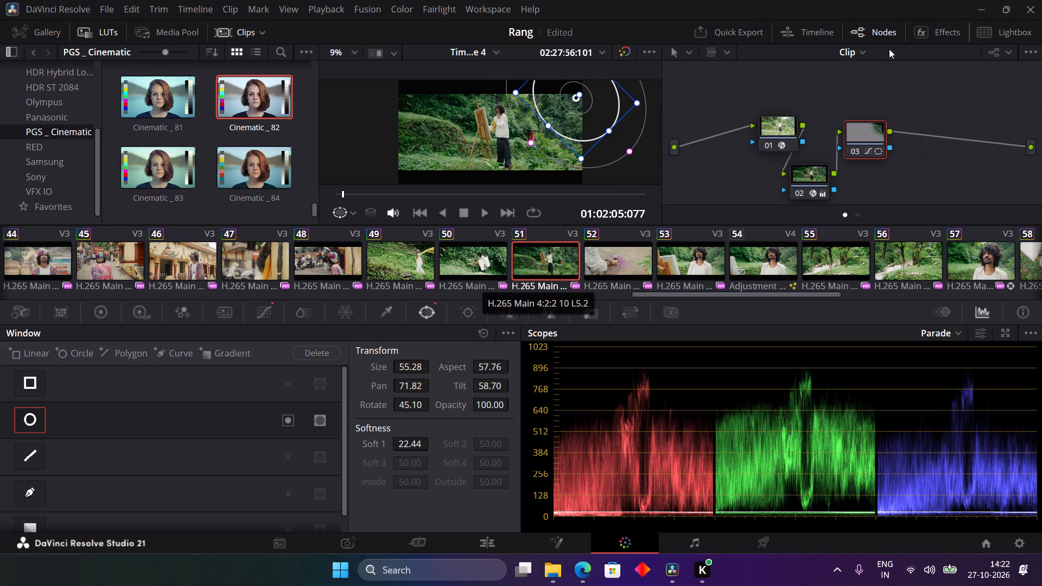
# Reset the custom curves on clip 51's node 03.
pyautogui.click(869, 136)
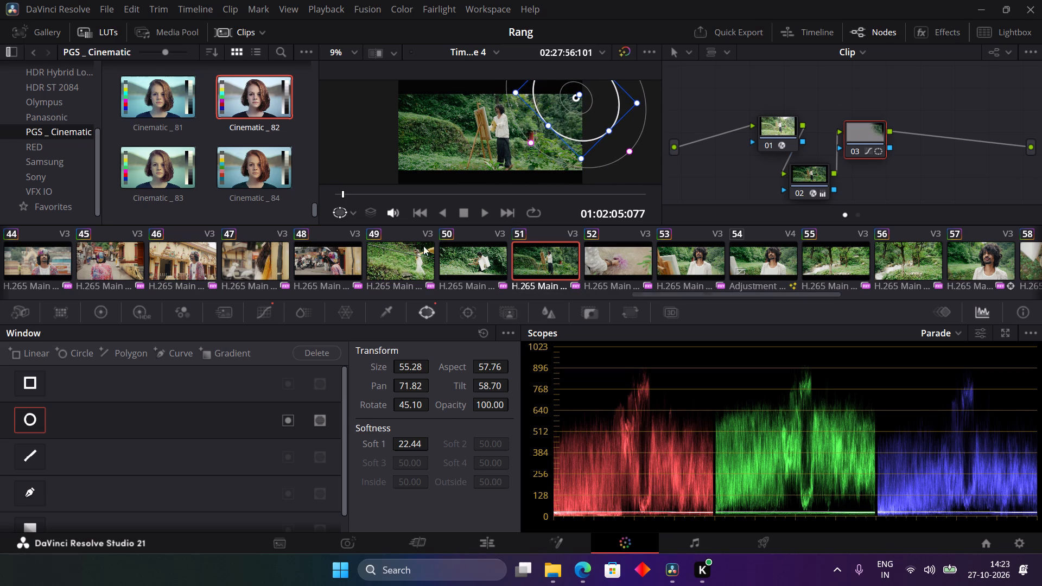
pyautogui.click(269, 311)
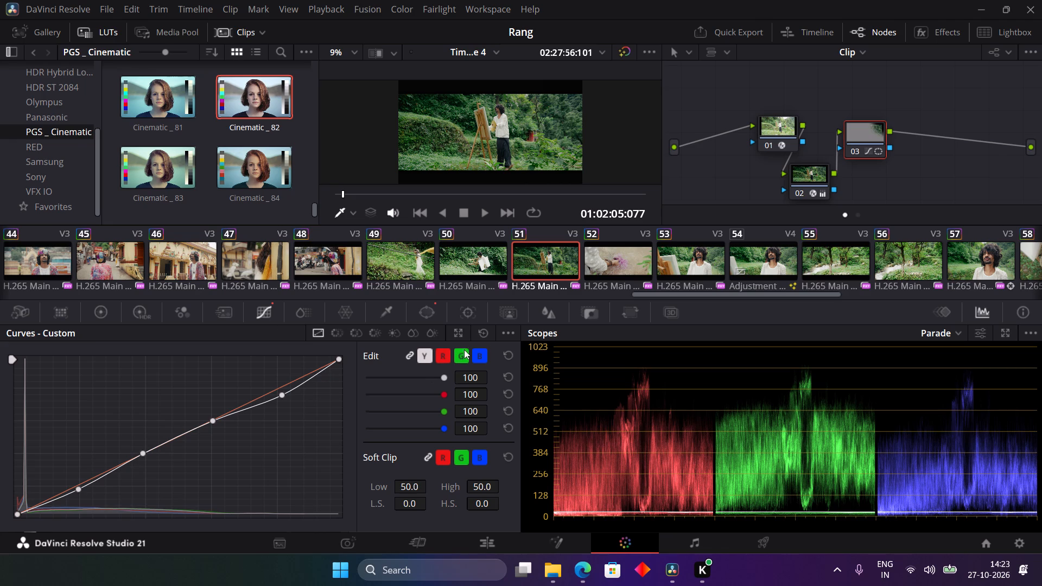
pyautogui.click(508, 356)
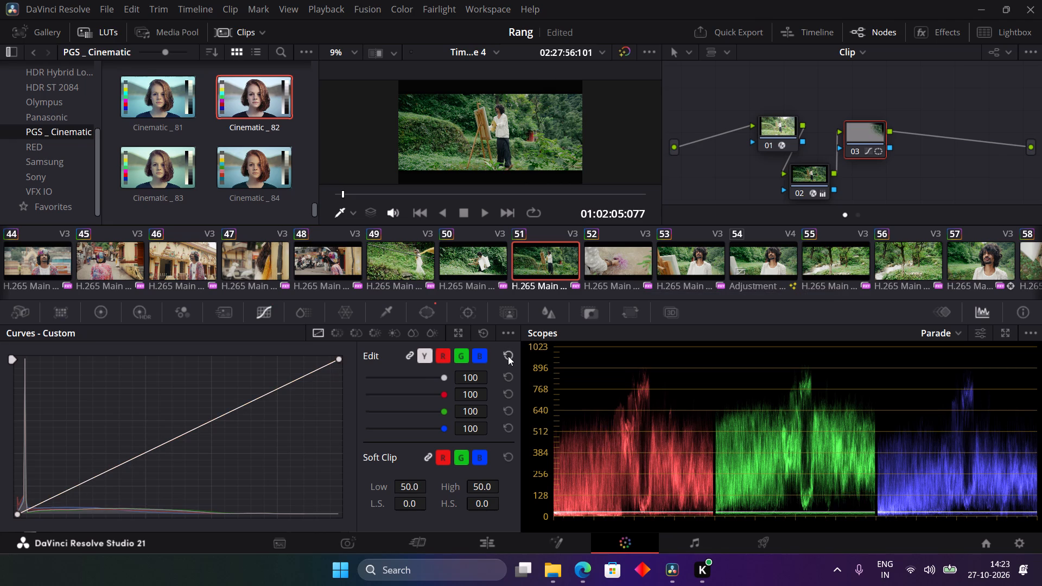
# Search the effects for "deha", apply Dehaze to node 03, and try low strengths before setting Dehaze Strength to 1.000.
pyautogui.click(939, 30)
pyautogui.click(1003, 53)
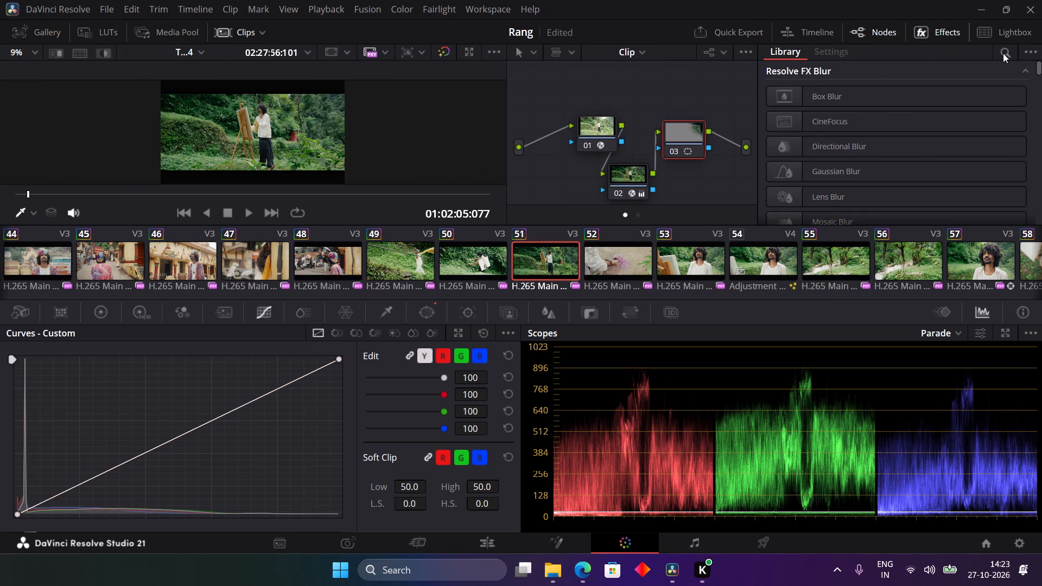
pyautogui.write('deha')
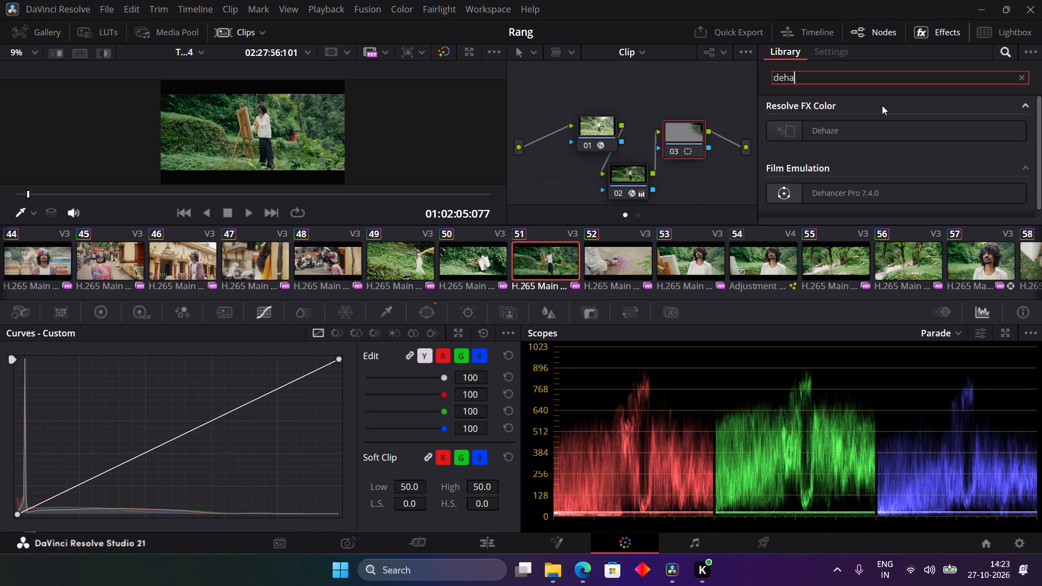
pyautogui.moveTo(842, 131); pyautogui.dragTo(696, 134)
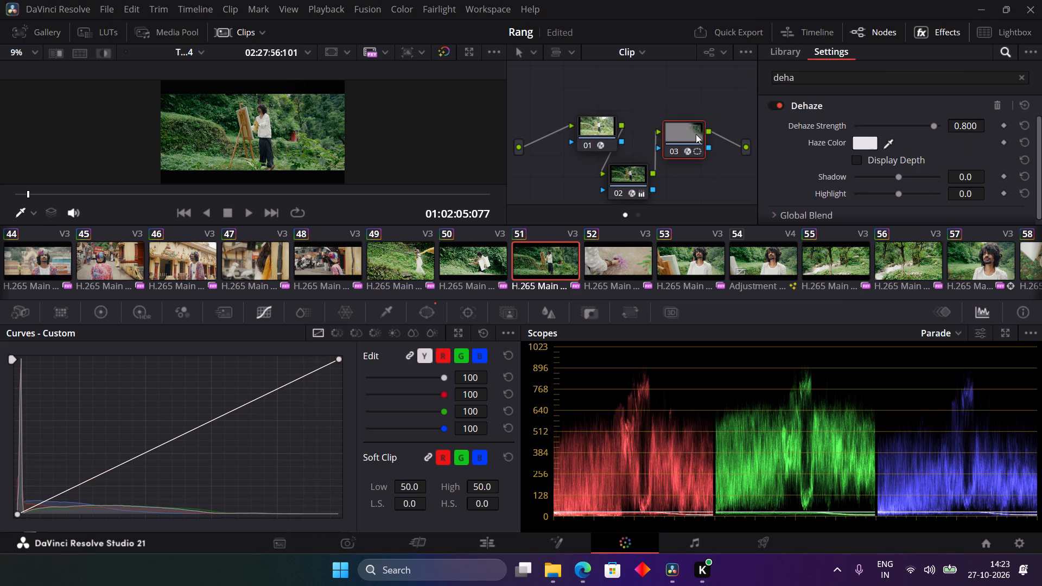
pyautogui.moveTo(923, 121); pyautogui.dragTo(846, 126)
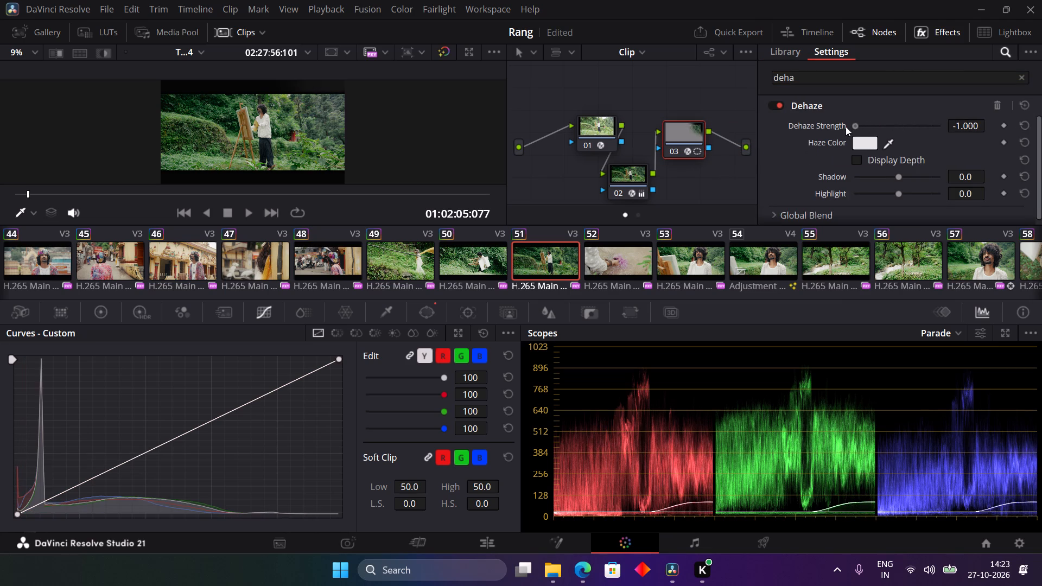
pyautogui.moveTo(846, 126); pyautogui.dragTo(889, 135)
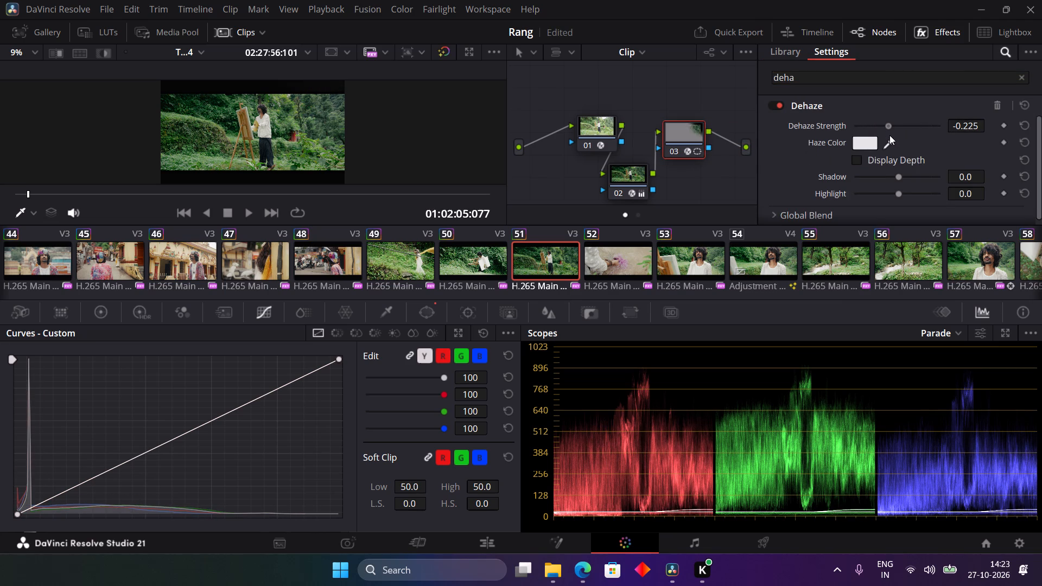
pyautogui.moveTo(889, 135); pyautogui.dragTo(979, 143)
# Delete node 03, the windowed node, from clip 51.
pyautogui.click(694, 132)
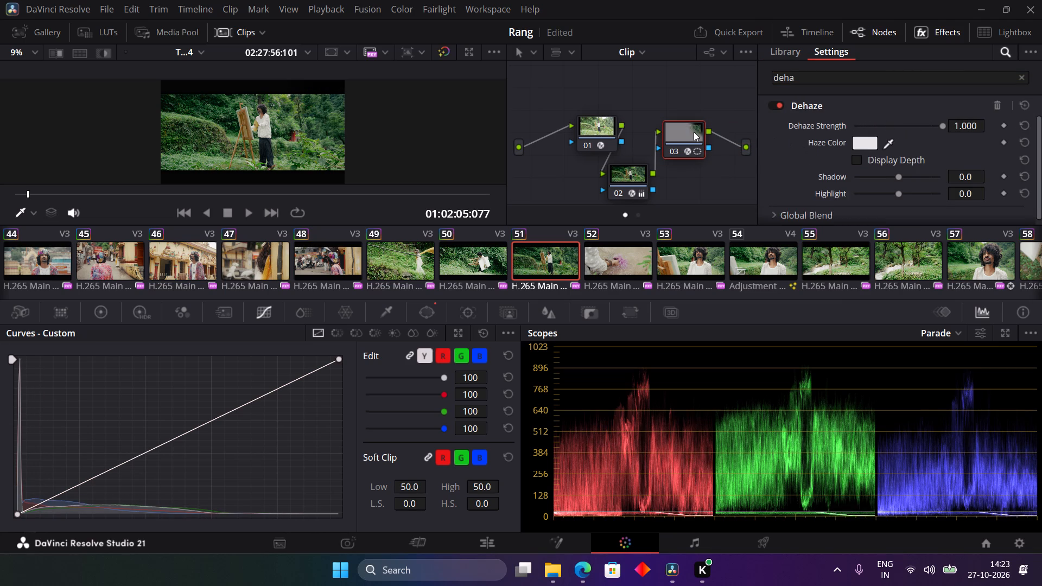
pyautogui.press('BackSpace')
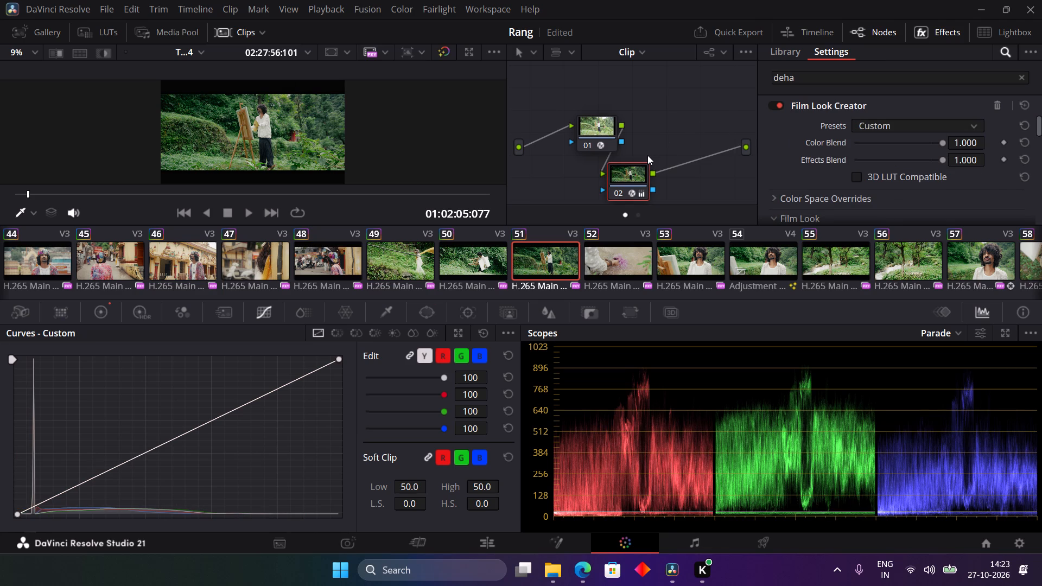
# Add a new serial node directly after node 01 in clip 51.
pyautogui.click(607, 132)
pyautogui.hotkey('alt', 's')
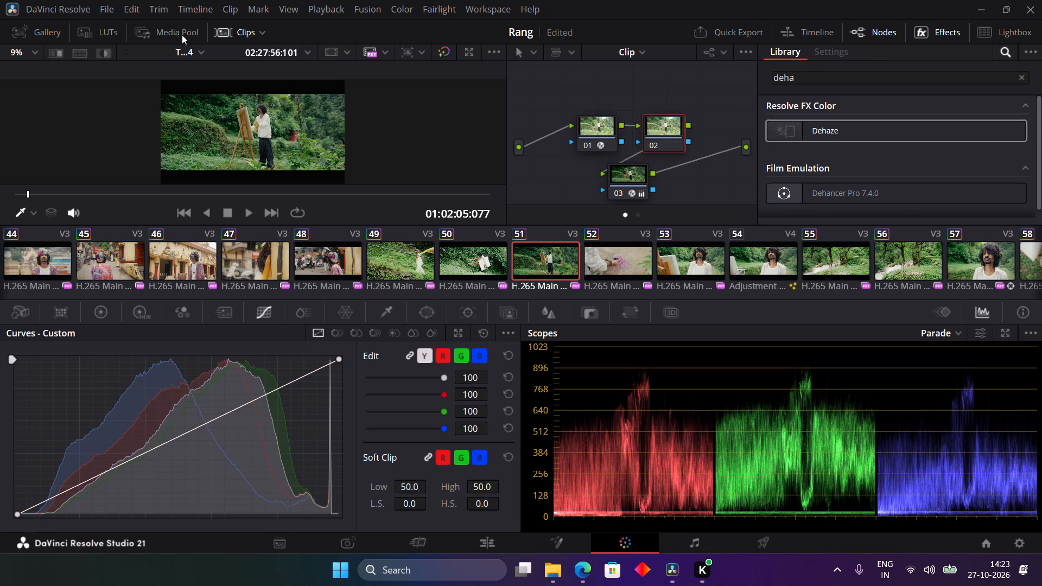
# Preview the PGS _ Cinematic LUTs on clip 51's new node, going from Cinematic _ 83 back to about Cinematic _ 66.
pyautogui.click(105, 31)
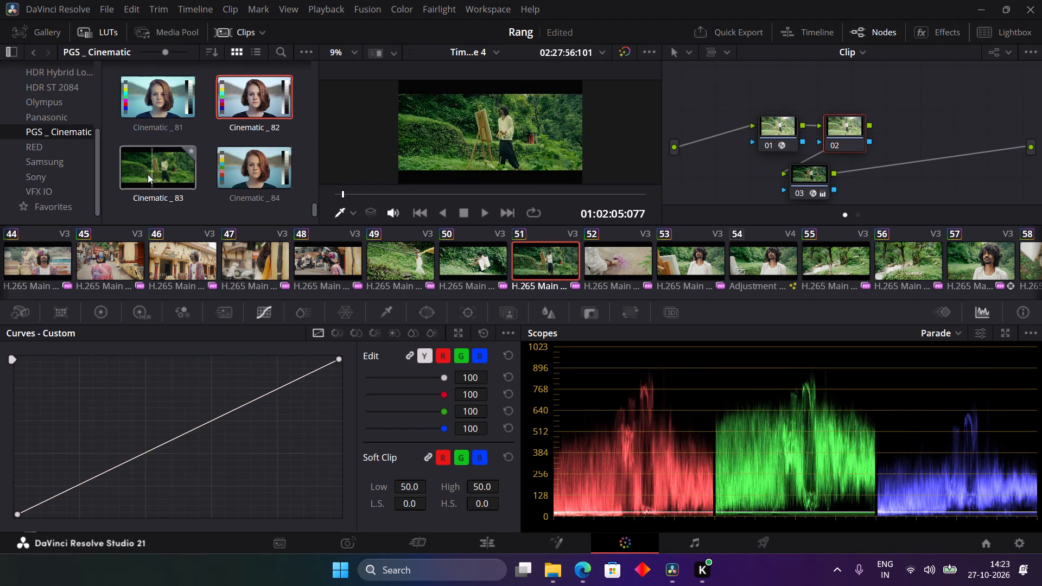
pyautogui.scroll(1, 217, 130)
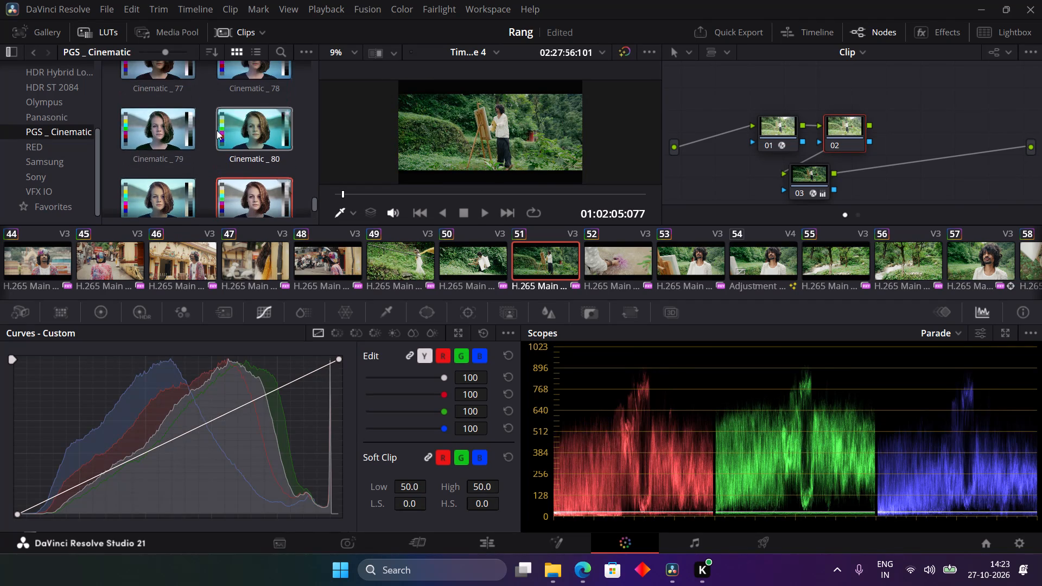
pyautogui.scroll(1, 217, 130)
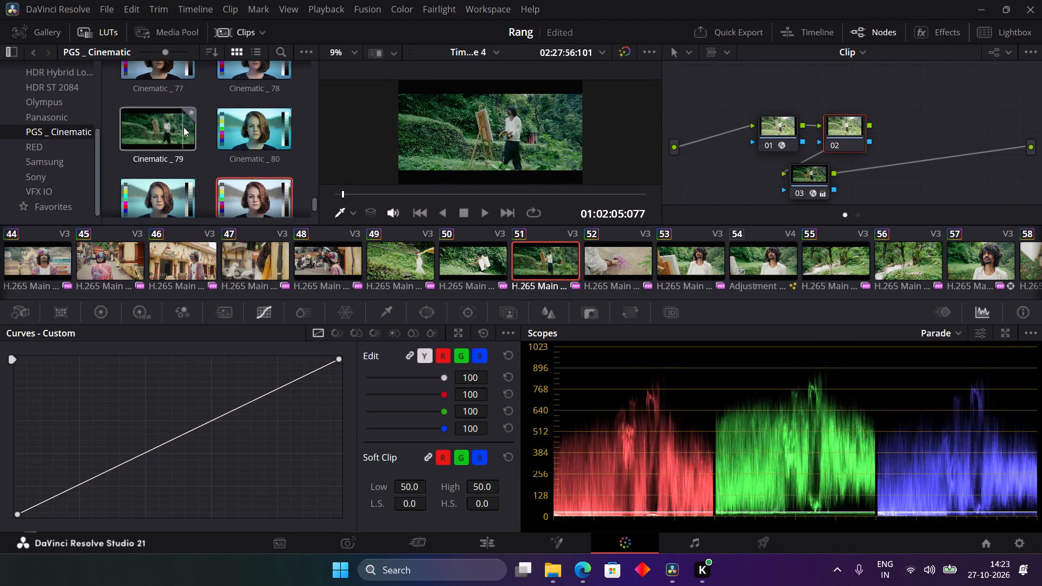
pyautogui.scroll(1, 201, 123)
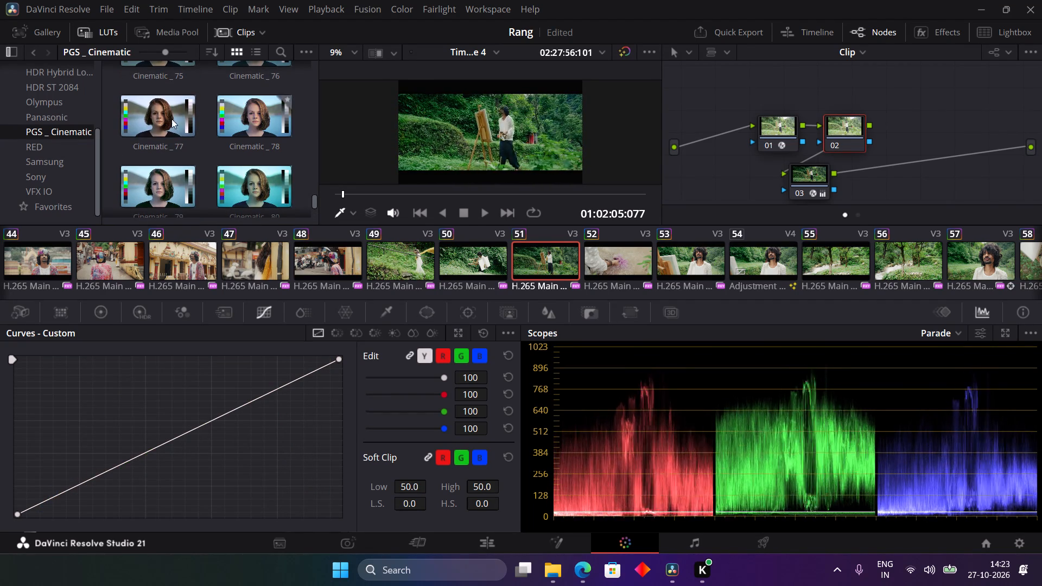
pyautogui.scroll(1, 179, 116)
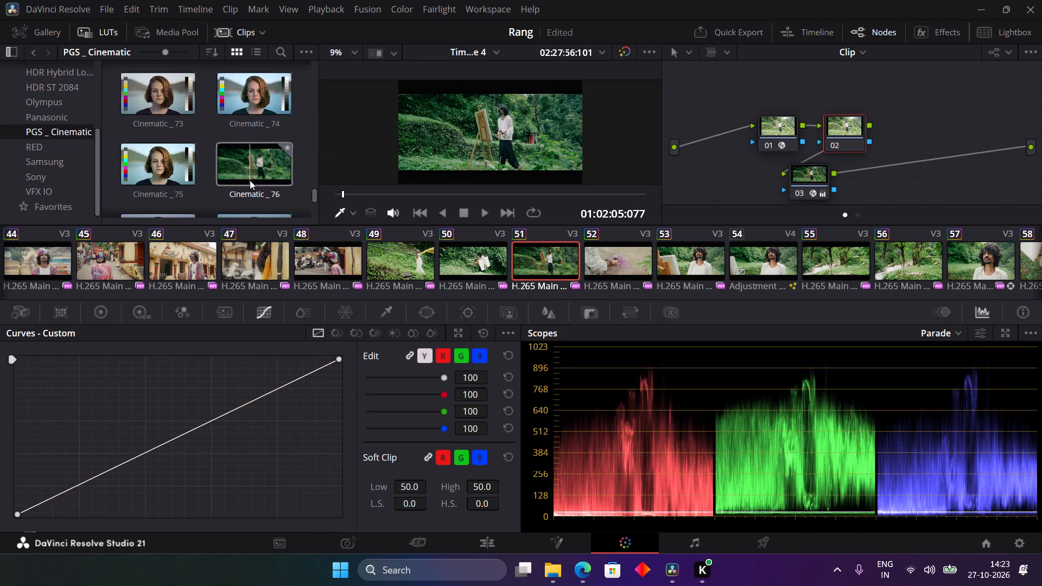
pyautogui.scroll(1, 276, 173)
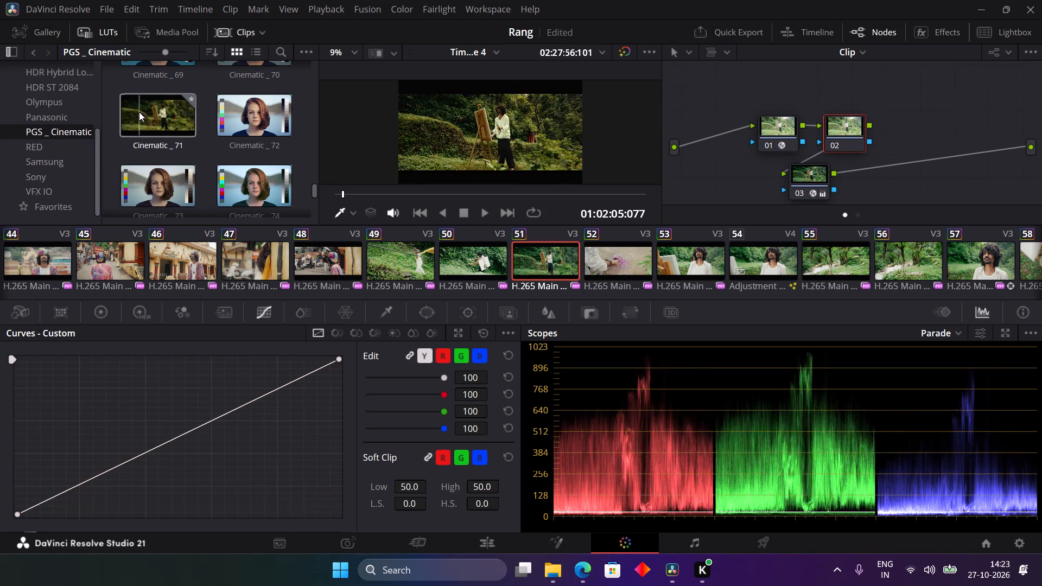
pyautogui.scroll(1, 238, 208)
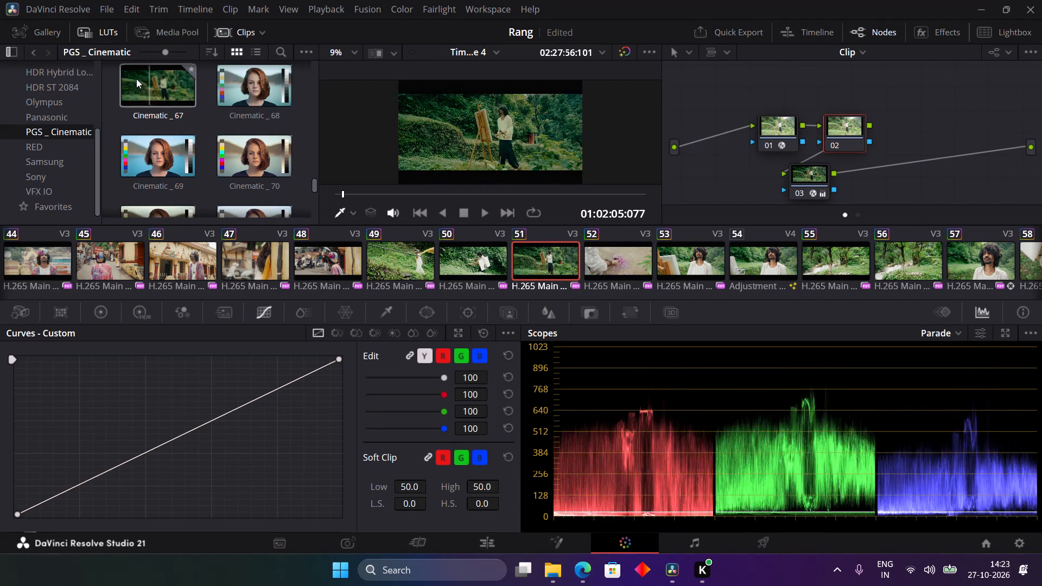
pyautogui.scroll(1, 188, 93)
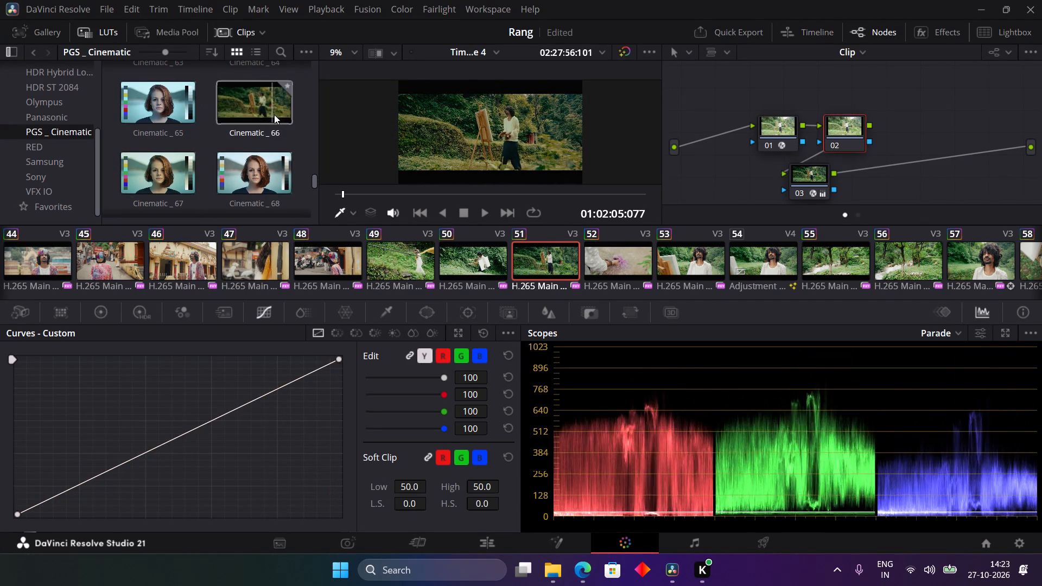
# Apply the Cinematic _ 82 LUT to clip 51's new node 02.
pyautogui.click(848, 124)
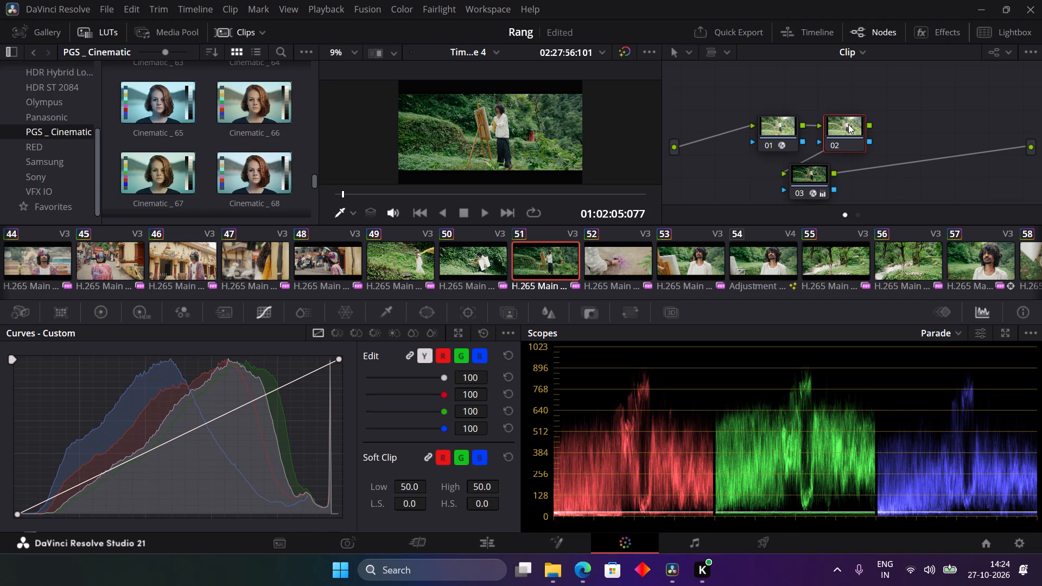
pyautogui.click(848, 133)
pyautogui.scroll(-7, 300, 163)
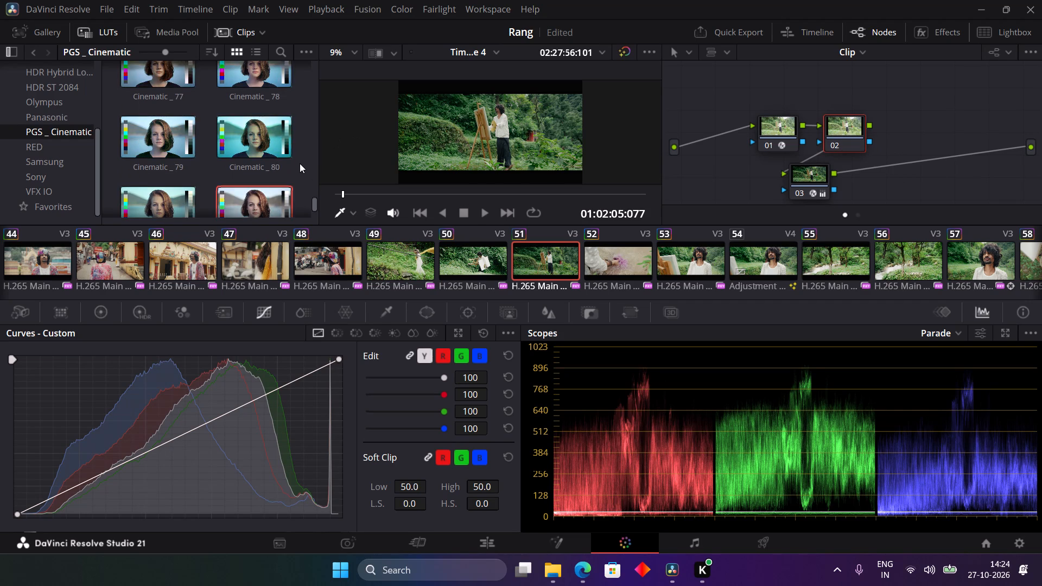
pyautogui.moveTo(249, 94); pyautogui.dragTo(848, 132)
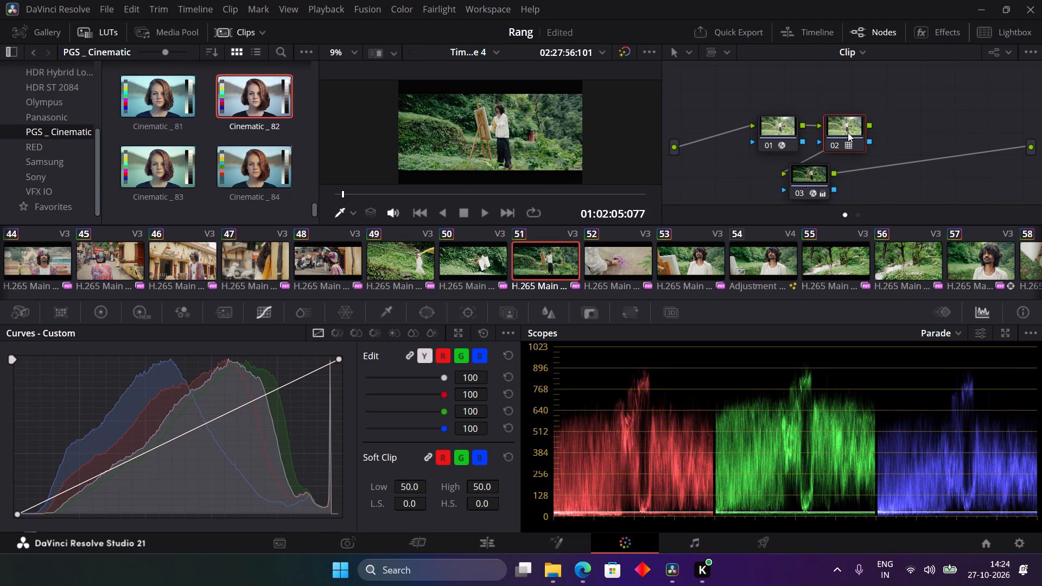
# Compare clip 51's grade with clip 50 and review clip 51 at full screen.
pyautogui.click(475, 254)
pyautogui.click(536, 269)
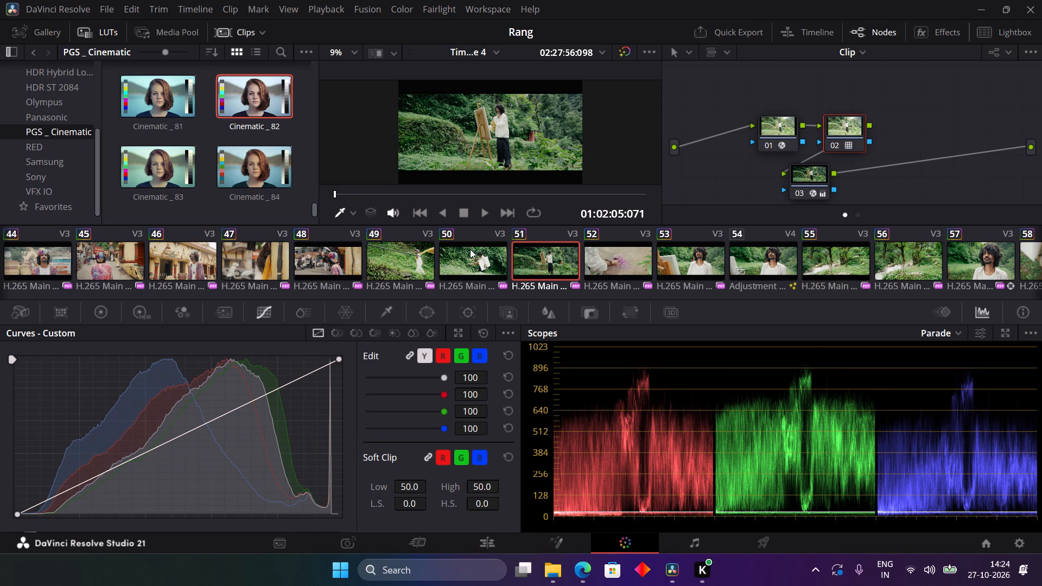
pyautogui.hotkey('ctrl', 'f')
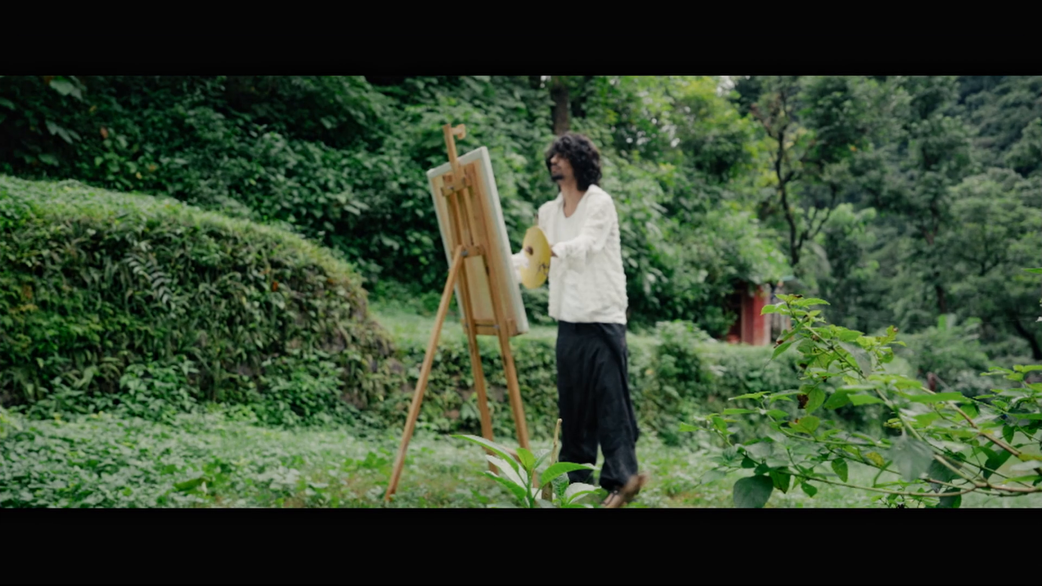
pyautogui.hotkey('ctrl', 'f')
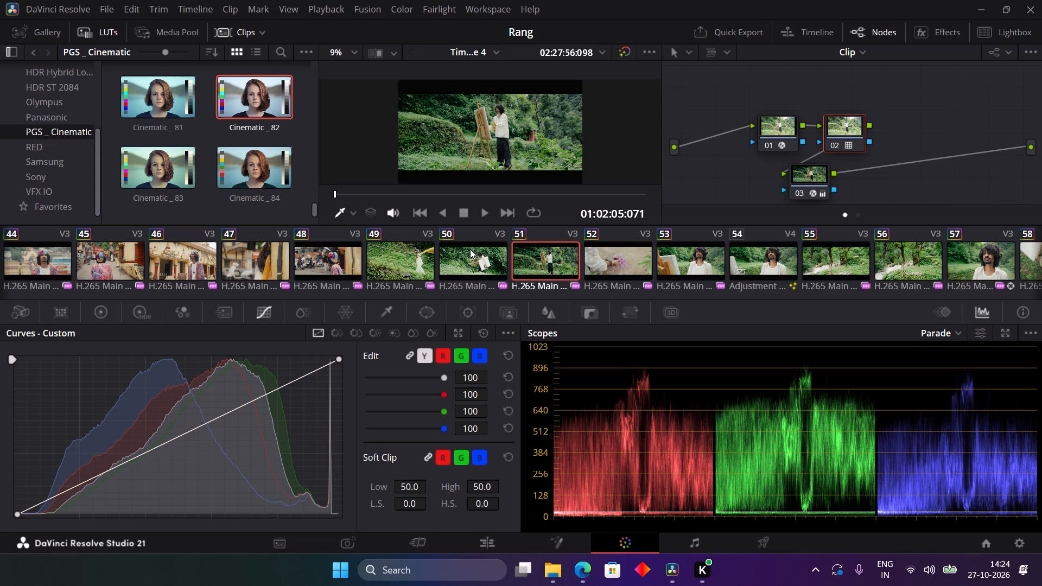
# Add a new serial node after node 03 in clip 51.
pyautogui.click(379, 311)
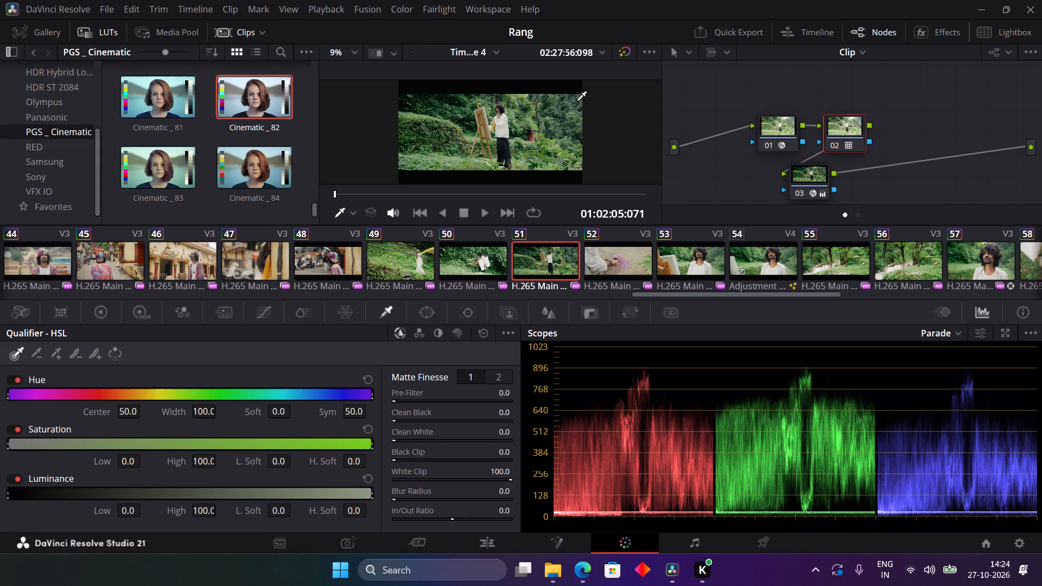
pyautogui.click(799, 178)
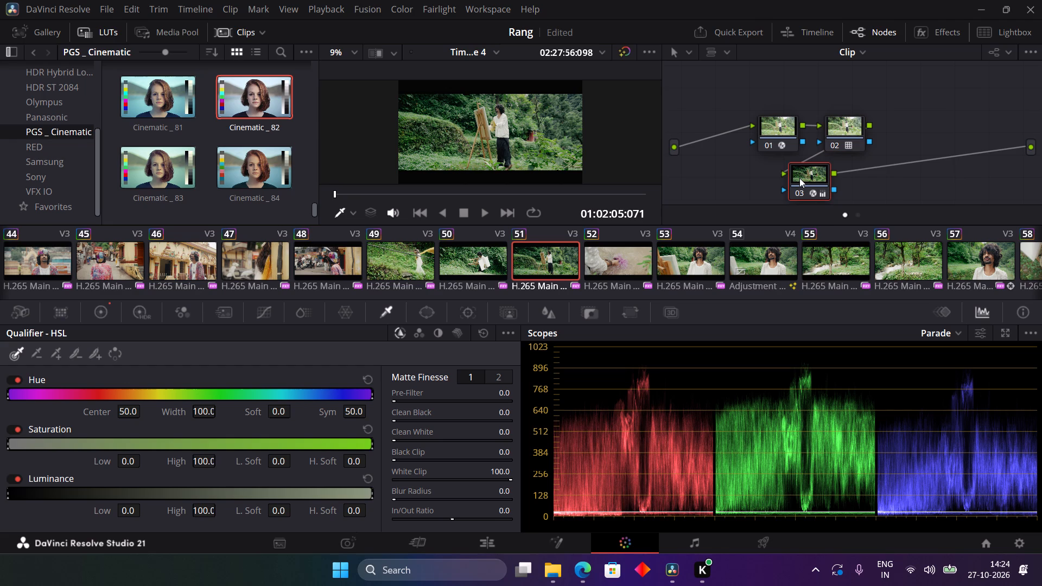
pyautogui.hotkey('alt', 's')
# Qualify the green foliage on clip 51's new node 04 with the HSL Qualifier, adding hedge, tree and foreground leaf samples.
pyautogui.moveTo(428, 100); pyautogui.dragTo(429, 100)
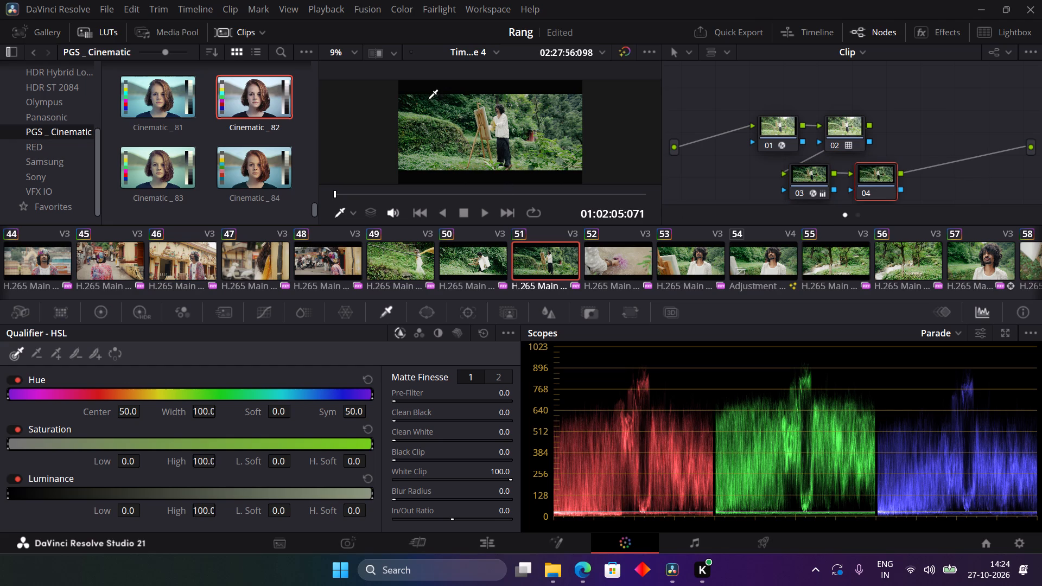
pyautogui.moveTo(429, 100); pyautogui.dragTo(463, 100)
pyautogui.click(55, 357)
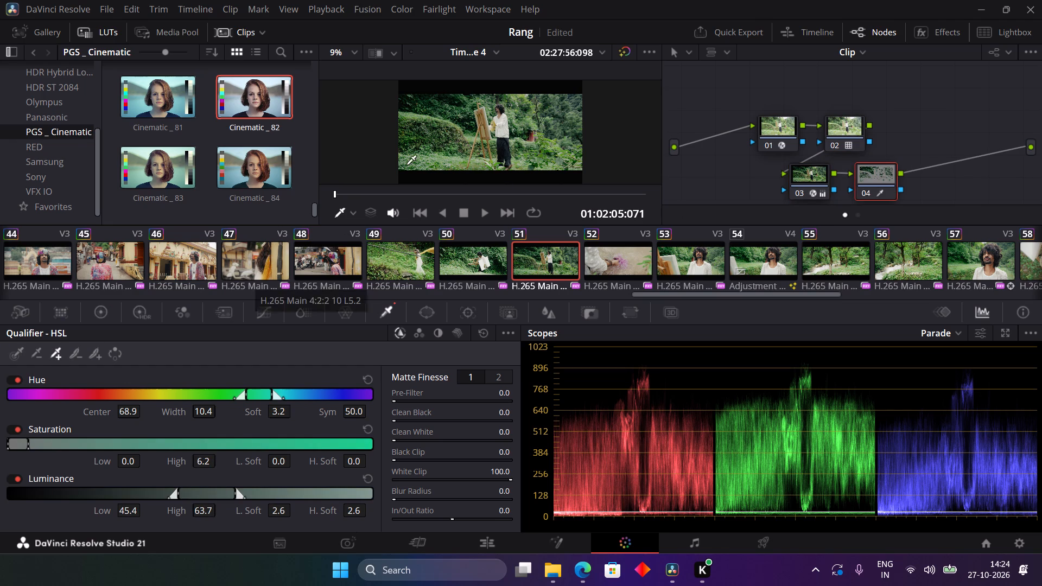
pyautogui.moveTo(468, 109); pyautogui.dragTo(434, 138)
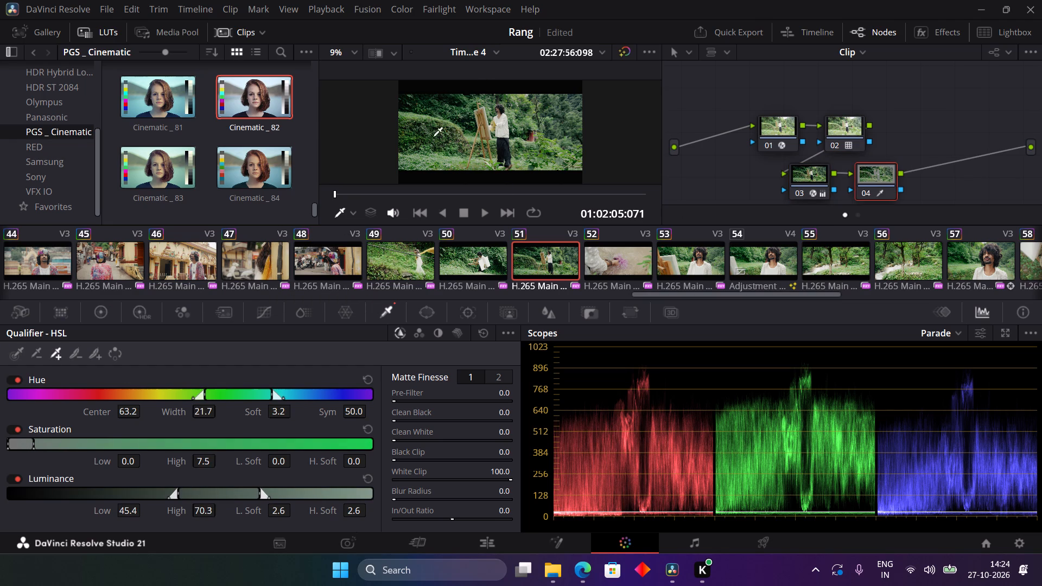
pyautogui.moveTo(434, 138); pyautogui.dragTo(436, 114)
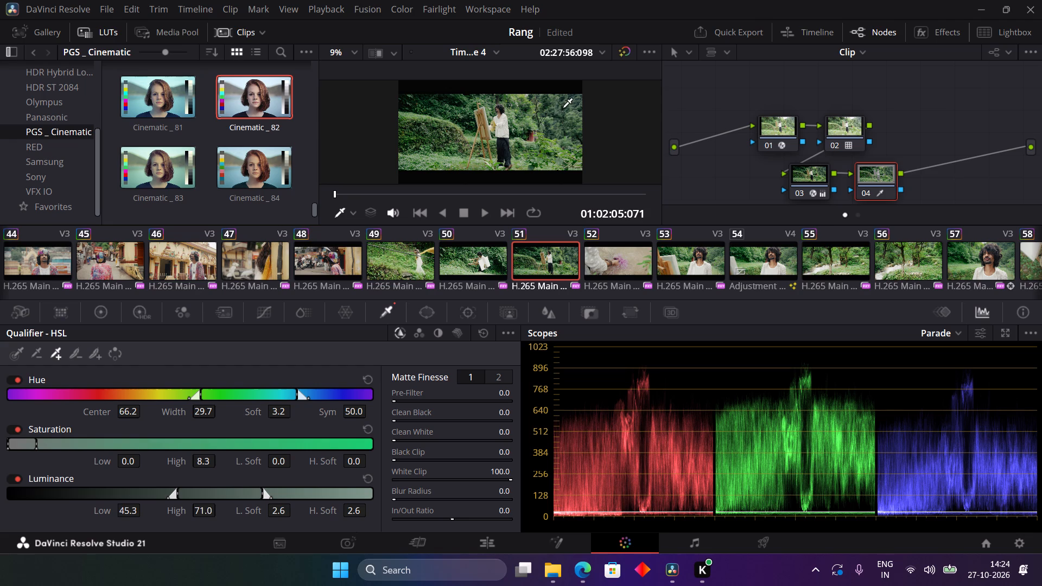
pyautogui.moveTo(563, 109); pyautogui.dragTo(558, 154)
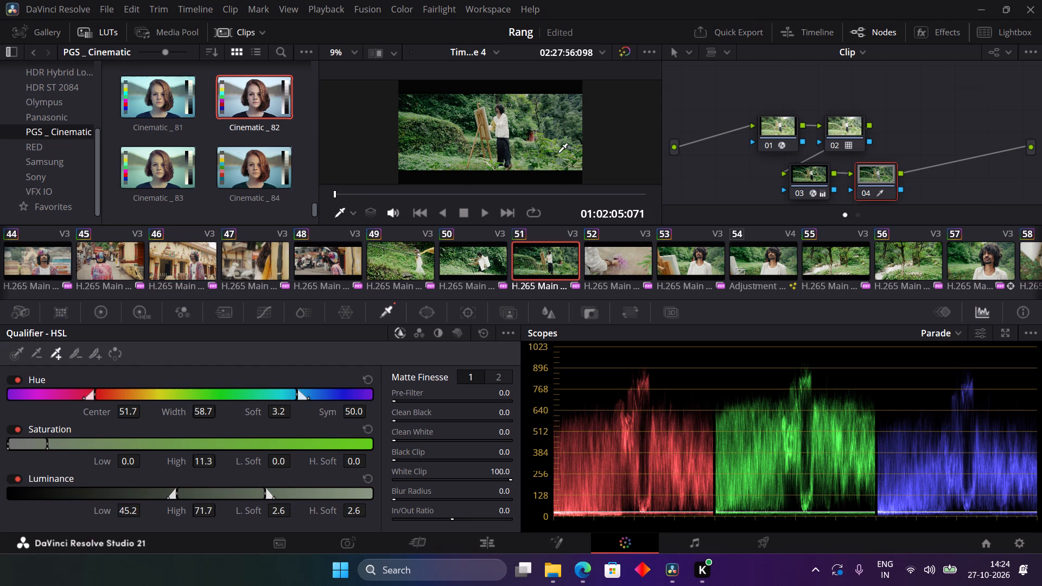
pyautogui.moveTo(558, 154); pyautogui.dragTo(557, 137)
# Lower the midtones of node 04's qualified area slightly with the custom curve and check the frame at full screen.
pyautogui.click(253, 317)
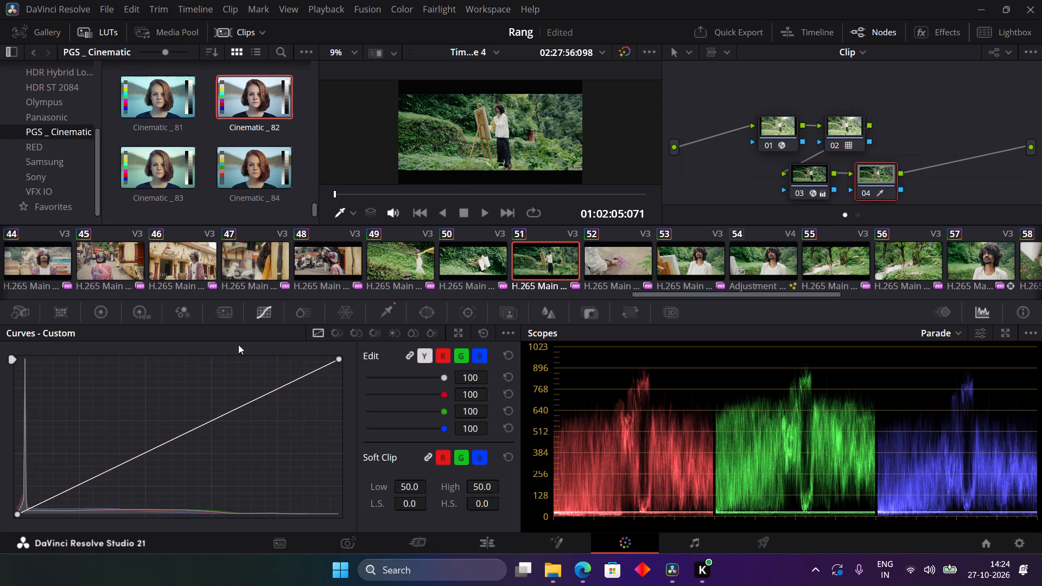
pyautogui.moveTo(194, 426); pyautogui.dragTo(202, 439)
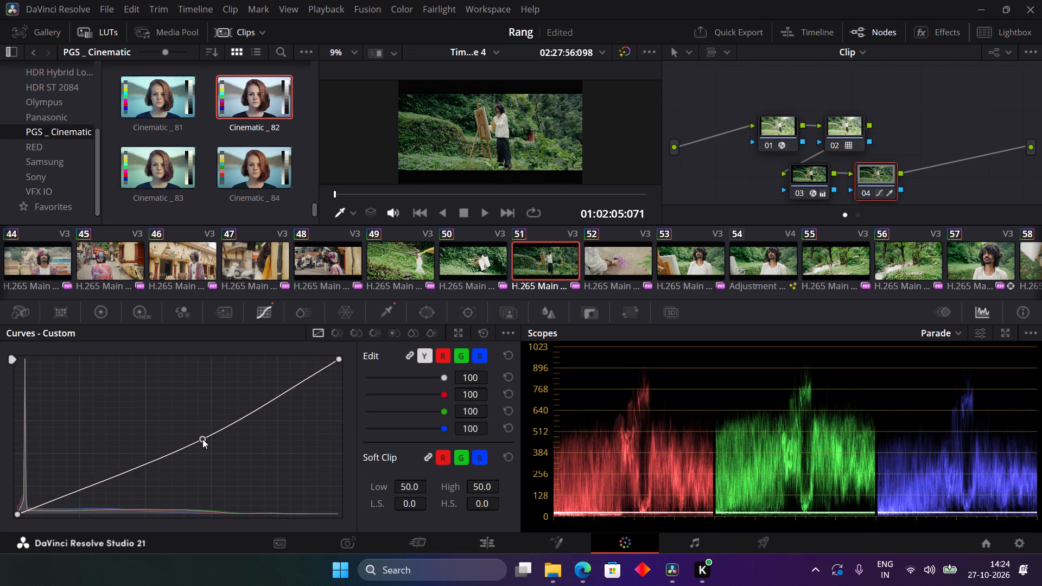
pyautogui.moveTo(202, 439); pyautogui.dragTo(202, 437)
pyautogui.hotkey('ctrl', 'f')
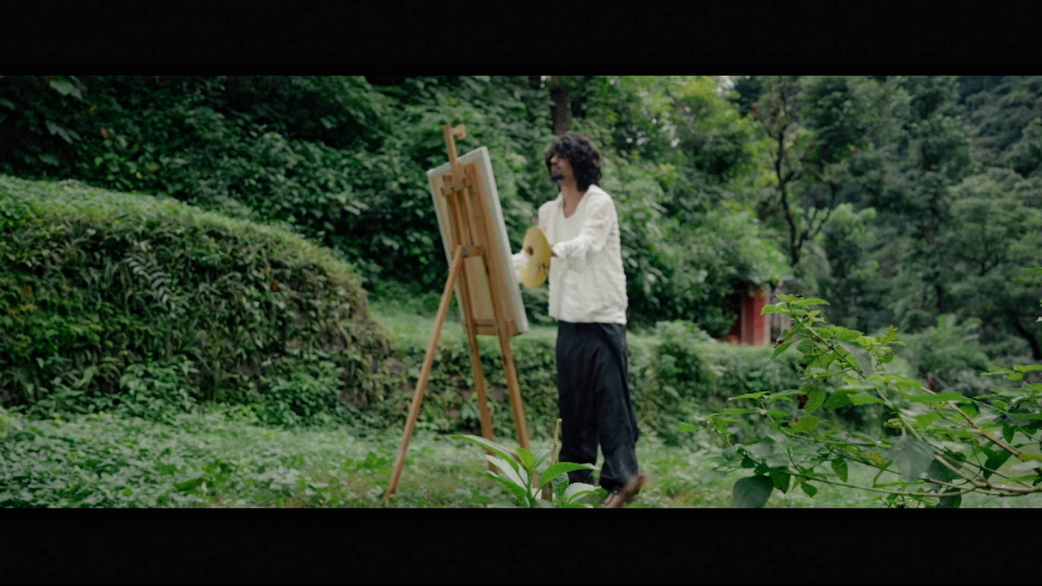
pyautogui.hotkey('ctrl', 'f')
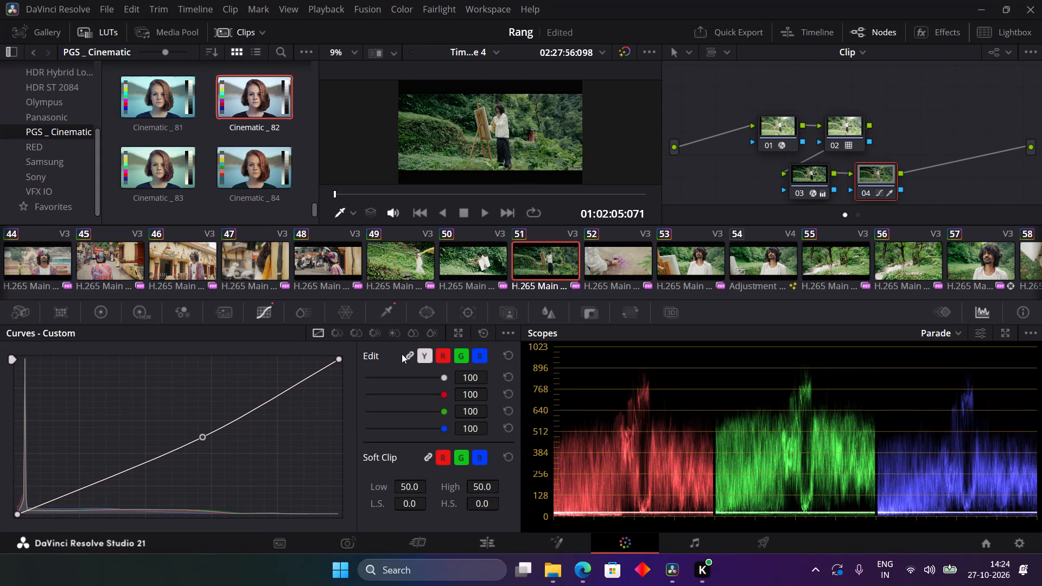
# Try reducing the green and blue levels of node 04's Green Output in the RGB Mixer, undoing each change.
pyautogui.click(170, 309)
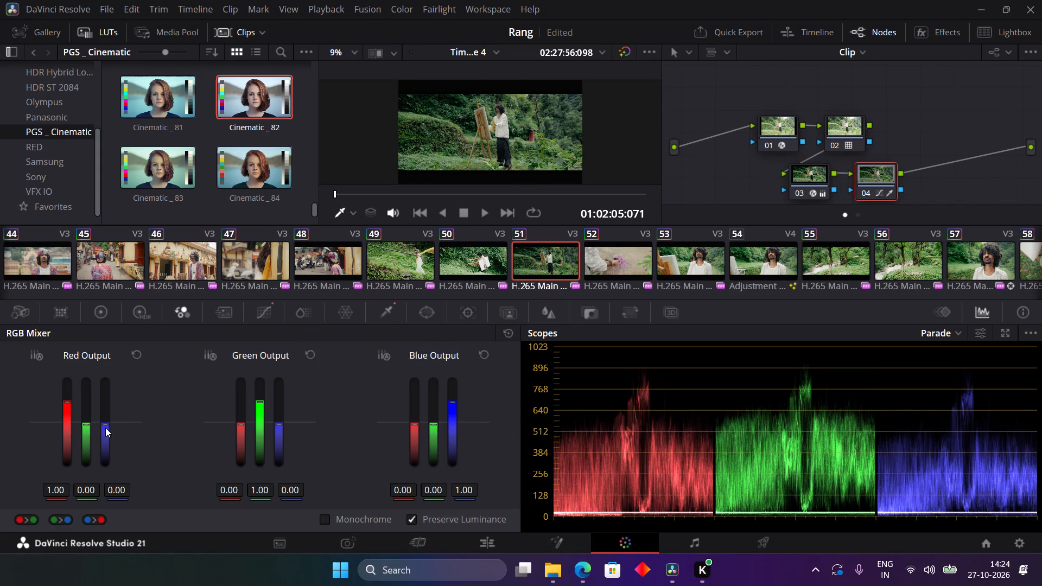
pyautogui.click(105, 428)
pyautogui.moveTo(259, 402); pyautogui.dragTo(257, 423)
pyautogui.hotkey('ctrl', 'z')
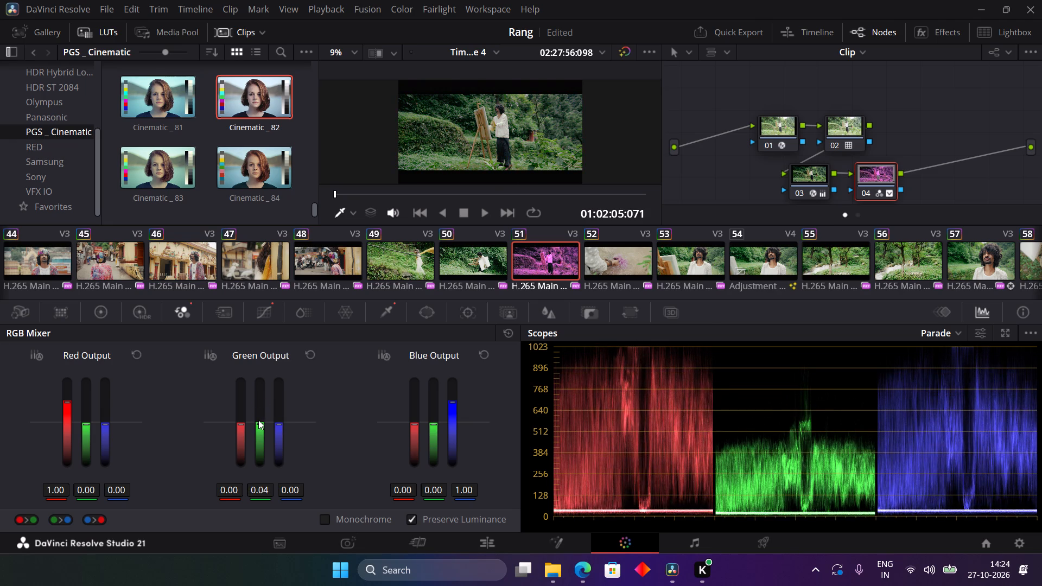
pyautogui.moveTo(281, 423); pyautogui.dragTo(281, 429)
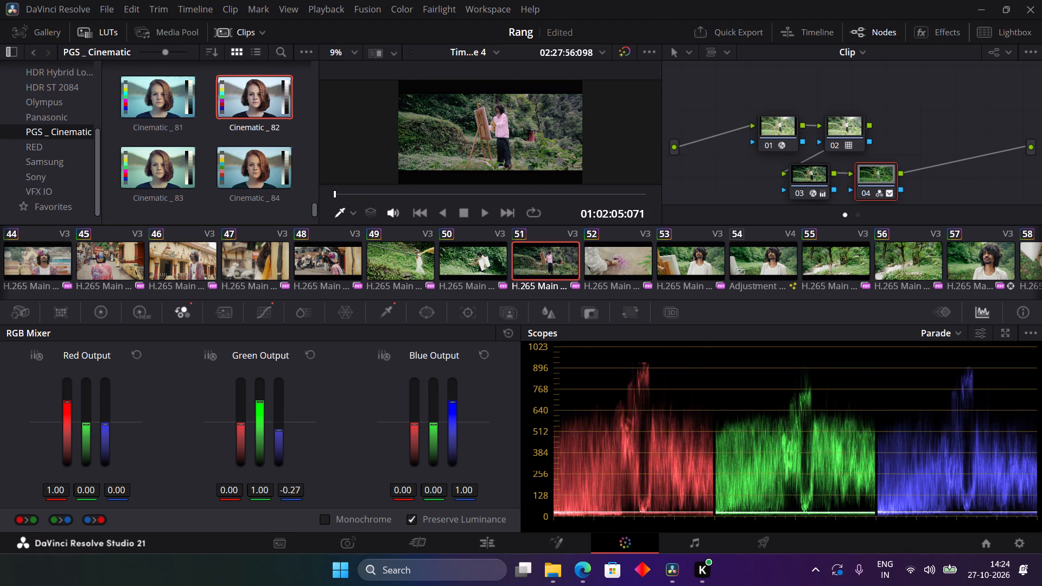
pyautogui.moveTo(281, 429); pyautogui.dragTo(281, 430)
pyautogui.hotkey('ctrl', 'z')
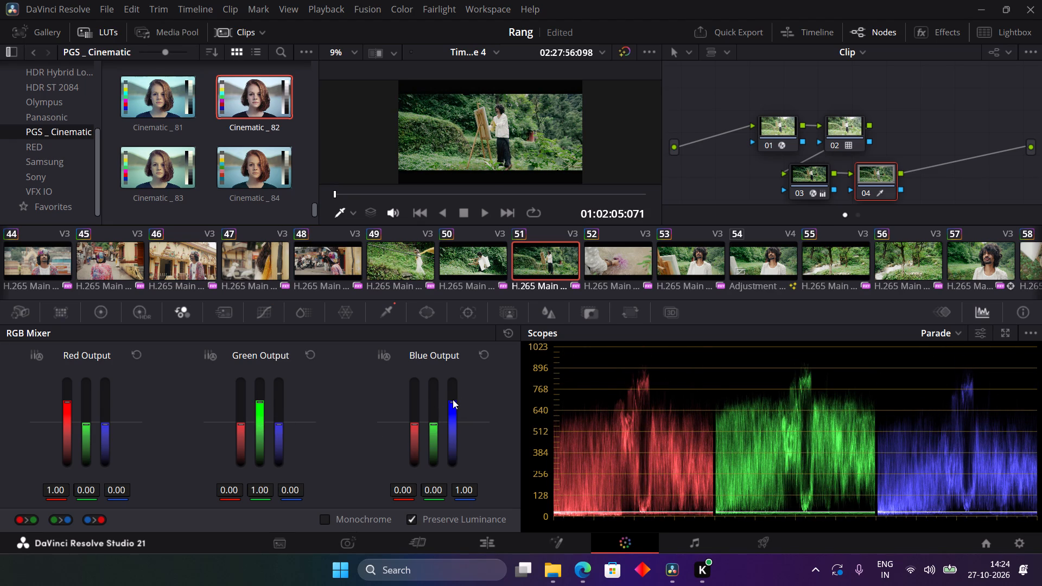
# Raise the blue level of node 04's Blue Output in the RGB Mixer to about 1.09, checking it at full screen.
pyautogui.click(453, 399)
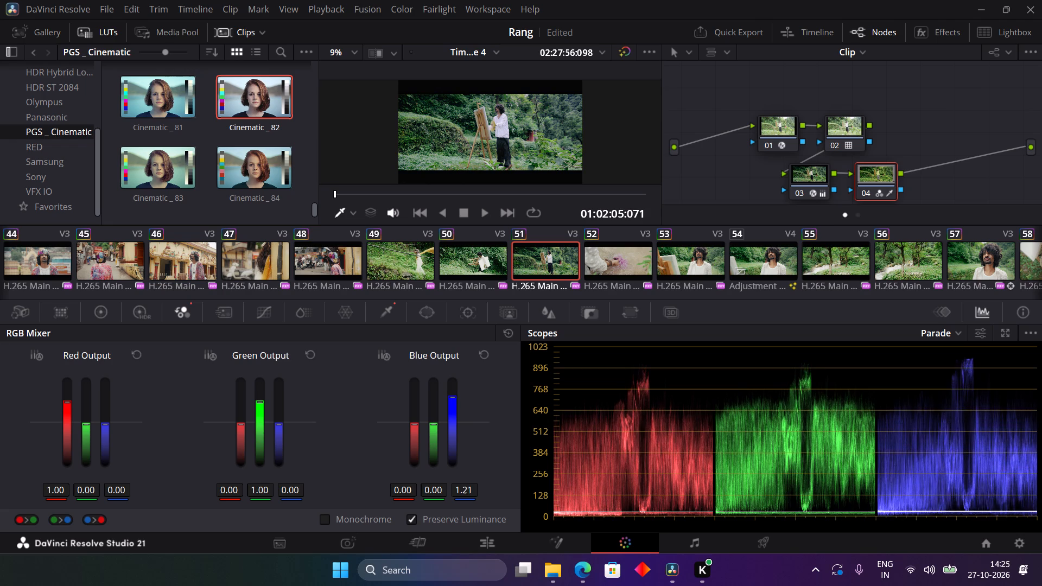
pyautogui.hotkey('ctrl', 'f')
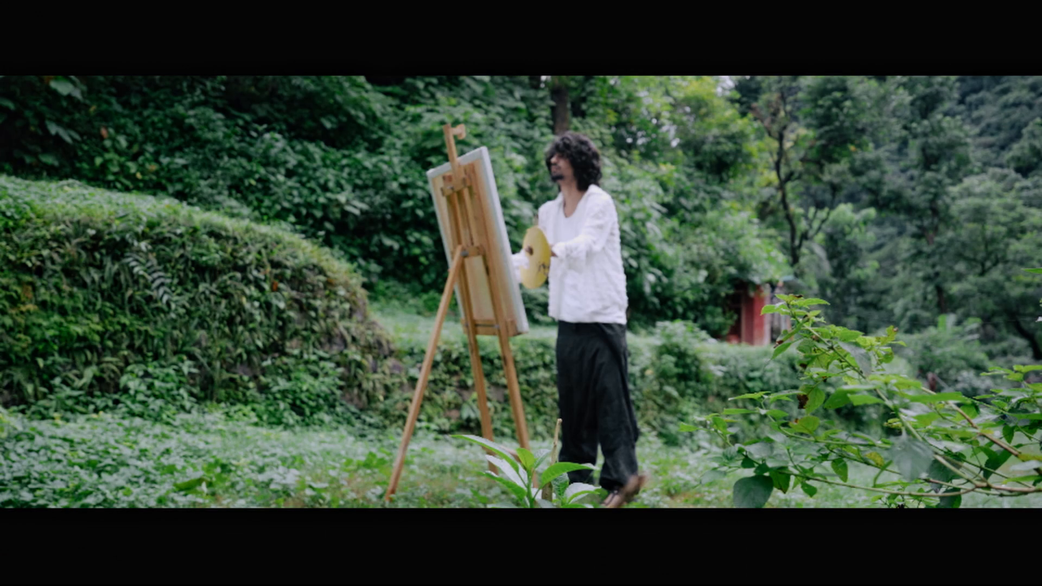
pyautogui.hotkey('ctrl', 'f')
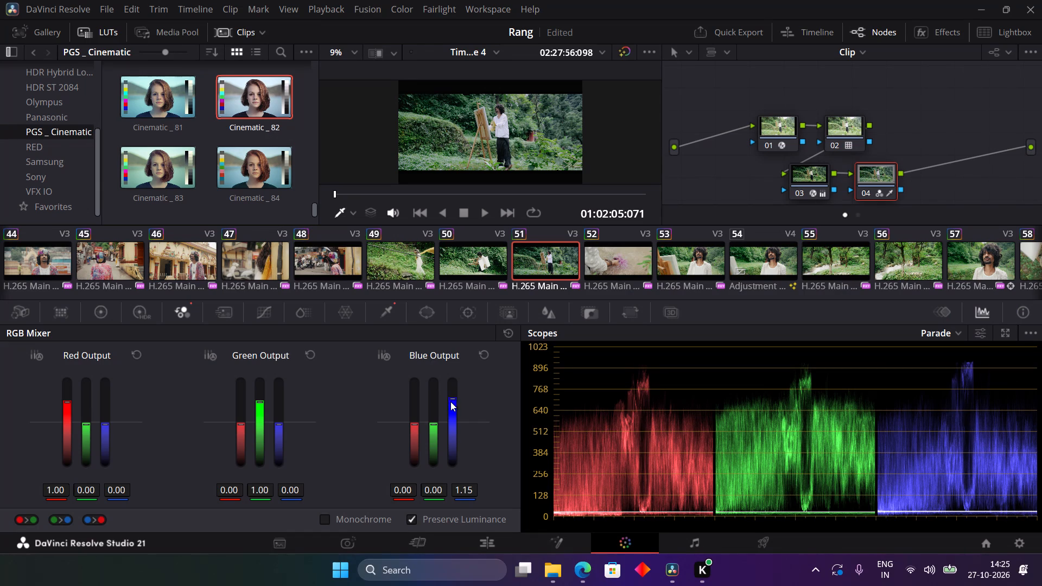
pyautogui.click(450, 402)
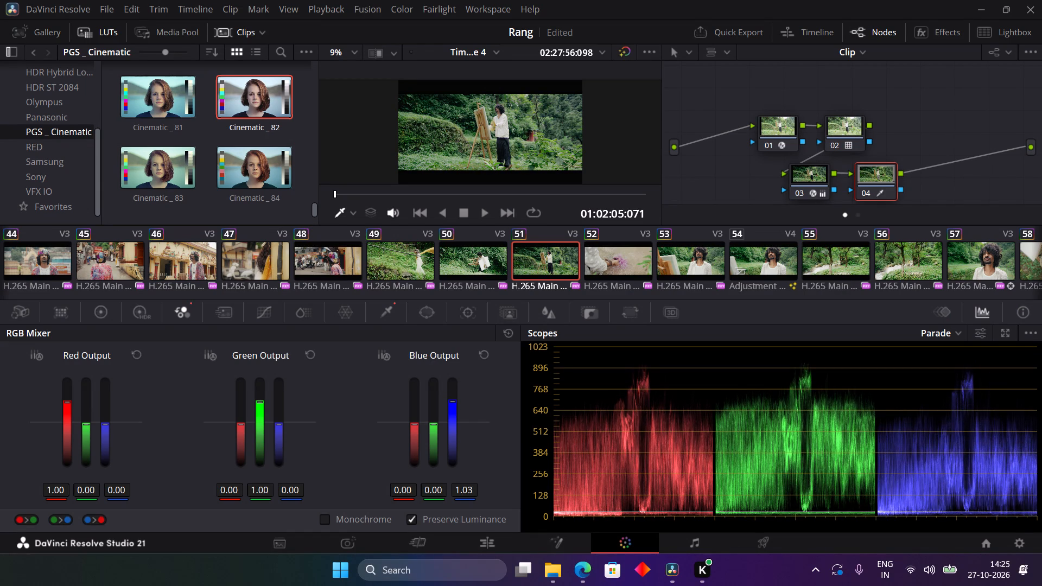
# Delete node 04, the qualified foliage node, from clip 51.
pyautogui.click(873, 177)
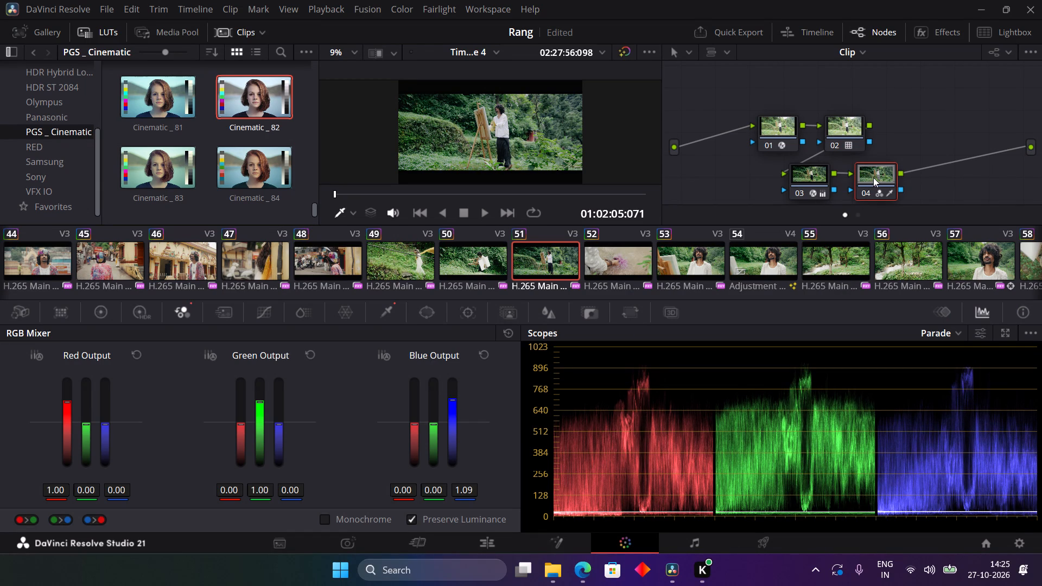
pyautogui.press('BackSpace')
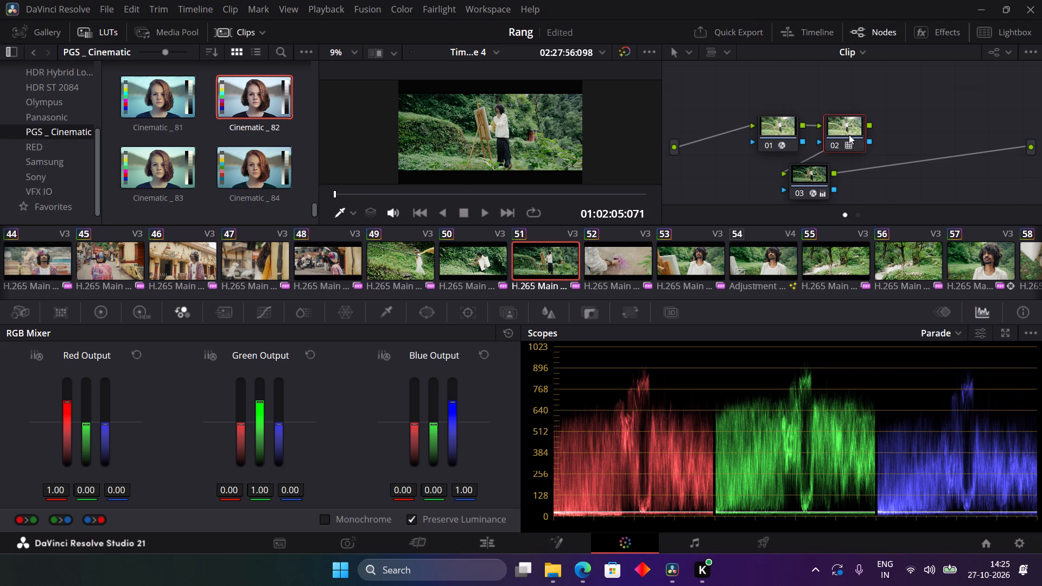
# Compare clip 53 with node 02 and node 03 individually disabled and enabled to examine what each contributes.
pyautogui.click(682, 259)
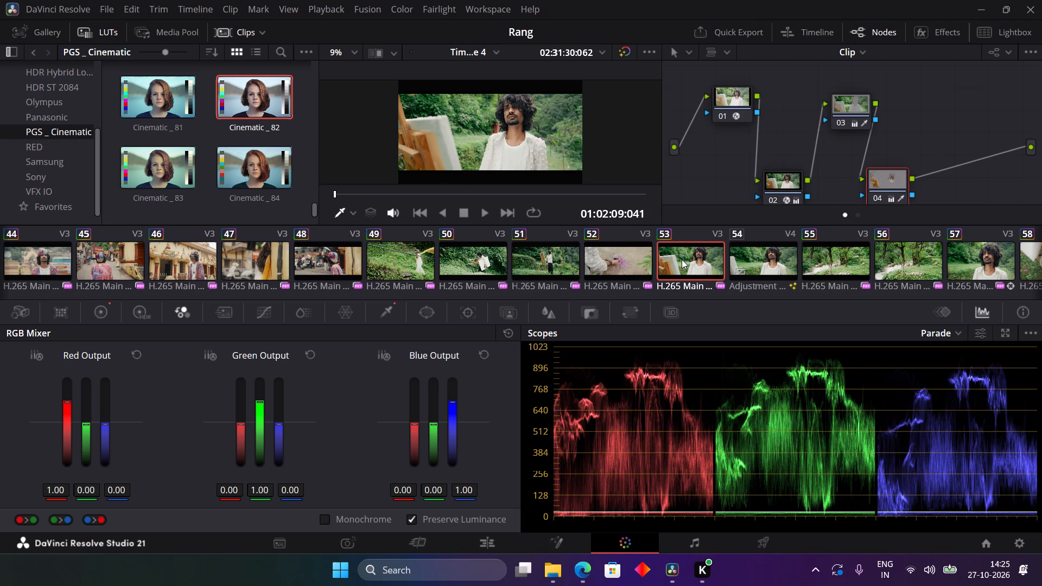
pyautogui.moveTo(786, 181); pyautogui.dragTo(793, 154)
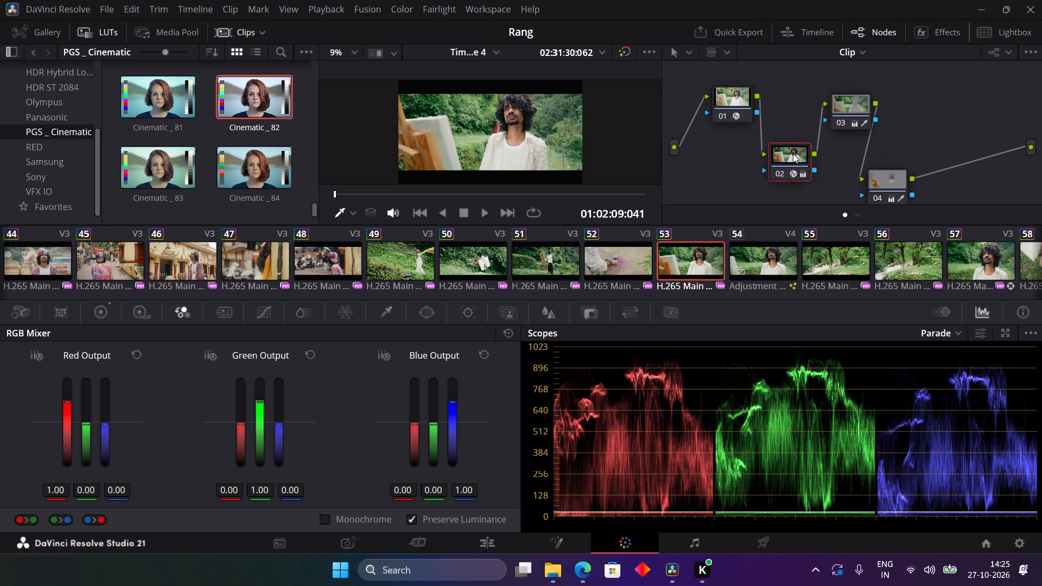
pyautogui.moveTo(793, 154); pyautogui.dragTo(793, 150)
pyautogui.click(793, 150)
pyautogui.hotkey('ctrl', 'd')
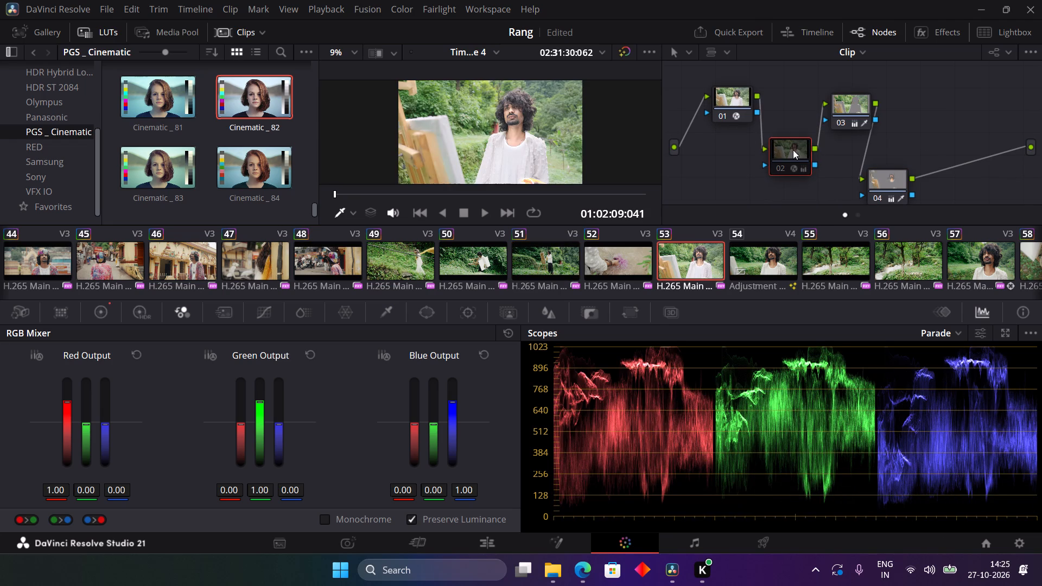
pyautogui.hotkey('ctrl', 'd')
pyautogui.click(849, 103)
pyautogui.hotkey('ctrl', 'd')
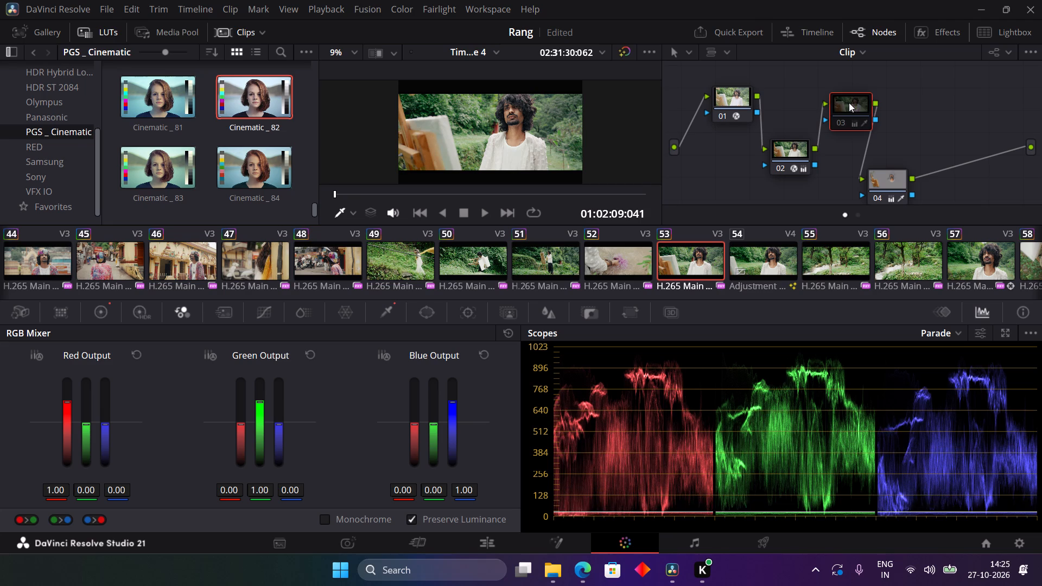
pyautogui.hotkey('ctrl', 'd')
pyautogui.hotkey('ctrl', 'd')
pyautogui.hotkey('ctrl', 'd')
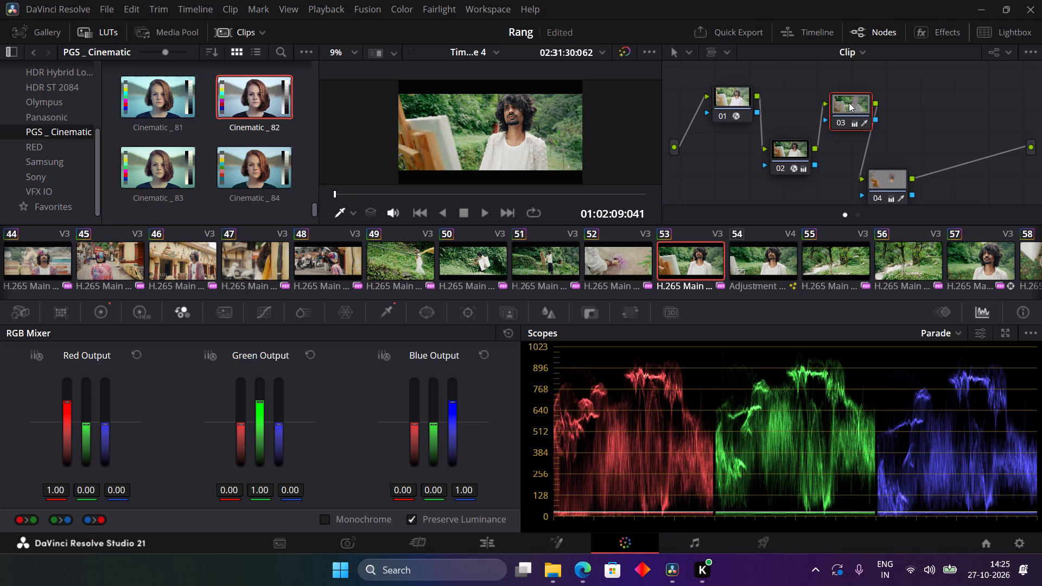
# Examine node 04's effect in clip 53 by disabling and enabling it, including at full screen.
pyautogui.click(880, 177)
pyautogui.hotkey('ctrl', 'd')
pyautogui.hotkey('ctrl', 'd')
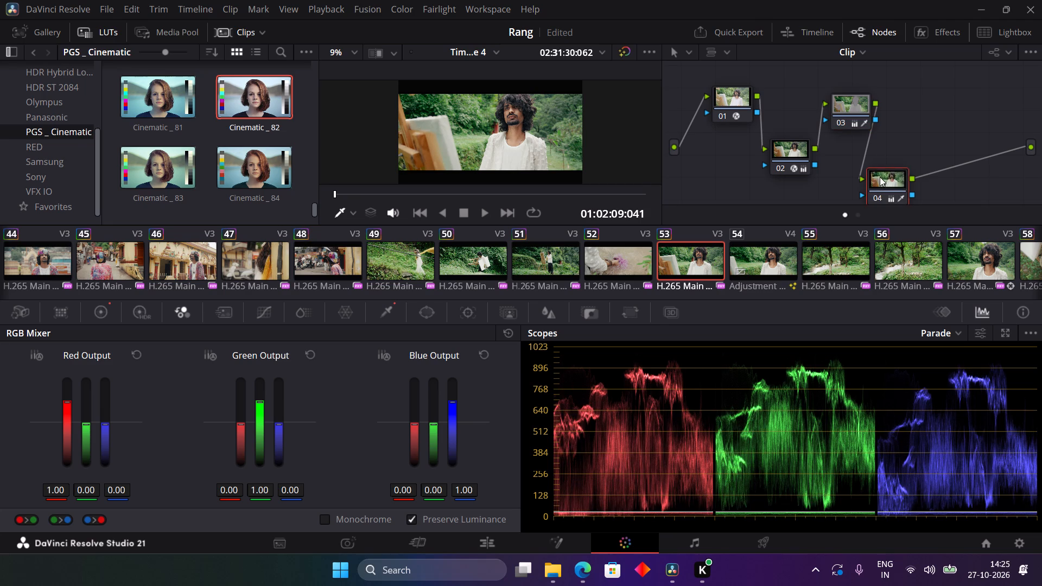
pyautogui.hotkey('ctrl', 'd')
pyautogui.hotkey('ctrl', 'd')
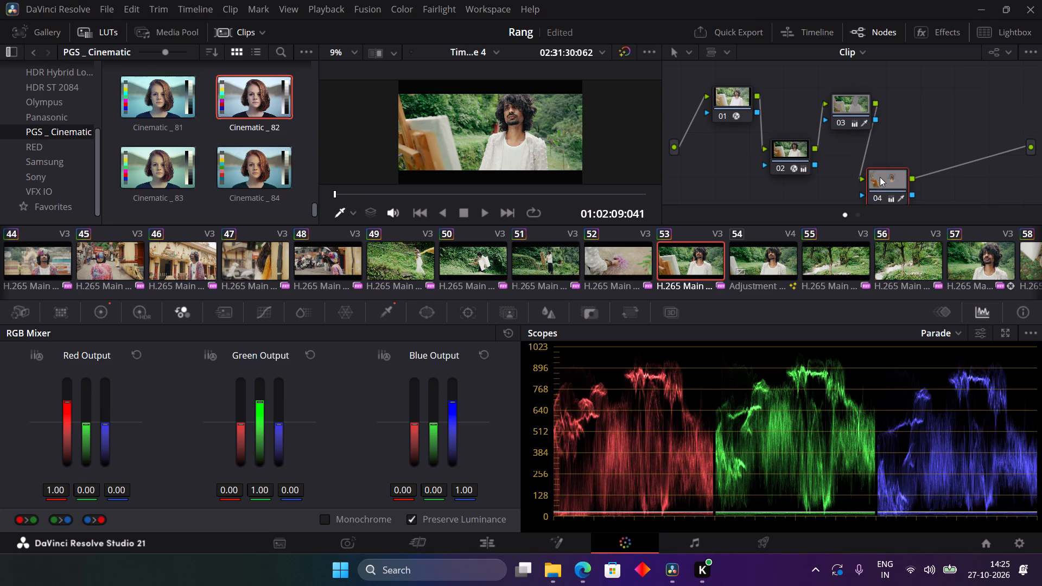
pyautogui.hotkey('ctrl', 'd')
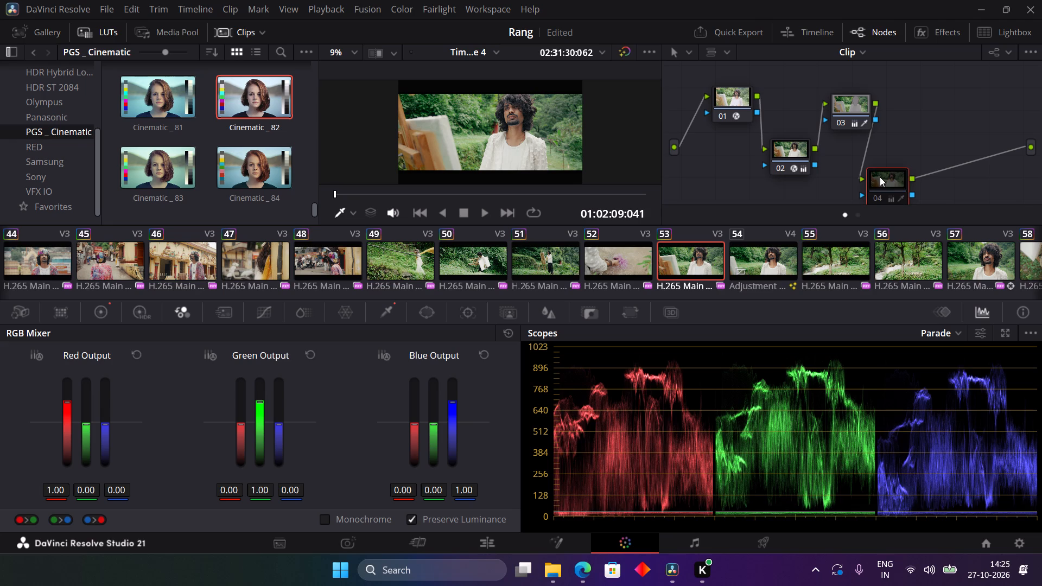
pyautogui.hotkey('ctrl', 'd')
pyautogui.hotkey('ctrl', 'f')
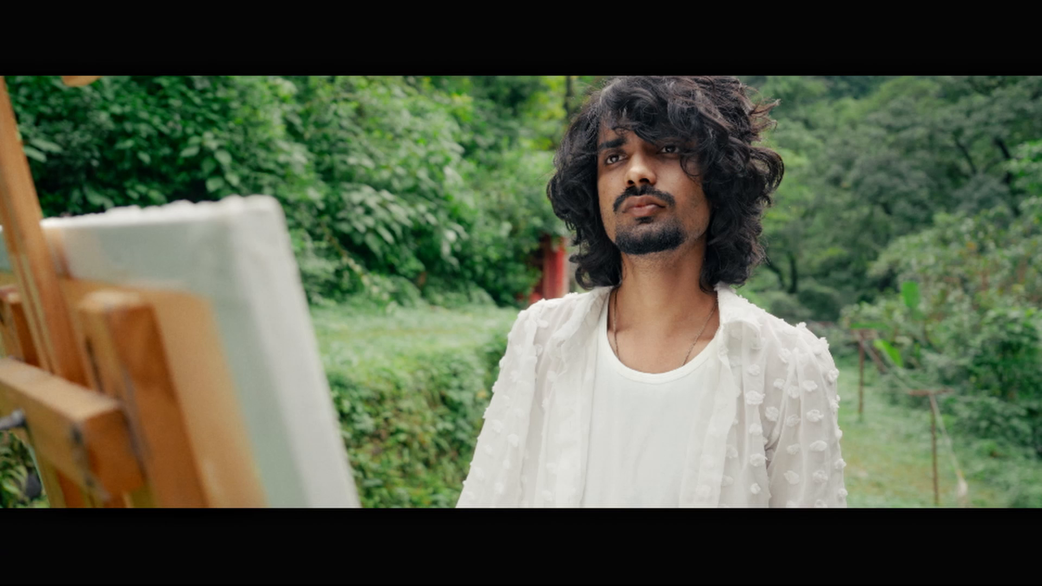
pyautogui.hotkey('ctrl', 'd')
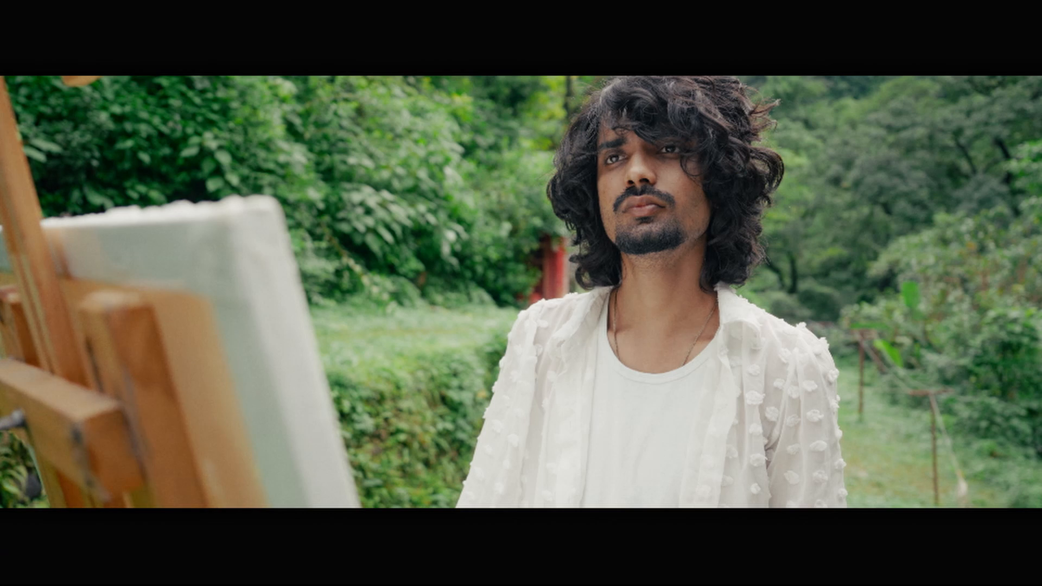
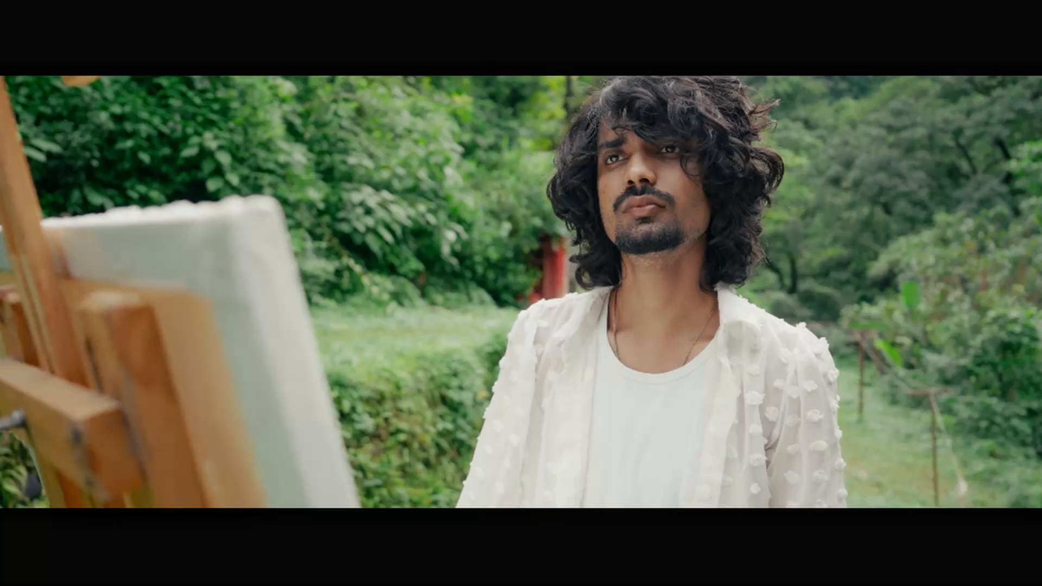
# Examine node 04's effect in clip 53 at full screen by disabling and enabling it.
pyautogui.hotkey('ctrl', 'd')
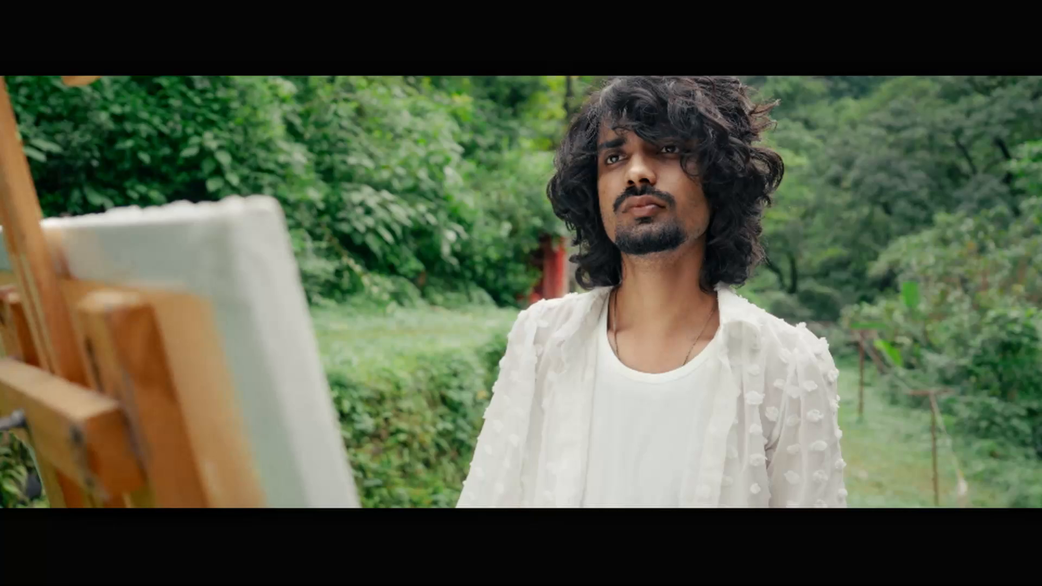
pyautogui.hotkey('ctrl', 'd')
pyautogui.hotkey('ctrl', 'd')
pyautogui.hotkey('ctrl', 'f')
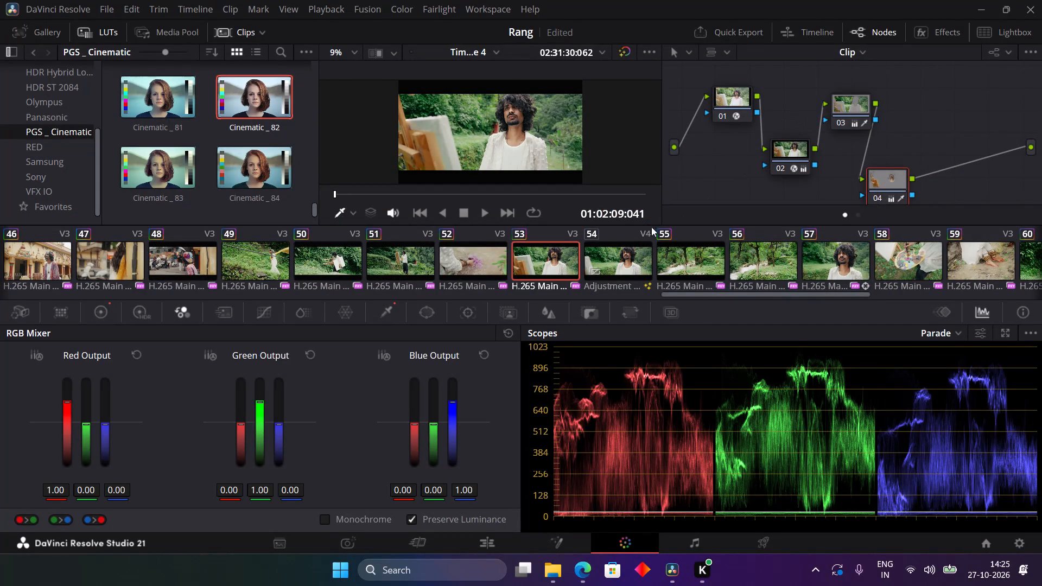
# Compare clips 53 and 57, checking clip 57's nodes 05 and 06 and the subject's movement through clip 53.
pyautogui.click(831, 257)
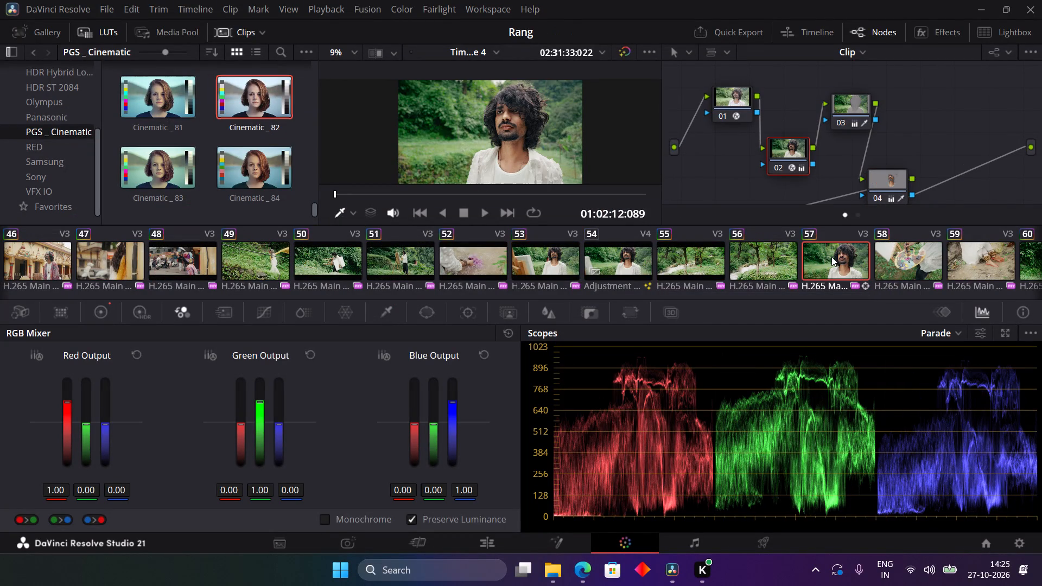
pyautogui.click(542, 261)
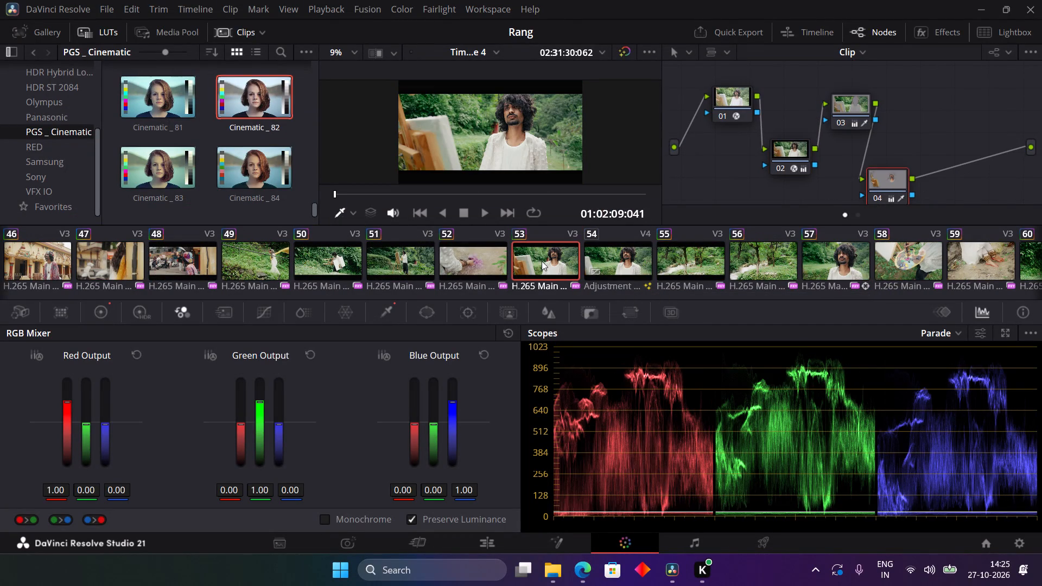
pyautogui.click(816, 262)
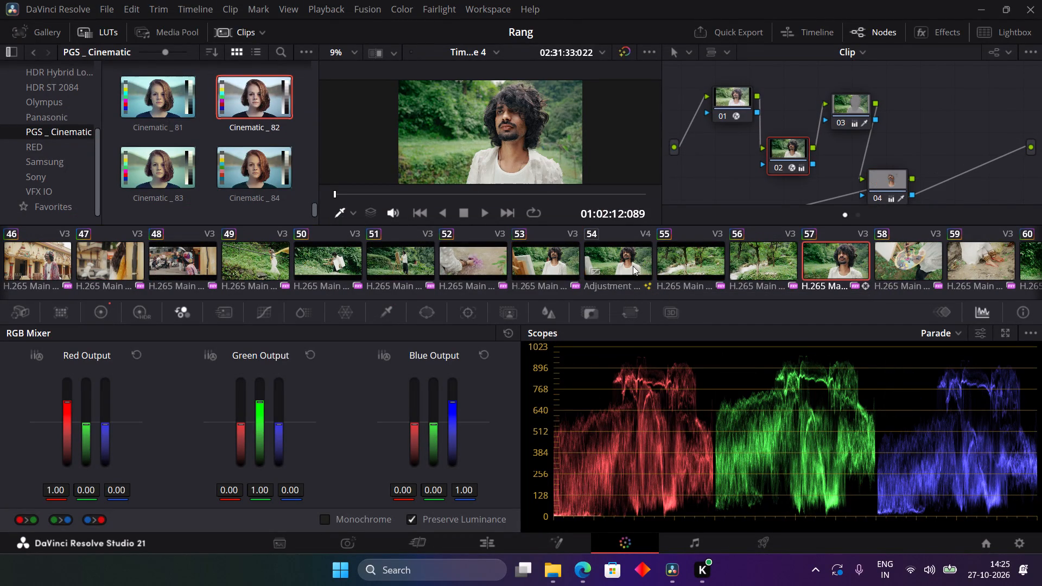
pyautogui.scroll(-8, 831, 146)
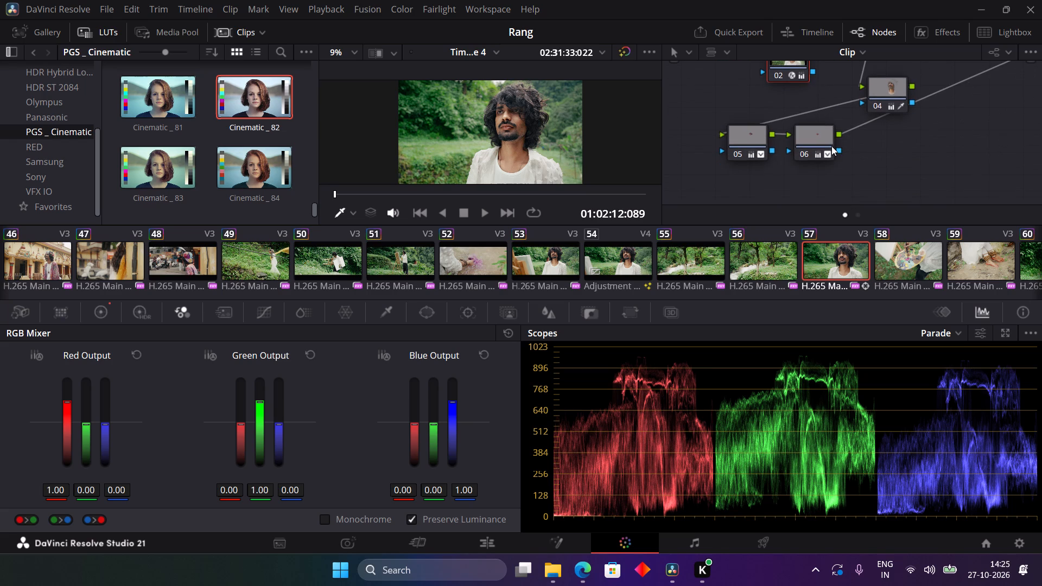
pyautogui.moveTo(746, 173); pyautogui.dragTo(829, 129)
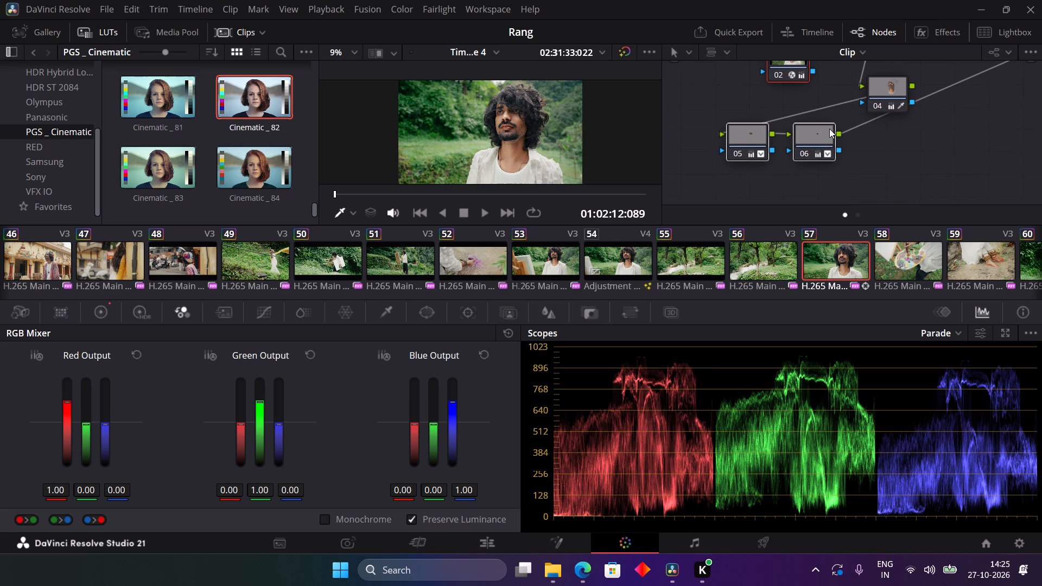
pyautogui.click(778, 177)
pyautogui.click(740, 135)
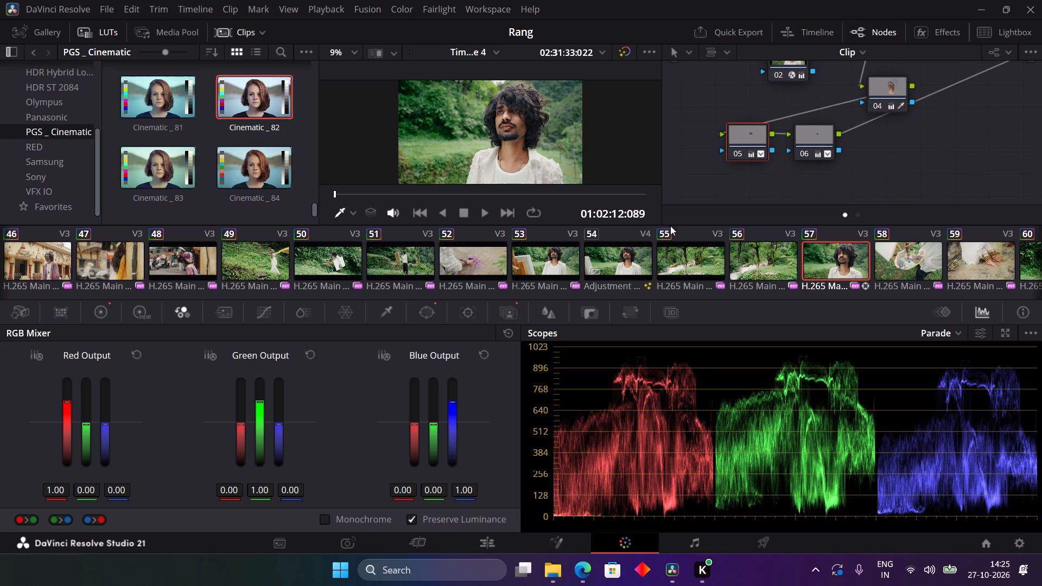
pyautogui.click(560, 270)
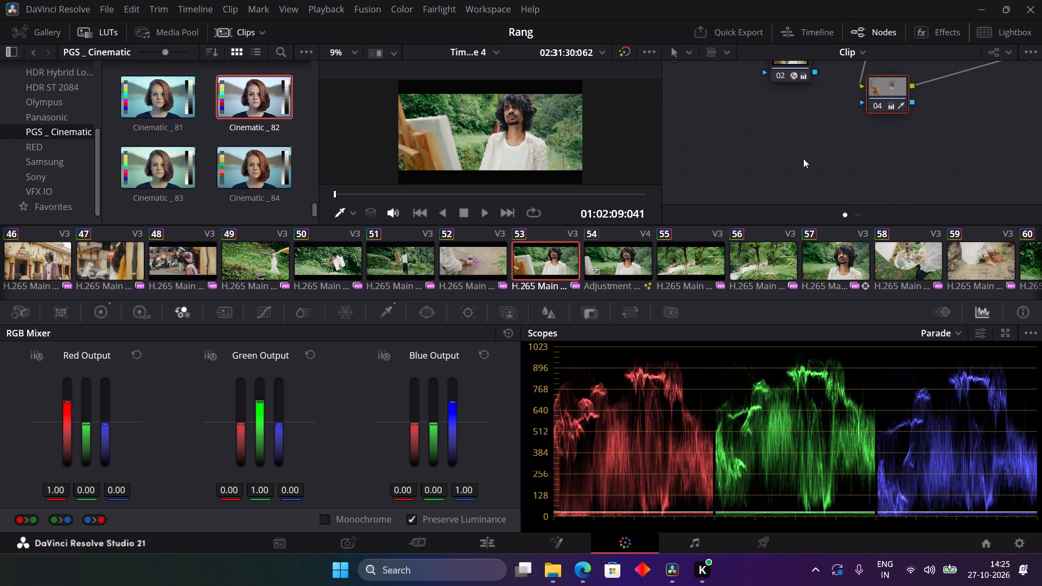
pyautogui.scroll(1, 803, 158)
pyautogui.moveTo(364, 196); pyautogui.dragTo(542, 207)
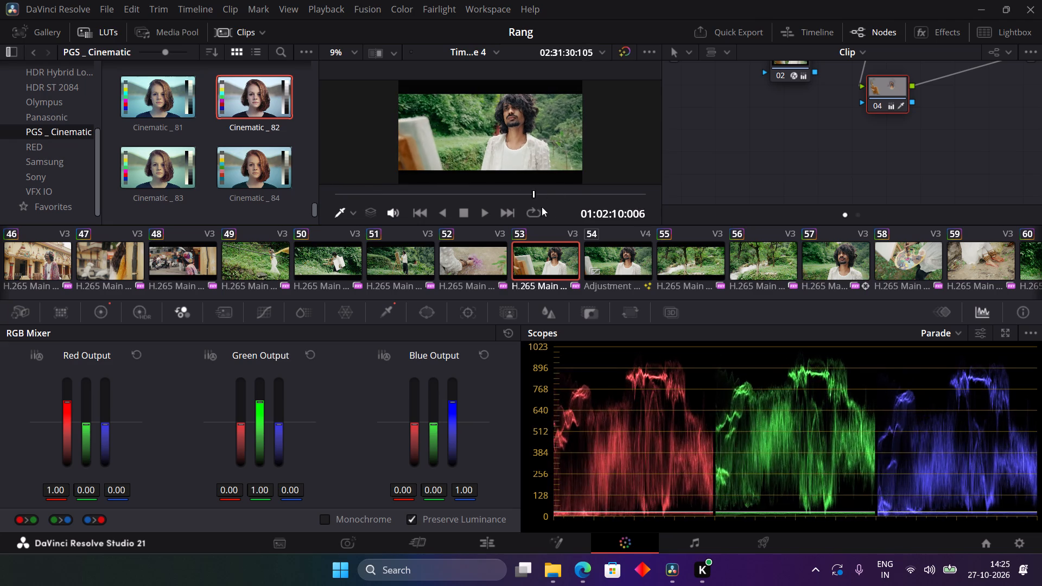
pyautogui.moveTo(542, 207); pyautogui.dragTo(303, 220)
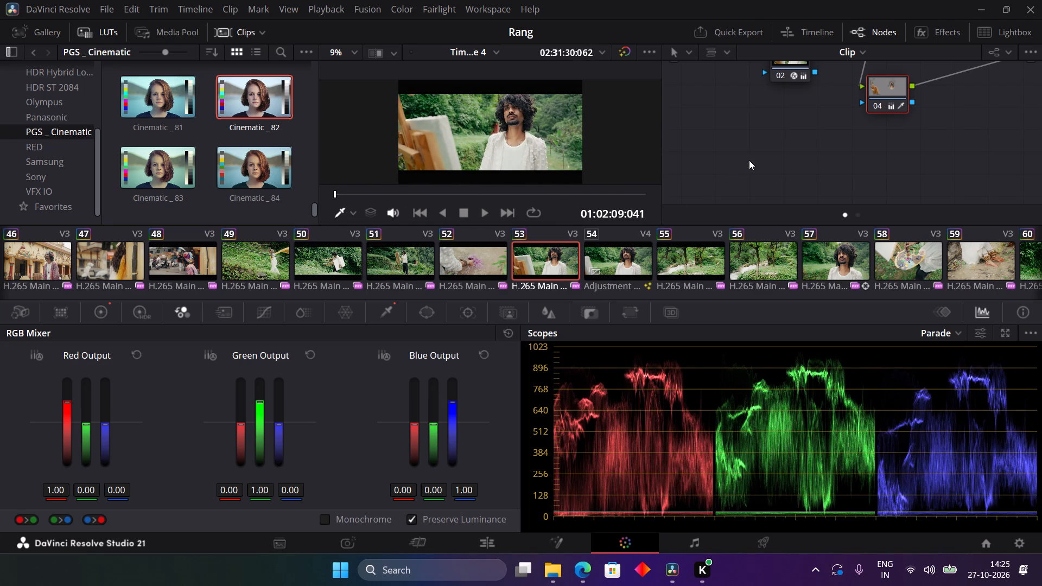
# Add a serial node after node 04 in clip 53.
pyautogui.hotkey('alt', 's')
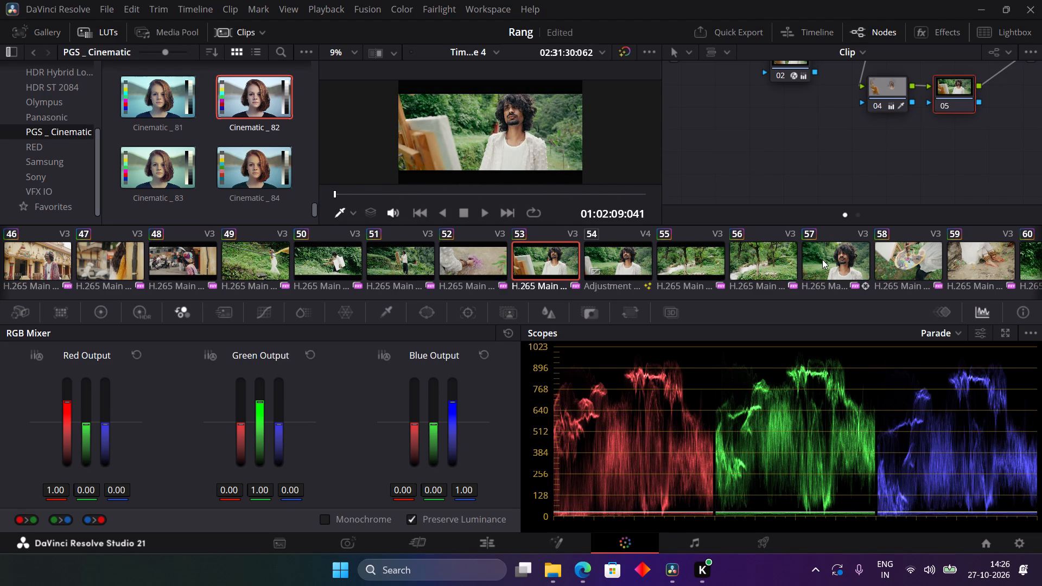
# Examine the mouth windows of nodes 05 and 06 in clip 57 and how they sit across the clip.
pyautogui.click(822, 259)
pyautogui.click(752, 143)
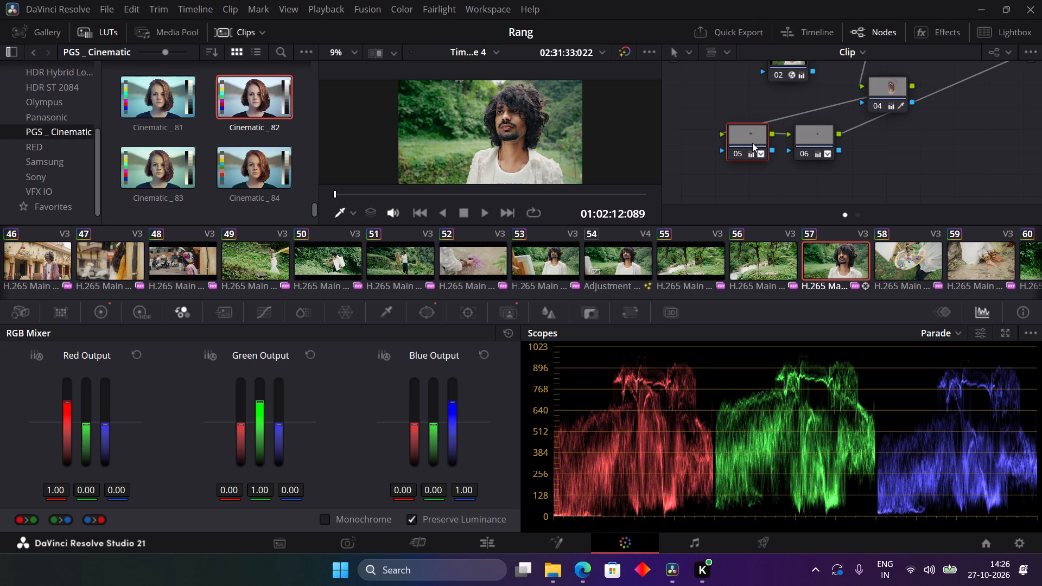
pyautogui.hotkey('ctrl', 'c')
pyautogui.click(437, 308)
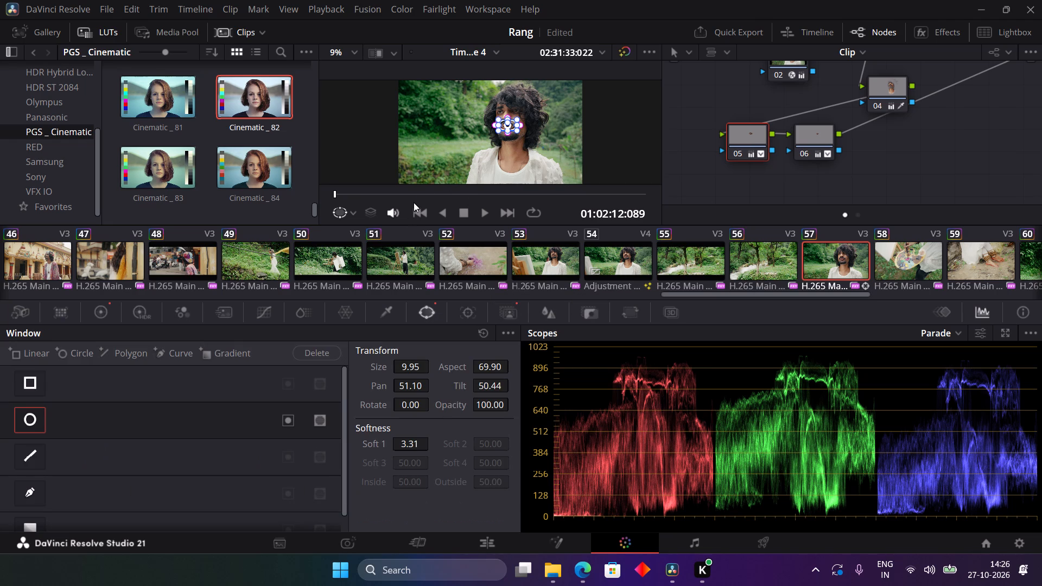
pyautogui.moveTo(423, 192); pyautogui.dragTo(670, 184)
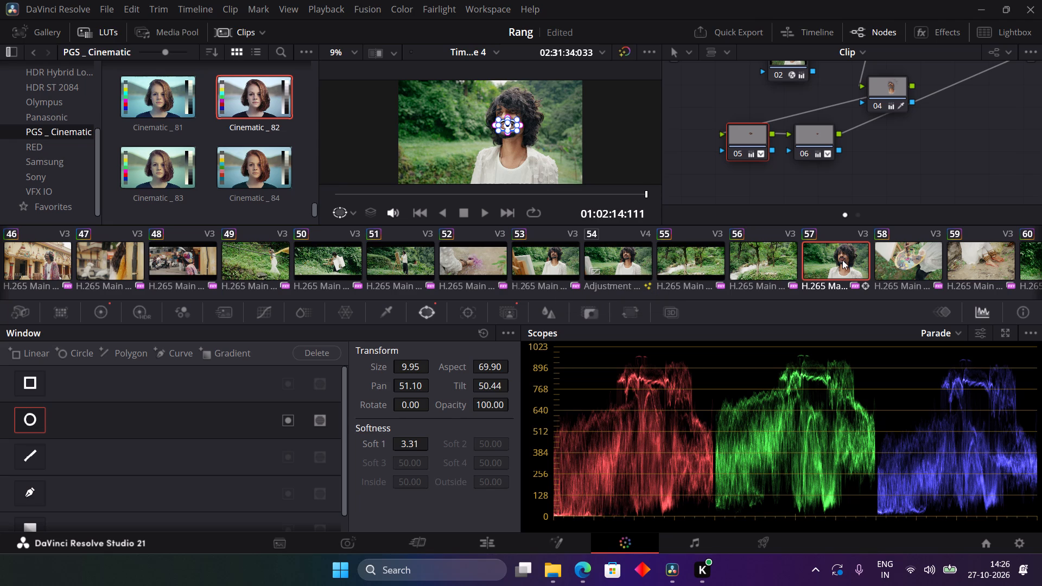
pyautogui.click(814, 137)
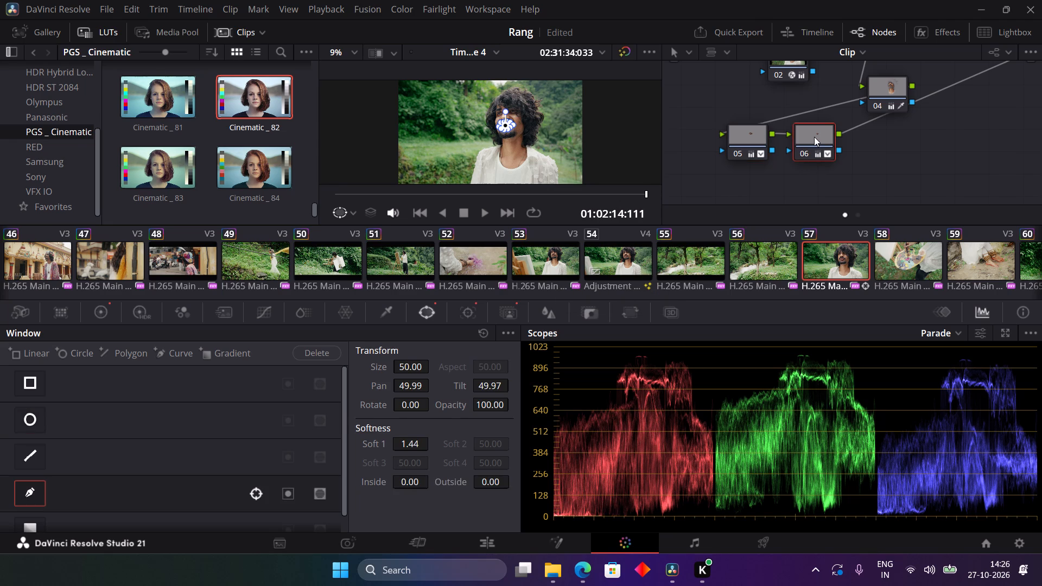
pyautogui.scroll(2, 524, 134)
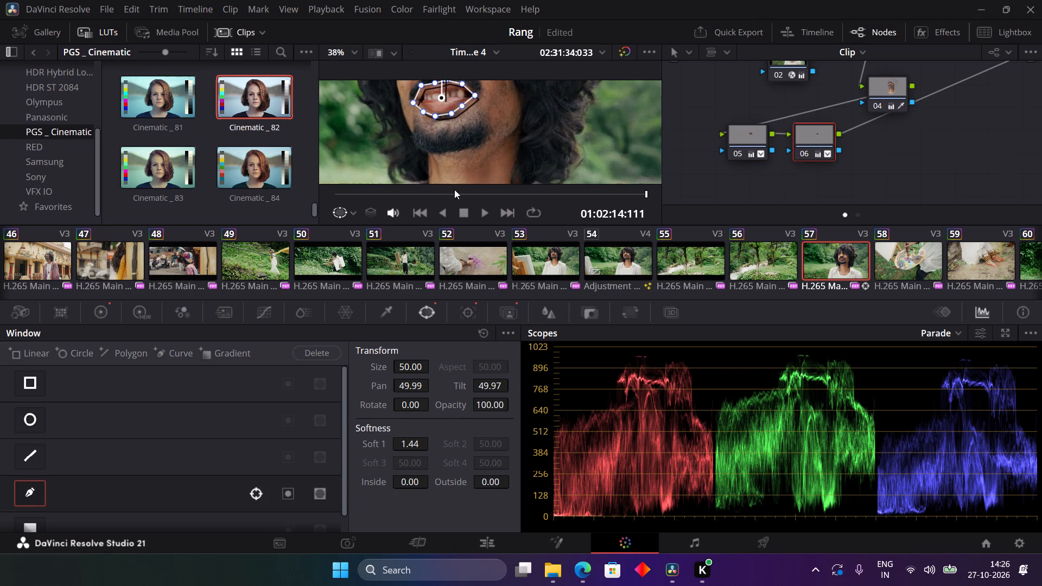
pyautogui.moveTo(441, 194); pyautogui.dragTo(547, 188)
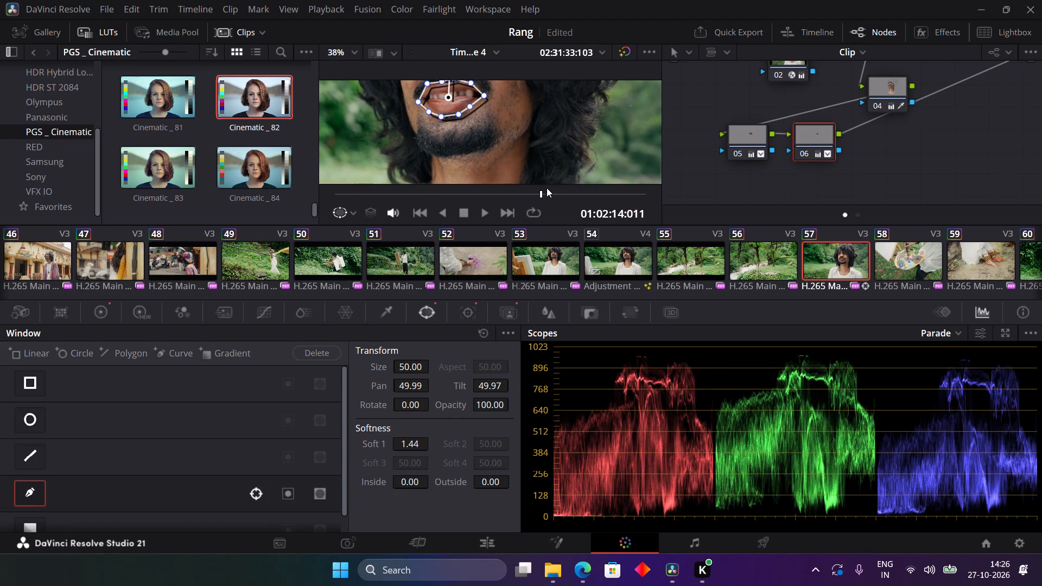
pyautogui.moveTo(547, 188); pyautogui.dragTo(478, 193)
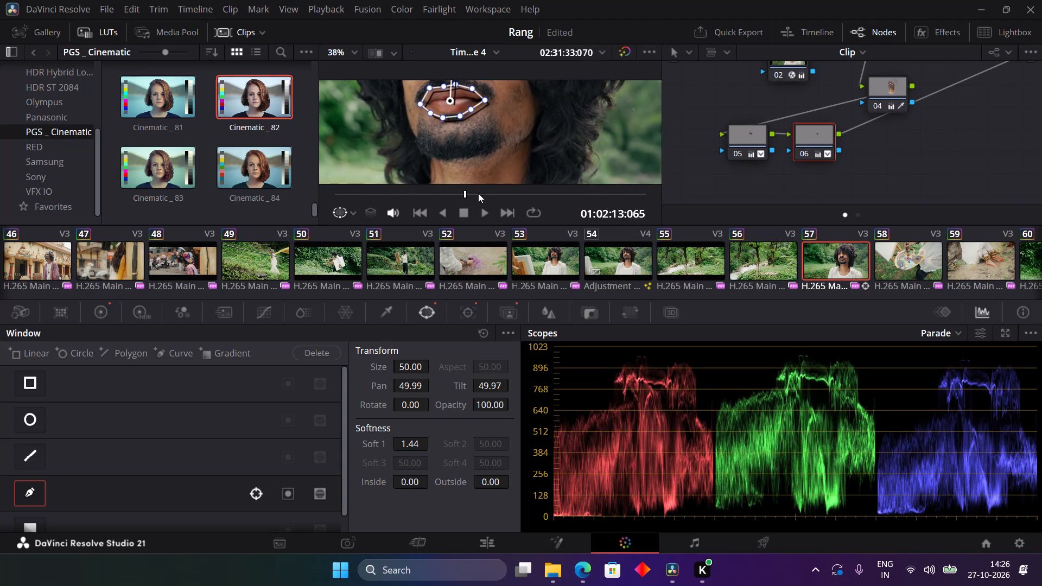
pyautogui.moveTo(478, 193); pyautogui.dragTo(681, 200)
pyautogui.click(746, 139)
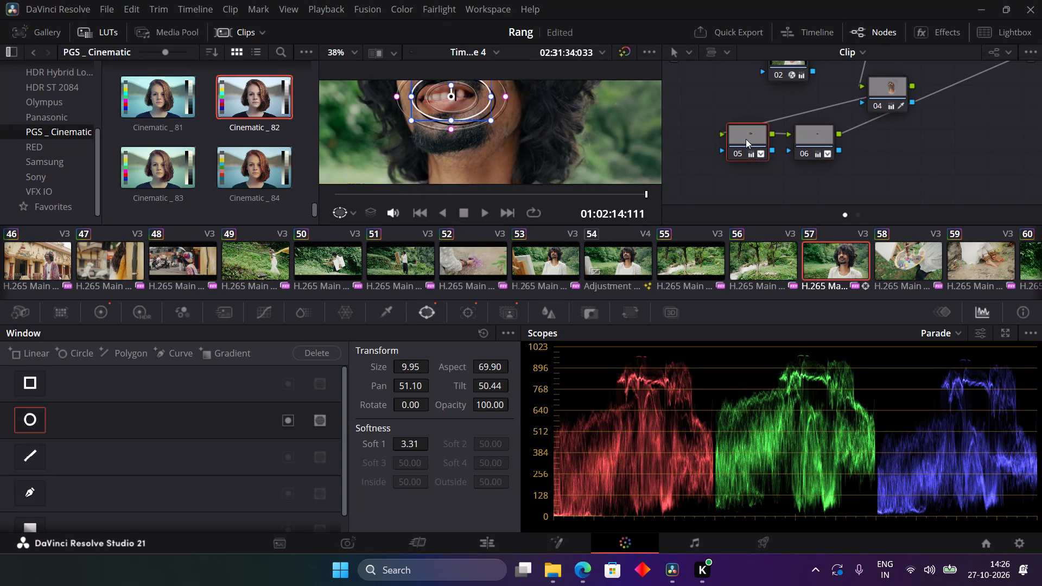
pyautogui.moveTo(559, 194); pyautogui.dragTo(639, 200)
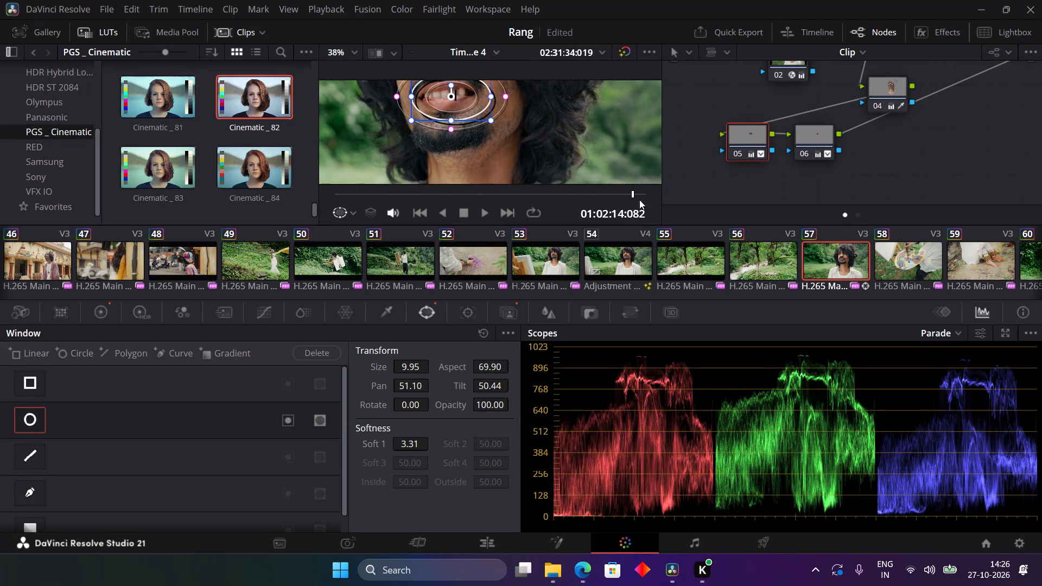
pyautogui.moveTo(639, 200); pyautogui.dragTo(754, 198)
# Copy node 05's grade from clip 57 and paste it onto the new node 05 in clip 53.
pyautogui.click(750, 128)
pyautogui.hotkey('ctrl', 'c')
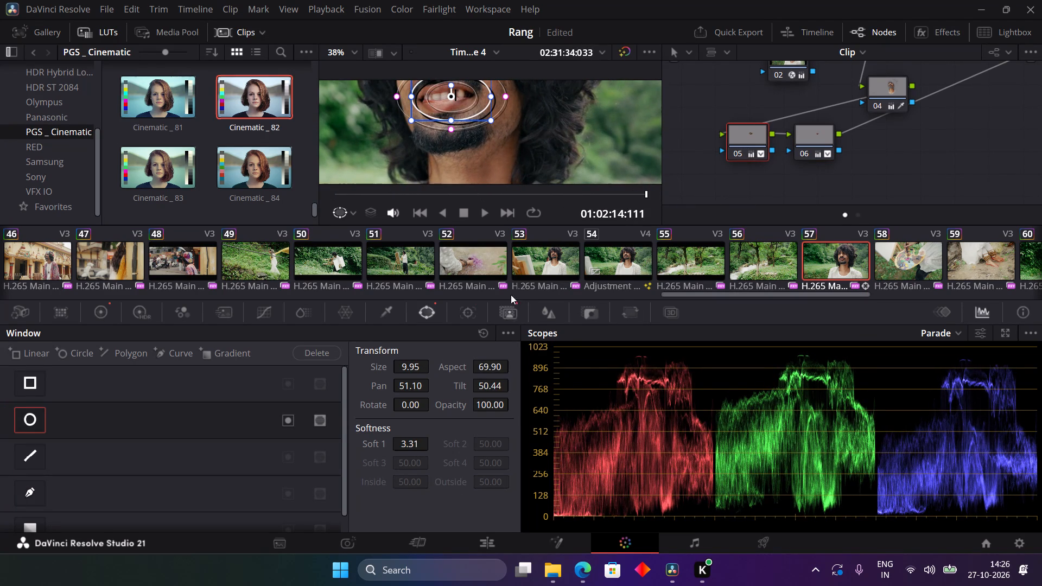
pyautogui.click(562, 269)
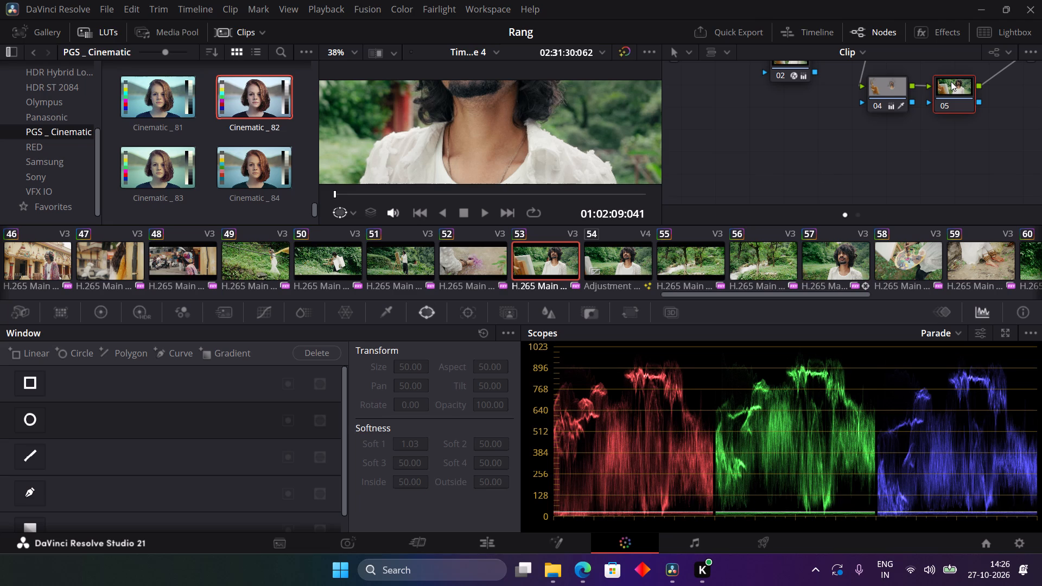
pyautogui.click(951, 81)
pyautogui.hotkey('ctrl', 'v')
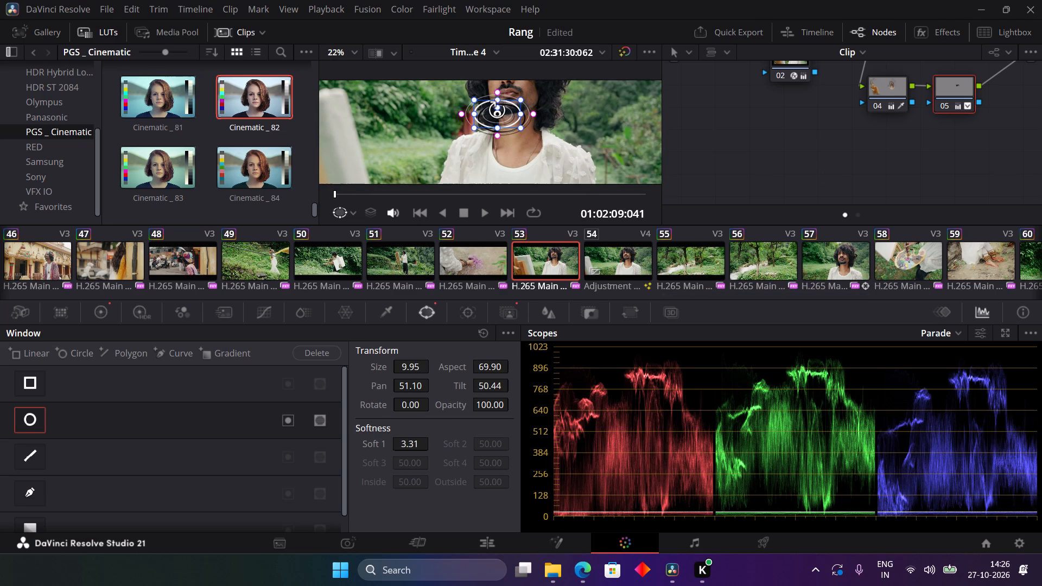
# Move node 05's circular window onto the man's mouth, at about pan 51.35 and tilt 50.96.
pyautogui.moveTo(498, 113); pyautogui.dragTo(507, 93)
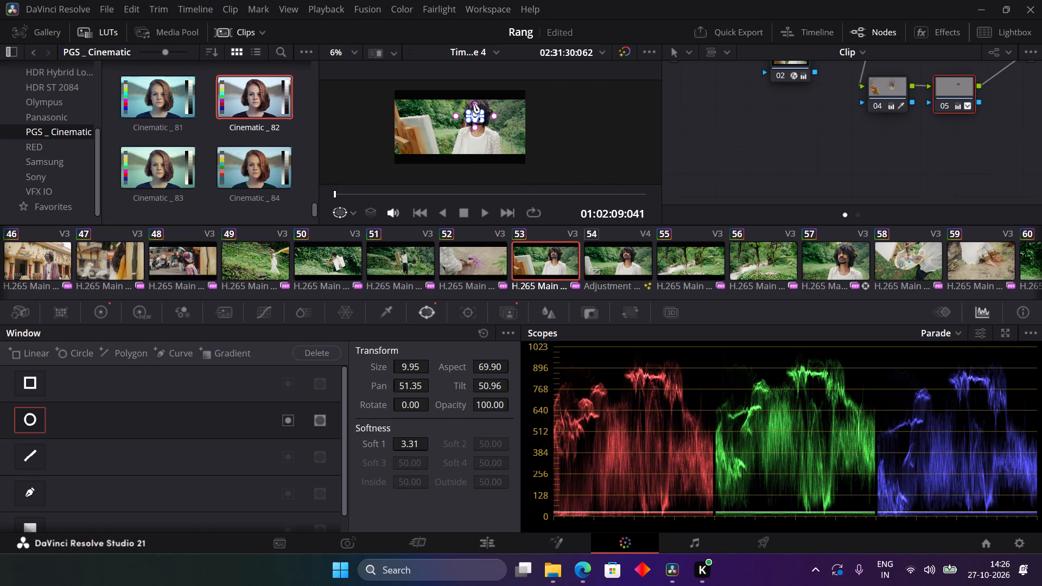
pyautogui.scroll(2, 473, 103)
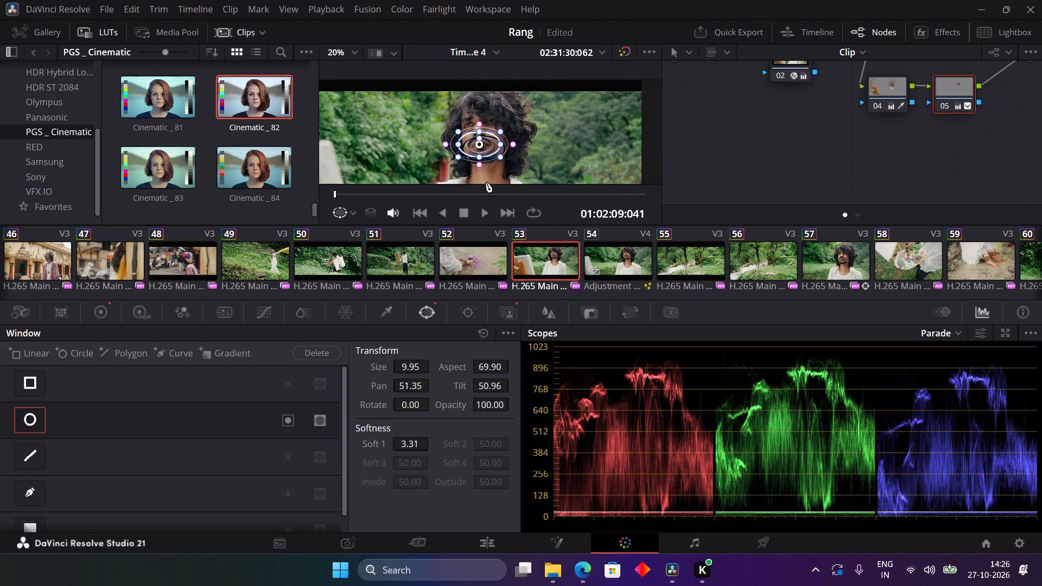
pyautogui.scroll(-1, 486, 181)
pyautogui.click(486, 177)
pyautogui.scroll(1, 486, 177)
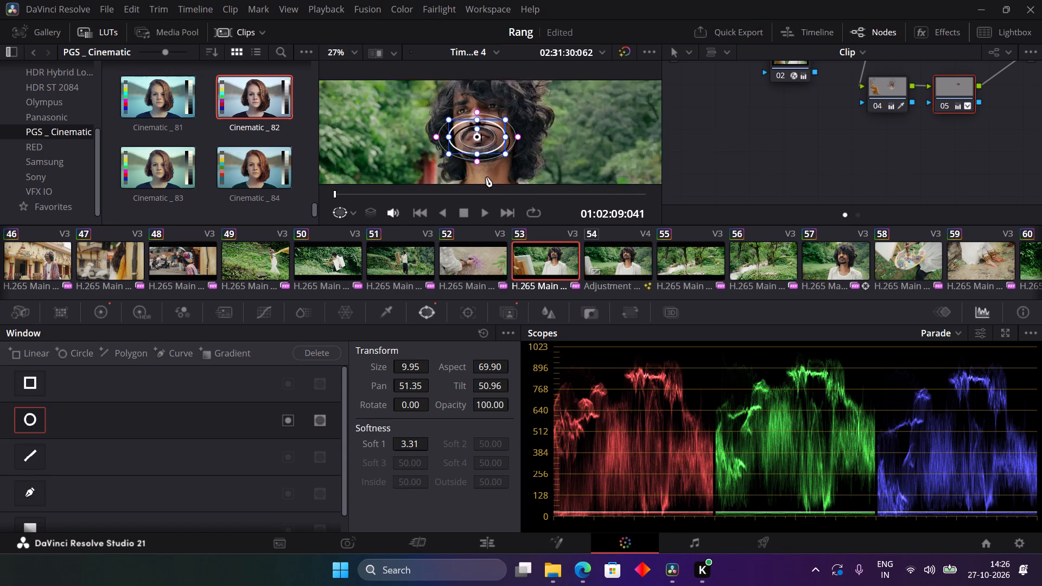
pyautogui.scroll(1, 486, 177)
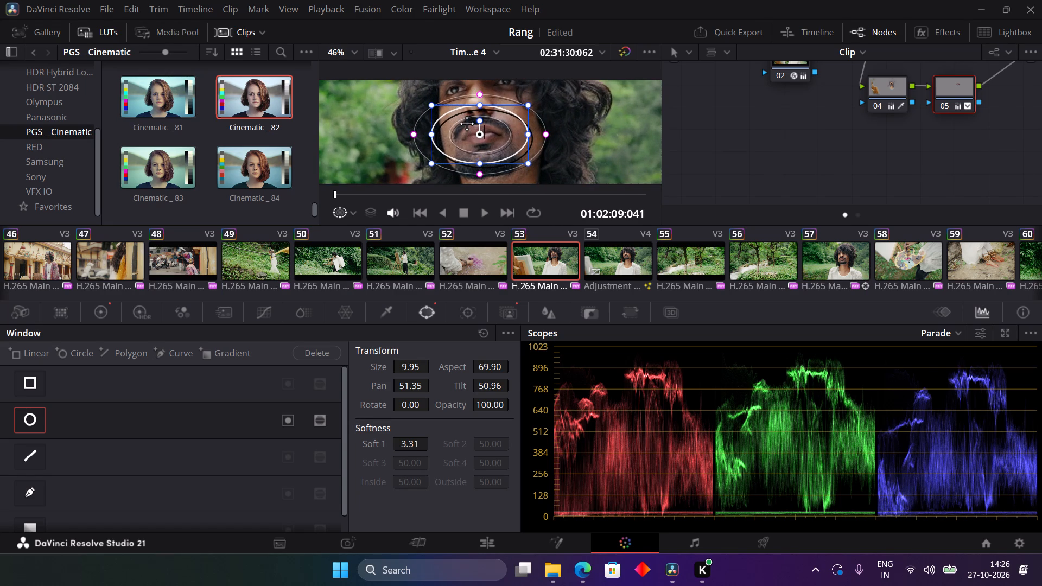
# Fit the circular window around the lips with size about 5.57, aspect 74.13, rotation -7.71 and Soft 1 4.13.
pyautogui.moveTo(429, 132); pyautogui.dragTo(448, 134)
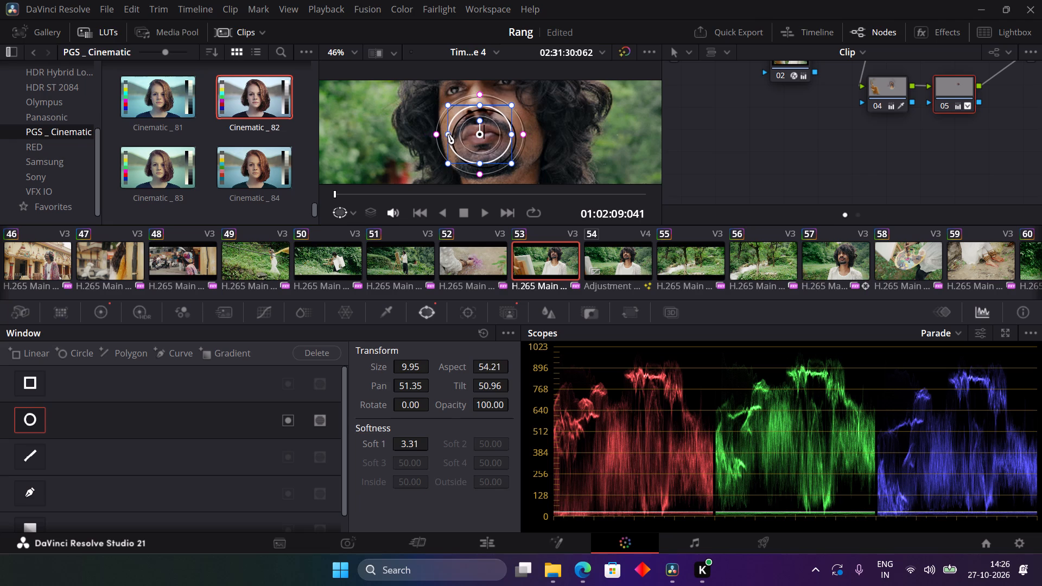
pyautogui.moveTo(480, 162); pyautogui.dragTo(482, 151)
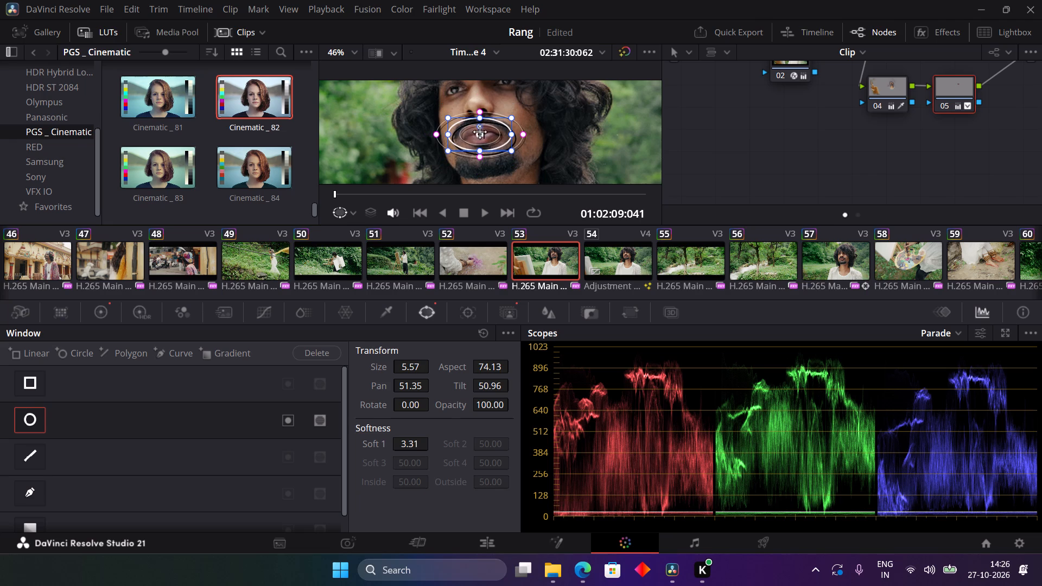
pyautogui.click(478, 127)
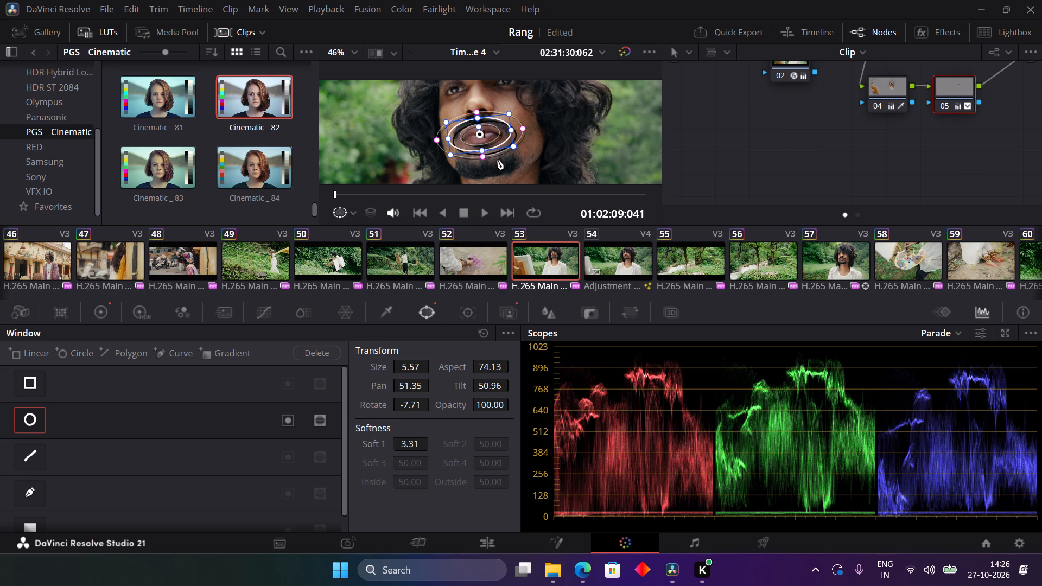
pyautogui.click(483, 157)
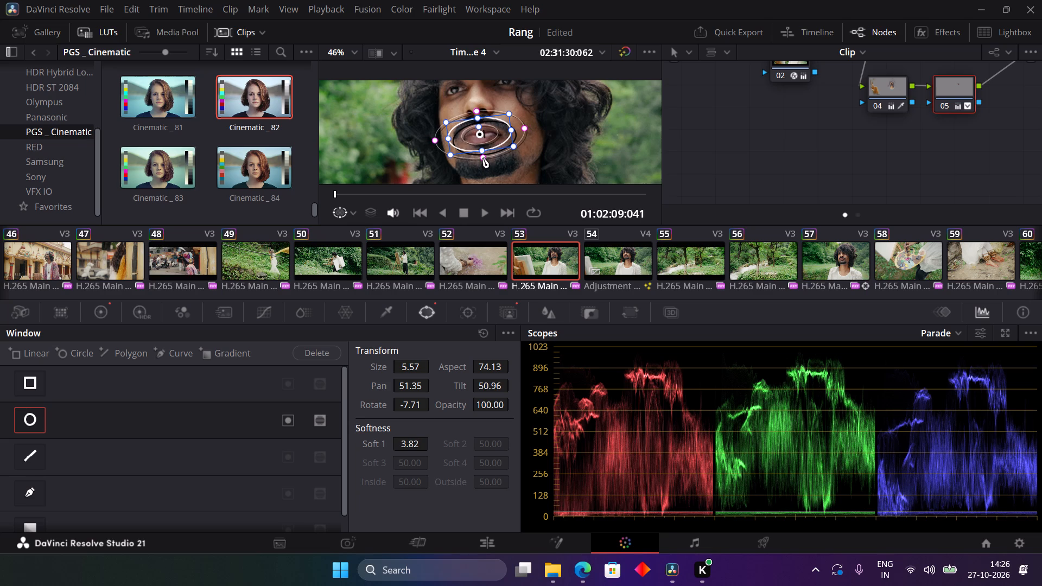
pyautogui.click(482, 158)
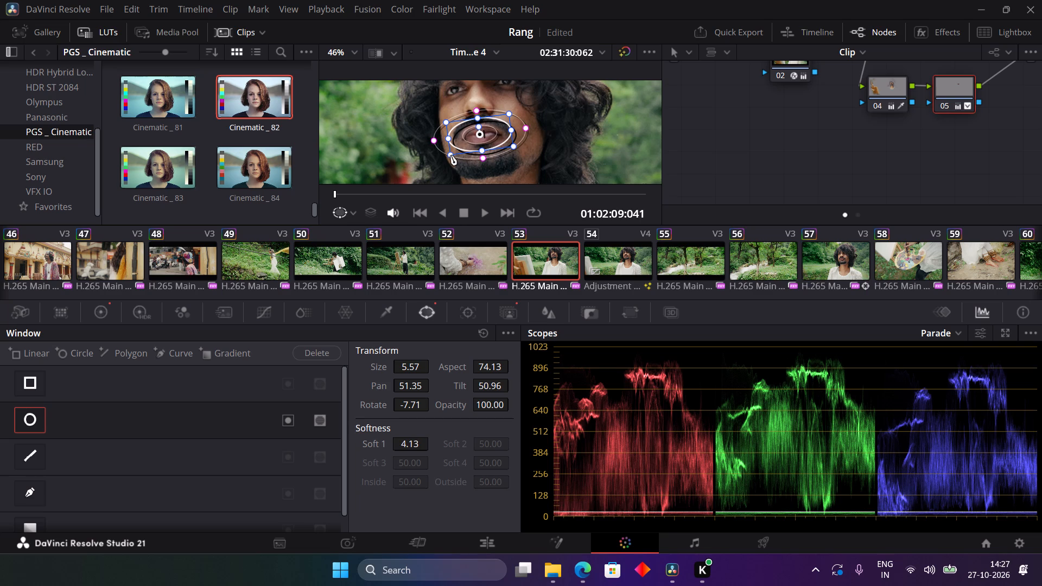
# Refine node 05's circular window around the lips, with size about 6.28, rotation -6.51, pan 51.37 and tilt 50.97.
pyautogui.moveTo(450, 155); pyautogui.dragTo(446, 157)
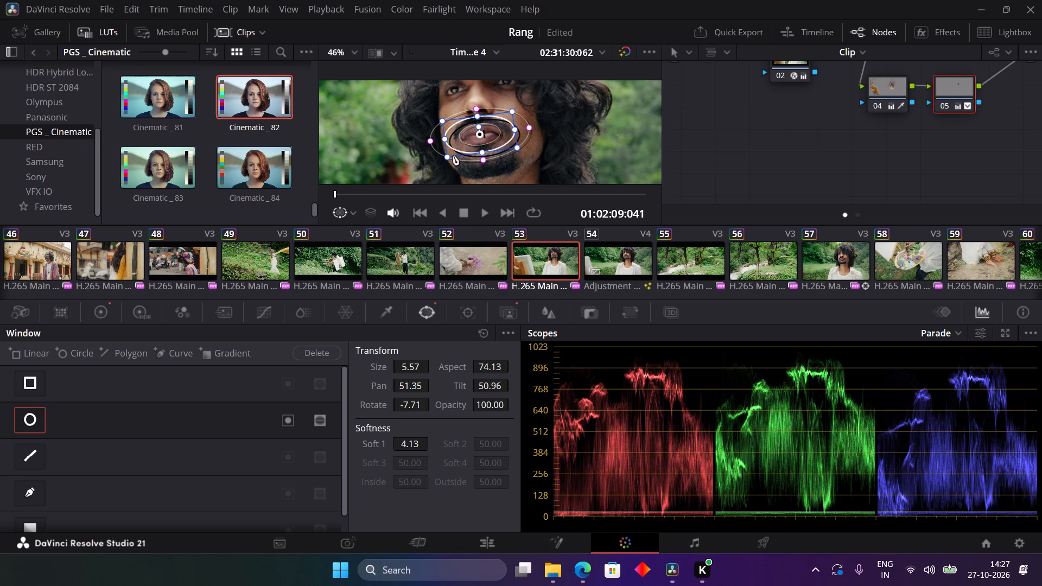
pyautogui.click(478, 129)
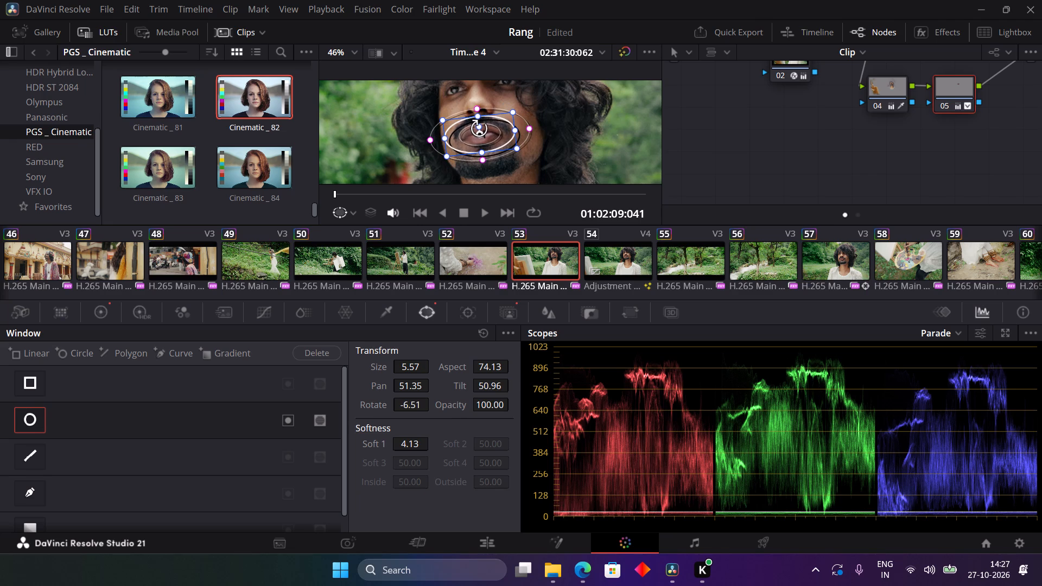
pyautogui.moveTo(516, 130); pyautogui.dragTo(520, 132)
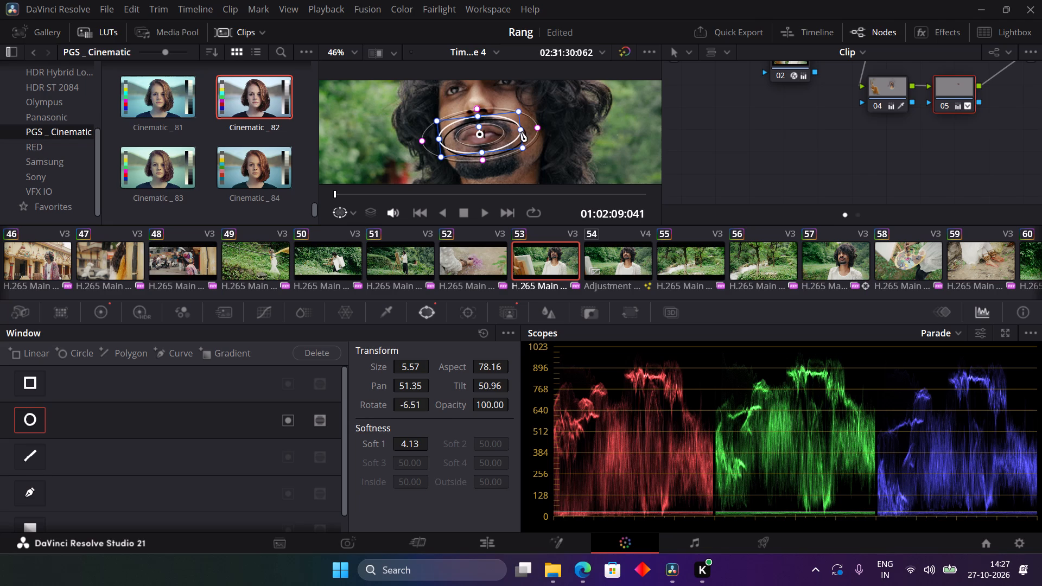
pyautogui.click(482, 151)
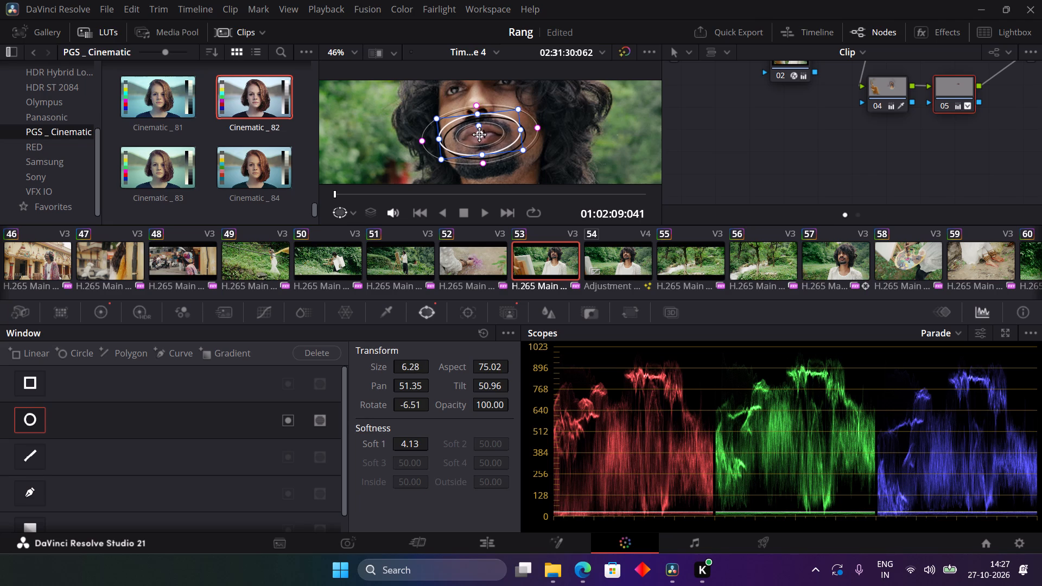
pyautogui.click(479, 134)
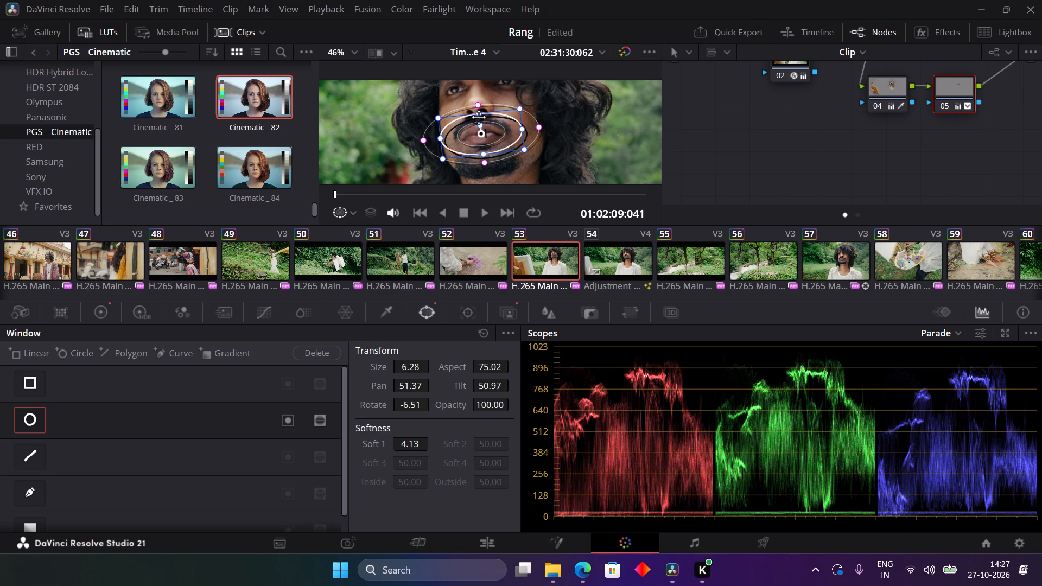
pyautogui.click(438, 116)
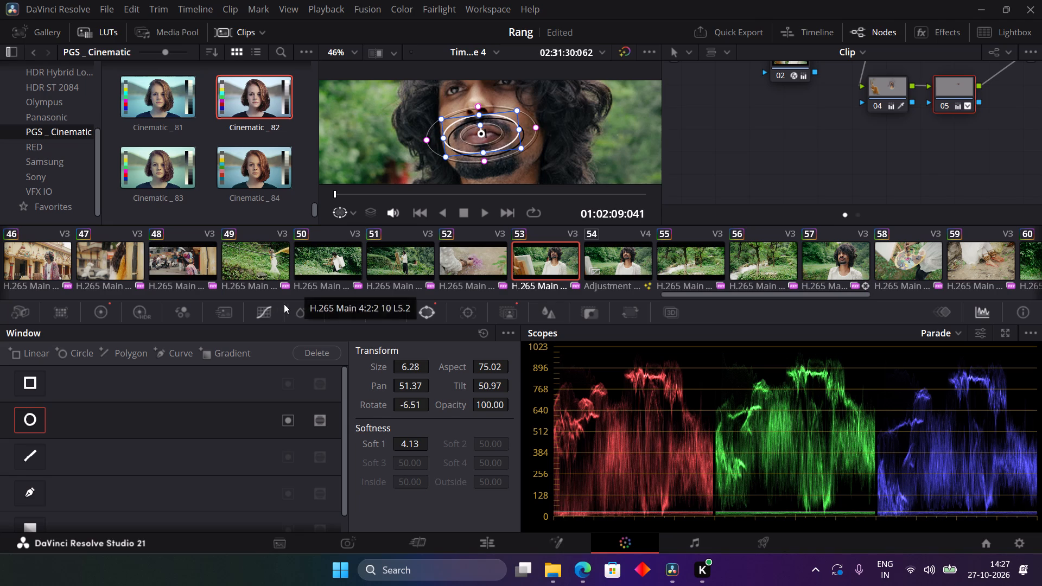
# Track node 05's mouth window forward to the end of clip 53 with pan, tilt, zoom, rotate and 3D enabled.
pyautogui.click(470, 314)
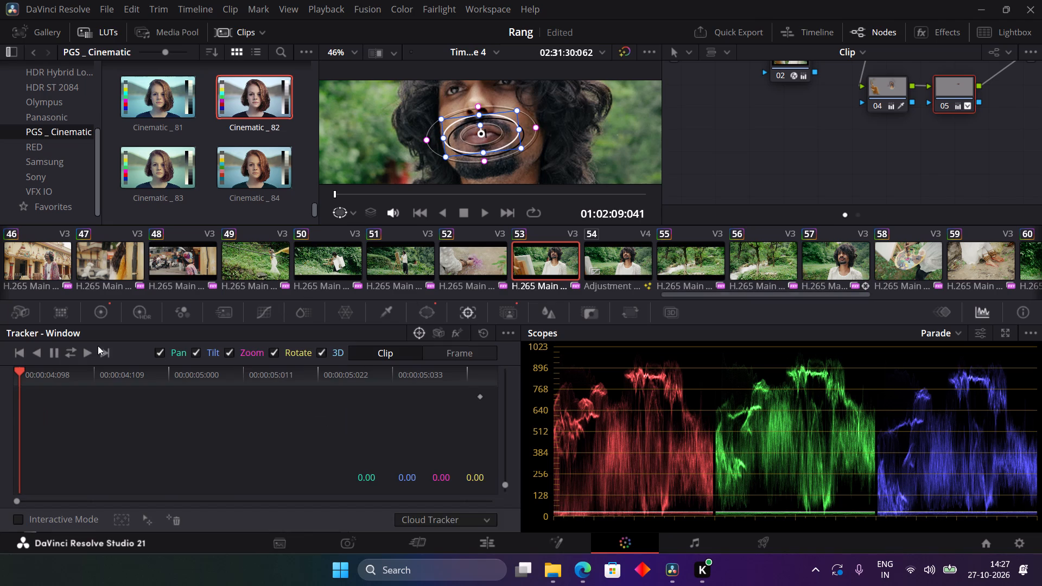
pyautogui.click(87, 353)
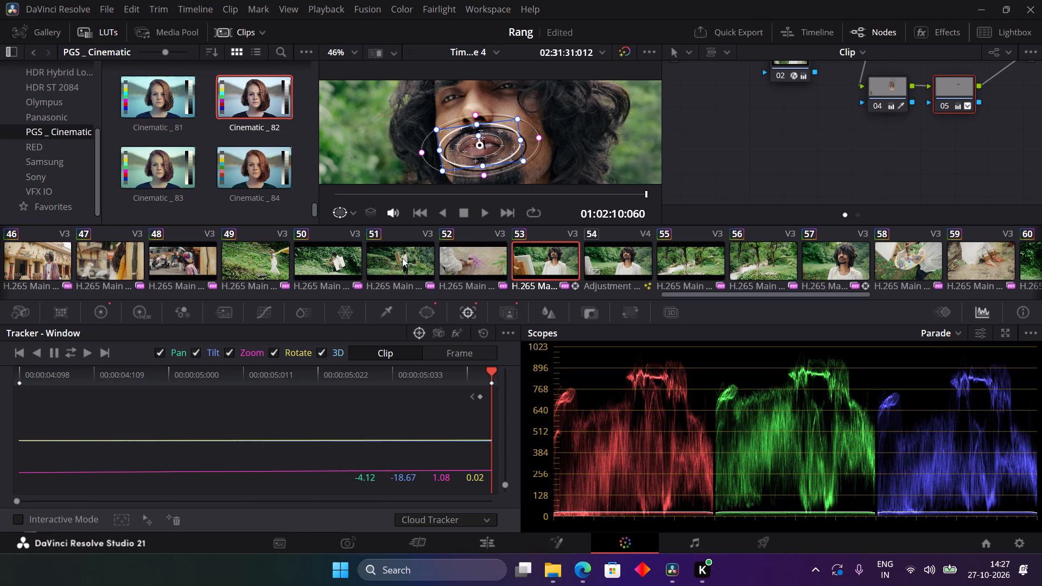
# Fit the full frame in the viewer and compare clip 51 with node 02 enabled and bypassed.
pyautogui.click(330, 259)
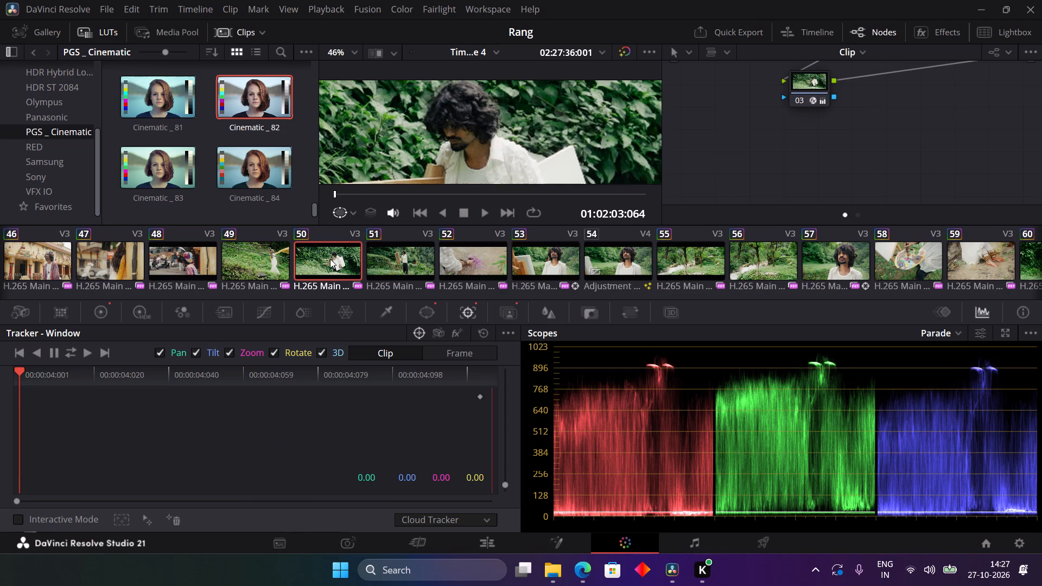
pyautogui.click(355, 58)
pyautogui.click(359, 69)
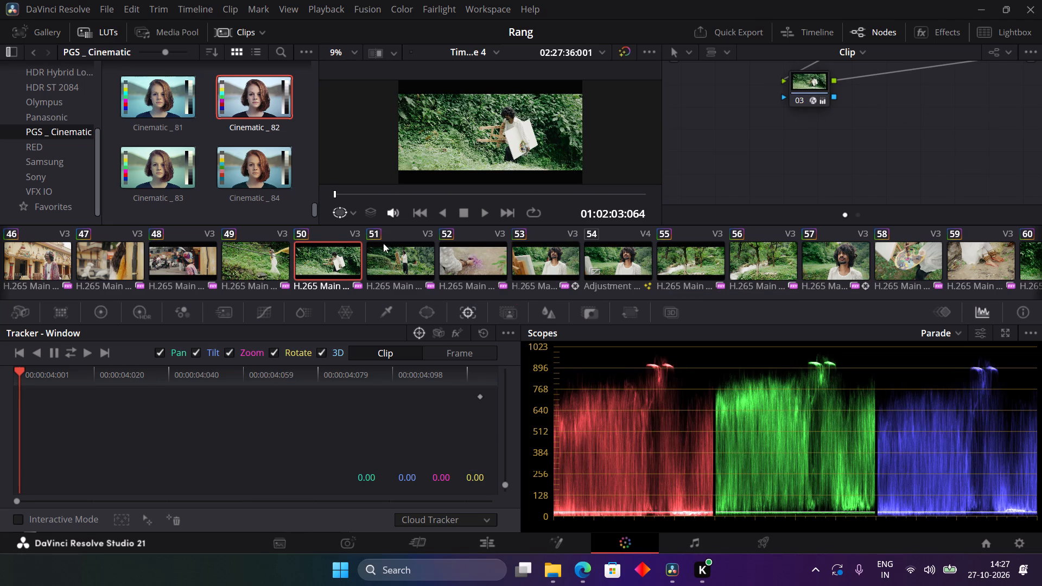
pyautogui.click(388, 252)
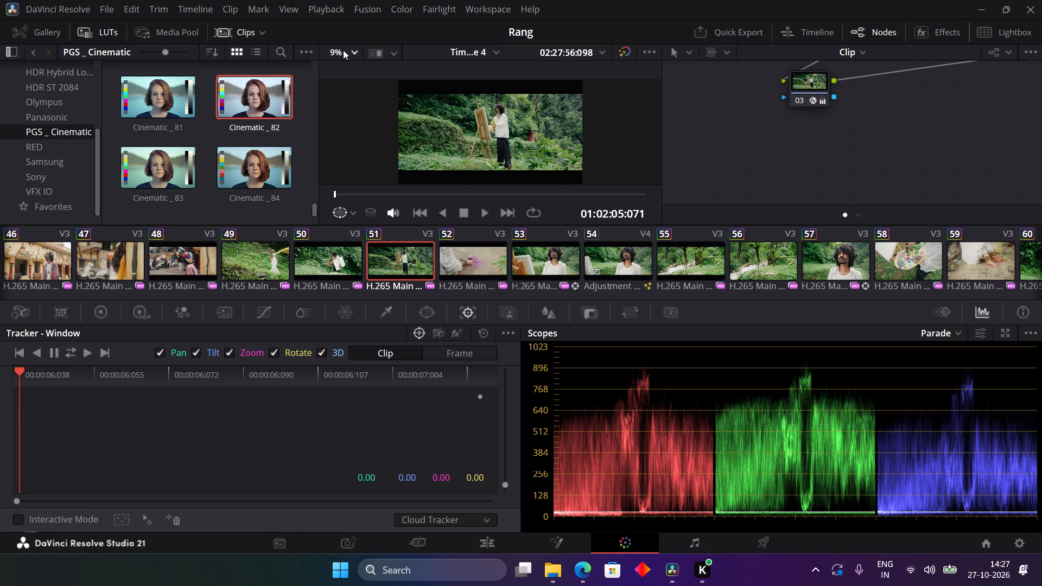
pyautogui.scroll(9, 785, 170)
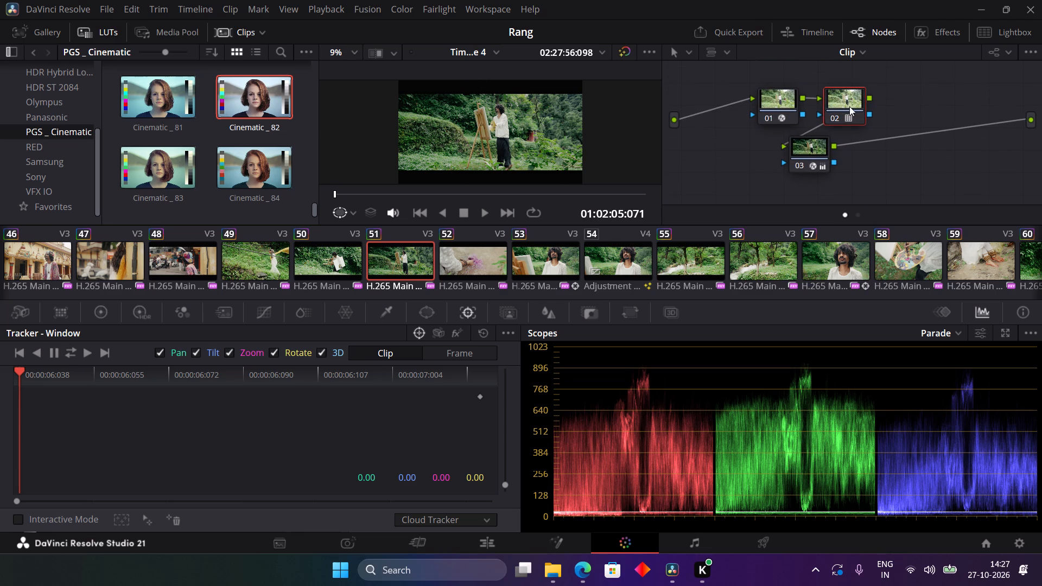
pyautogui.click(849, 101)
pyautogui.hotkey('ctrl', 'd')
pyautogui.hotkey('ctrl', 'd')
pyautogui.hotkey('ctrl', 'd')
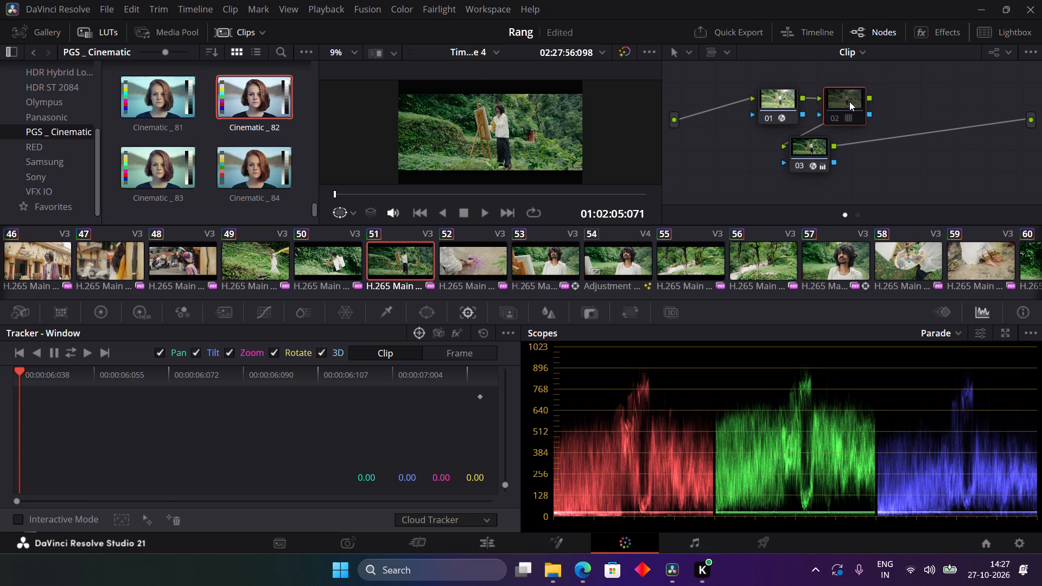
# Delete node 02 from the node trees of clips 50 and 51.
pyautogui.click(318, 258)
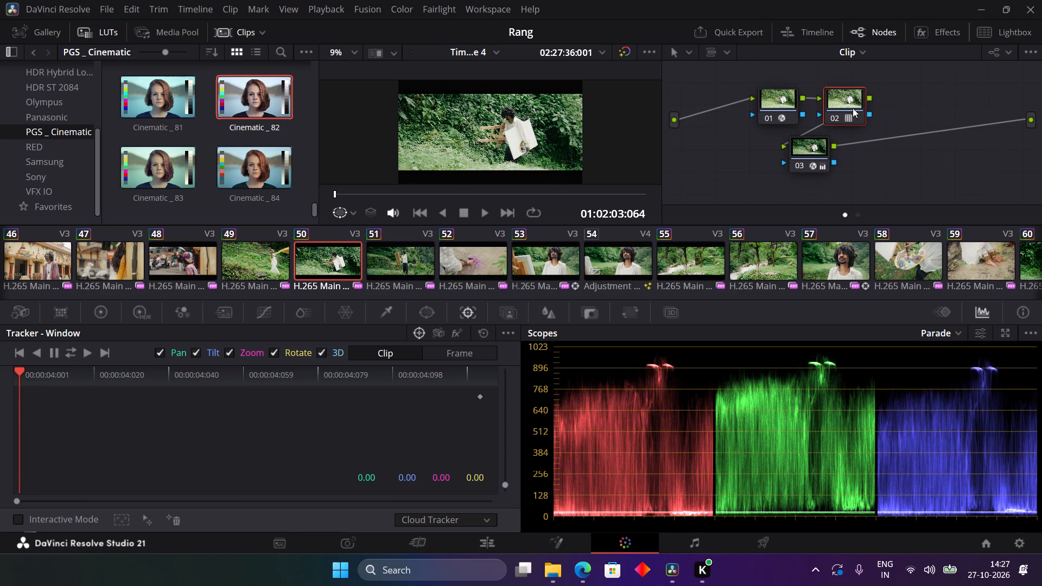
pyautogui.hotkey('ctrl', 'd')
pyautogui.click(847, 95)
pyautogui.press('BackSpace')
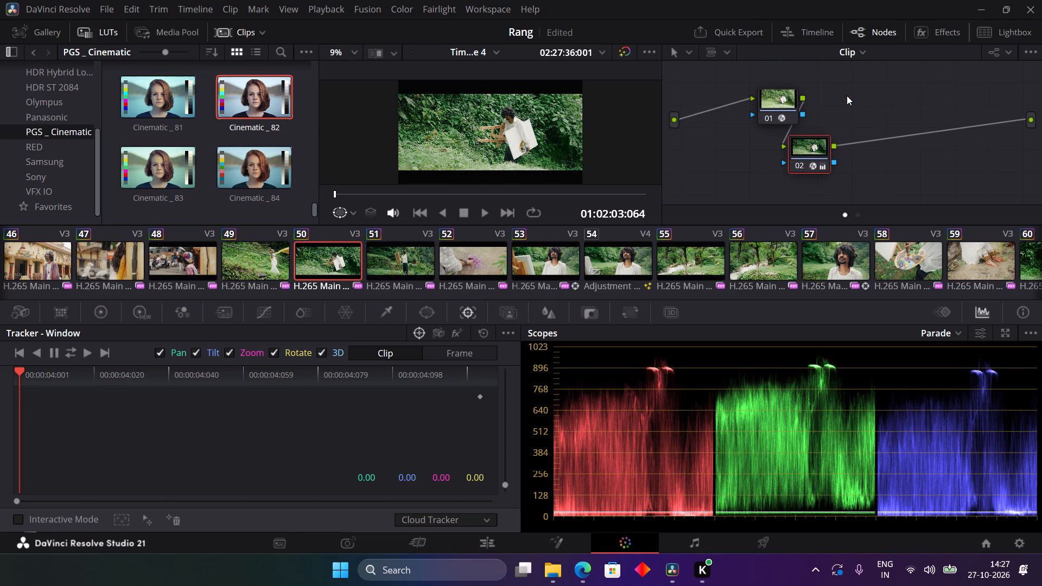
pyautogui.click(408, 260)
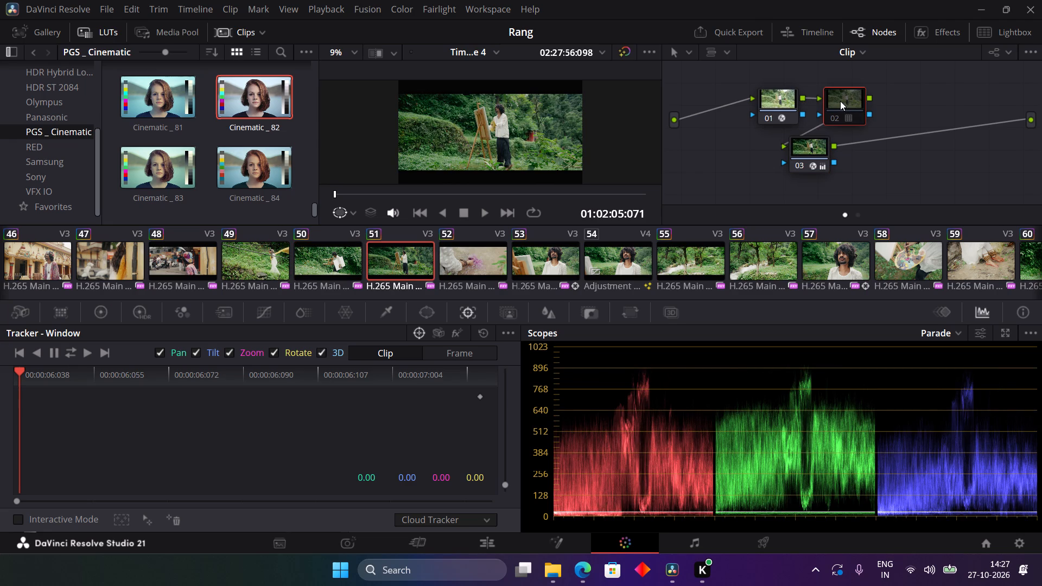
pyautogui.click(840, 101)
pyautogui.press('BackSpace')
# Reset node 05's grade in clip 49 and delete that node.
pyautogui.click(270, 251)
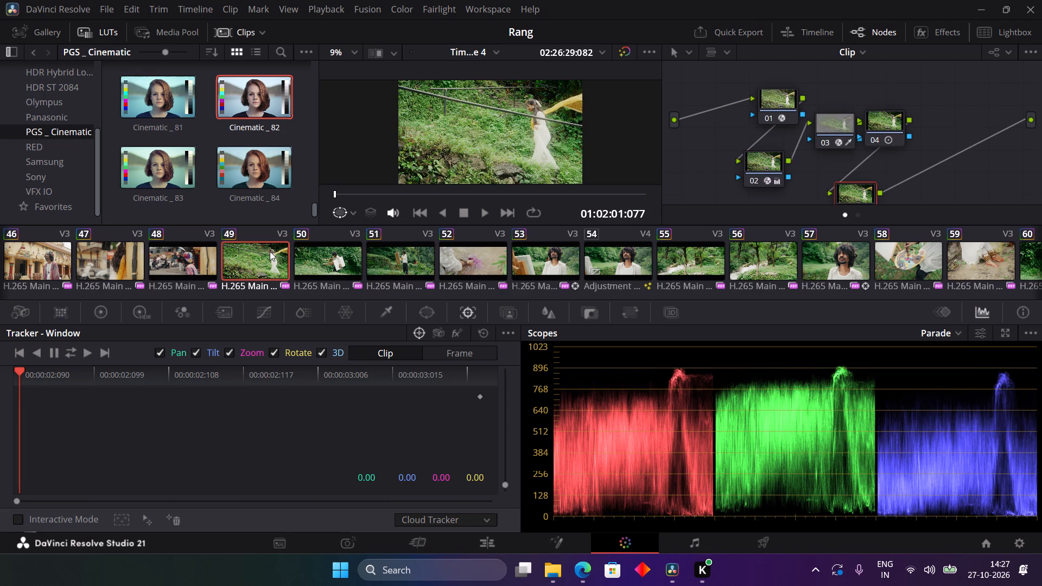
pyautogui.click(315, 258)
pyautogui.click(253, 262)
pyautogui.scroll(-2, 931, 136)
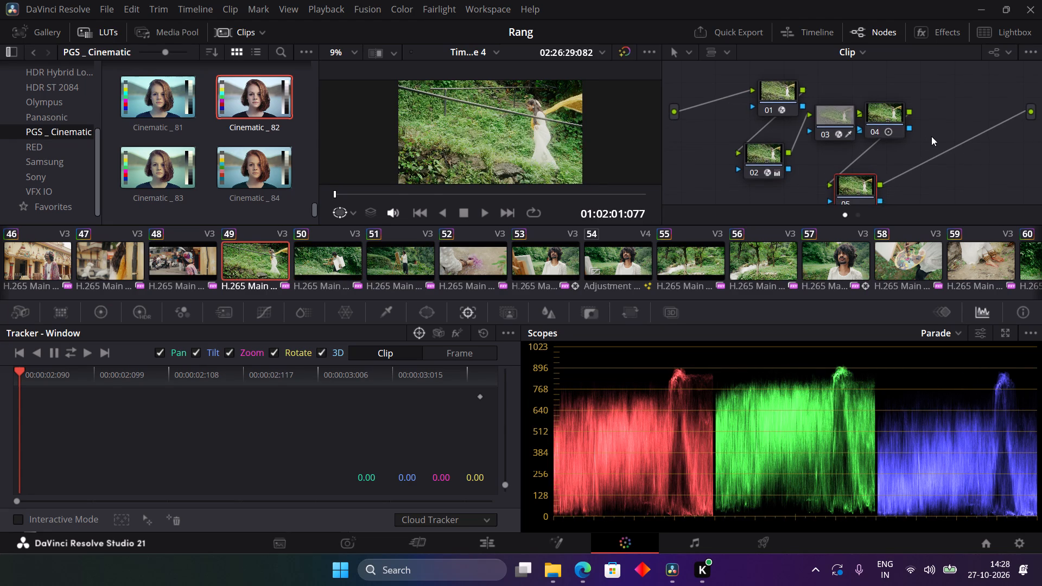
pyautogui.scroll(-1, 931, 136)
pyautogui.click(844, 169)
pyautogui.rightClick(844, 169)
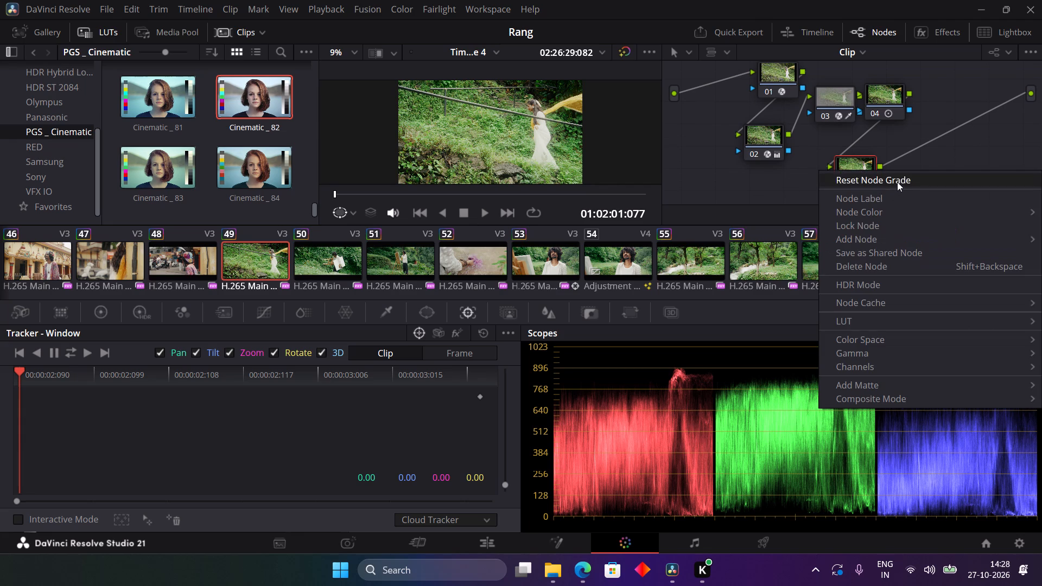
pyautogui.click(897, 182)
pyautogui.click(864, 173)
pyautogui.press('BackSpace')
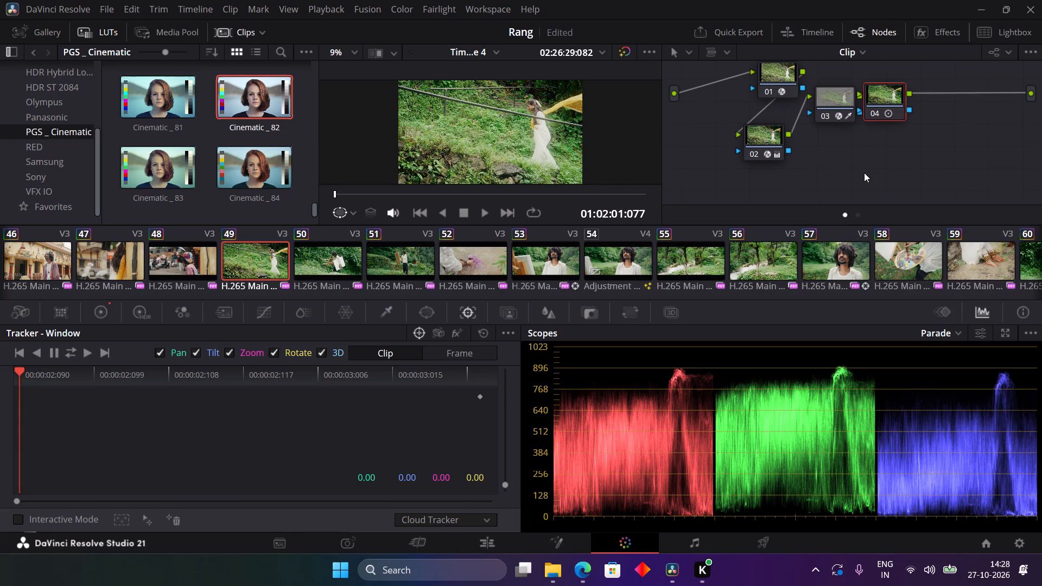
pyautogui.click(864, 173)
pyautogui.scroll(5, 864, 173)
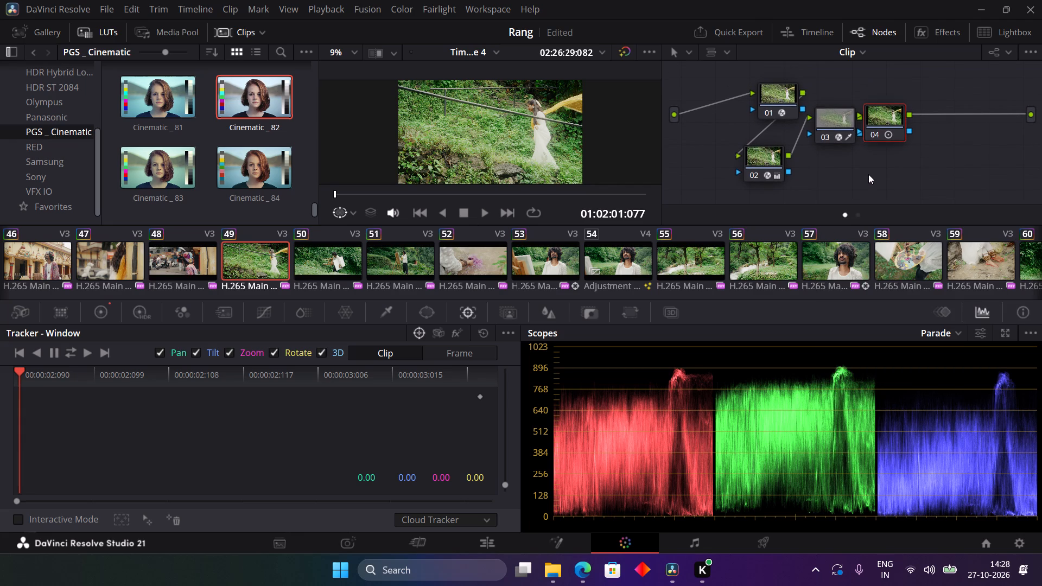
# Review the graded sequence on the Edit page by playing Timeline 4 repeatedly from clip 53 into the following shots.
pyautogui.click(467, 255)
pyautogui.click(538, 256)
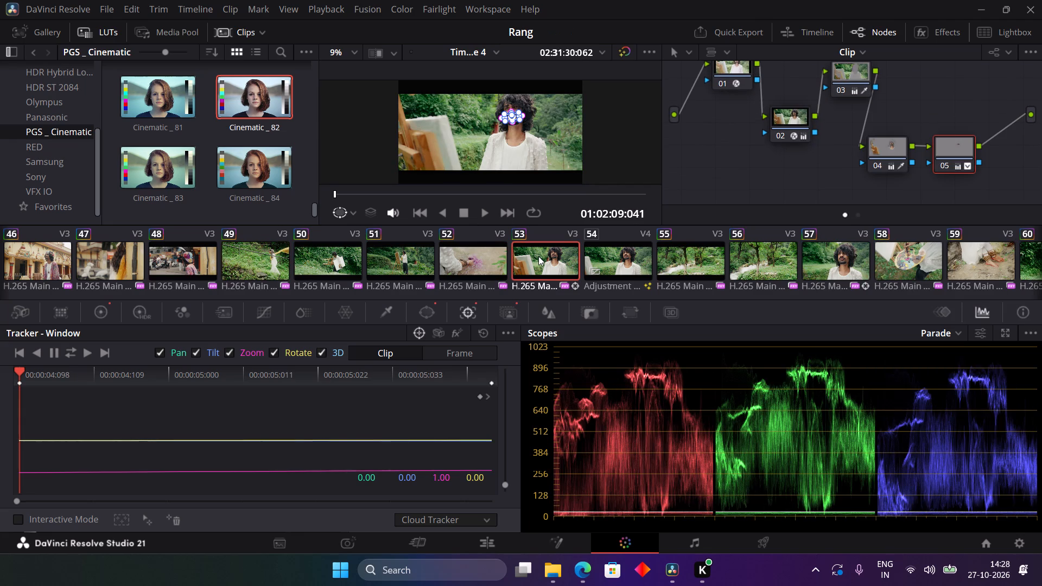
pyautogui.click(488, 537)
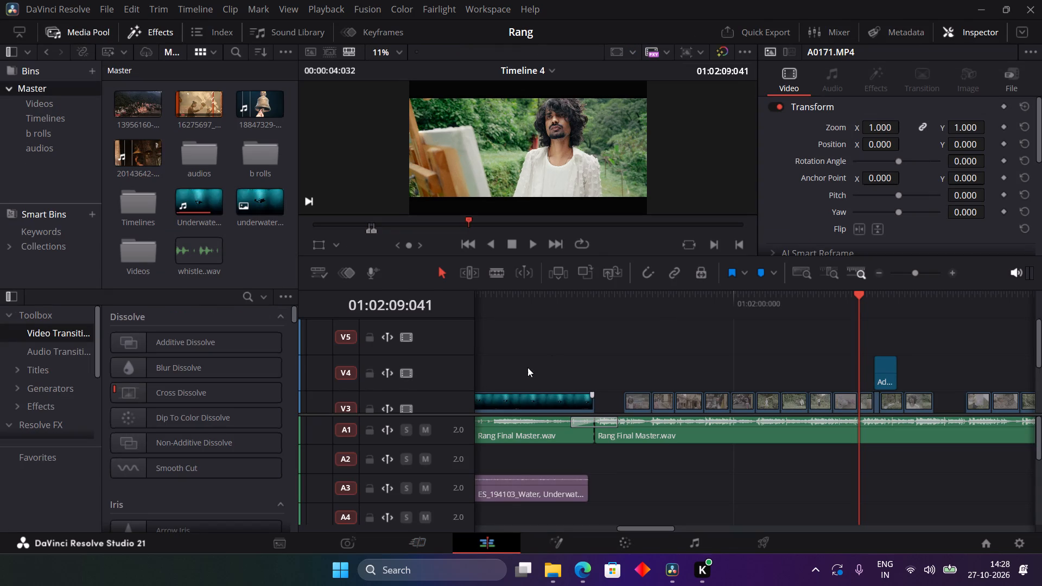
pyautogui.moveTo(659, 305); pyautogui.dragTo(900, 335)
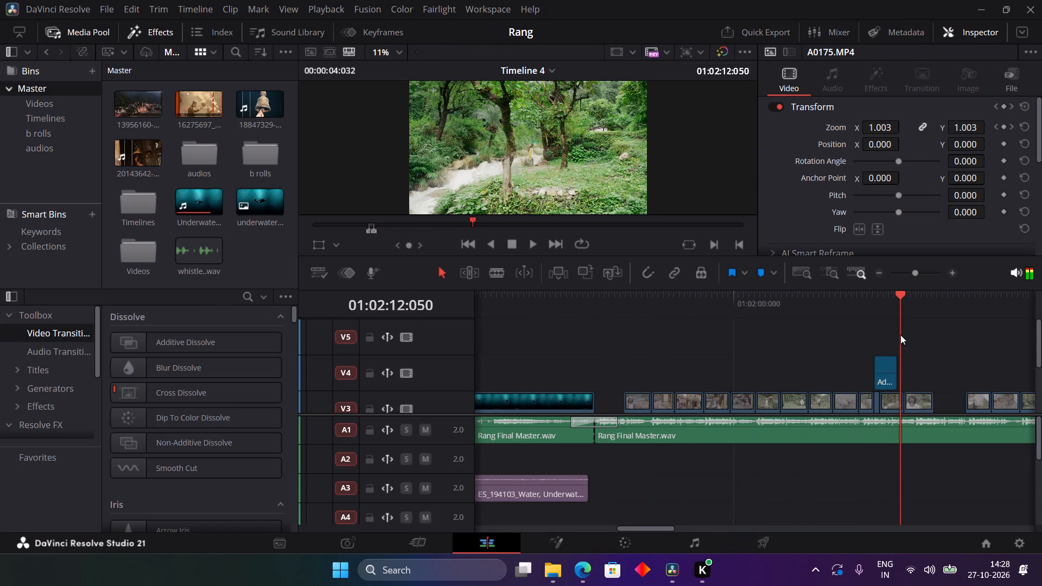
pyautogui.click(861, 294)
pyautogui.press('space')
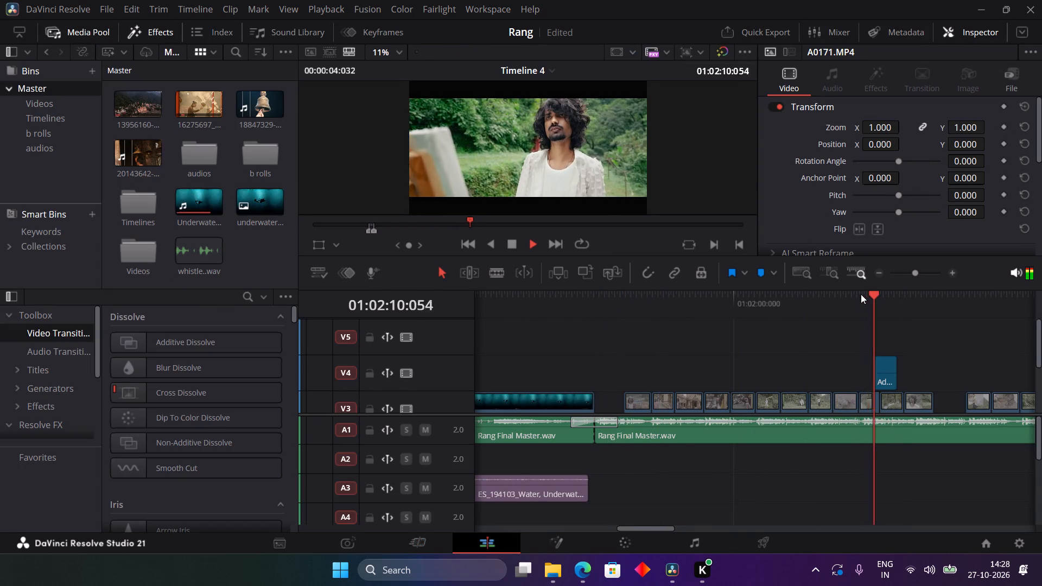
pyautogui.press('space')
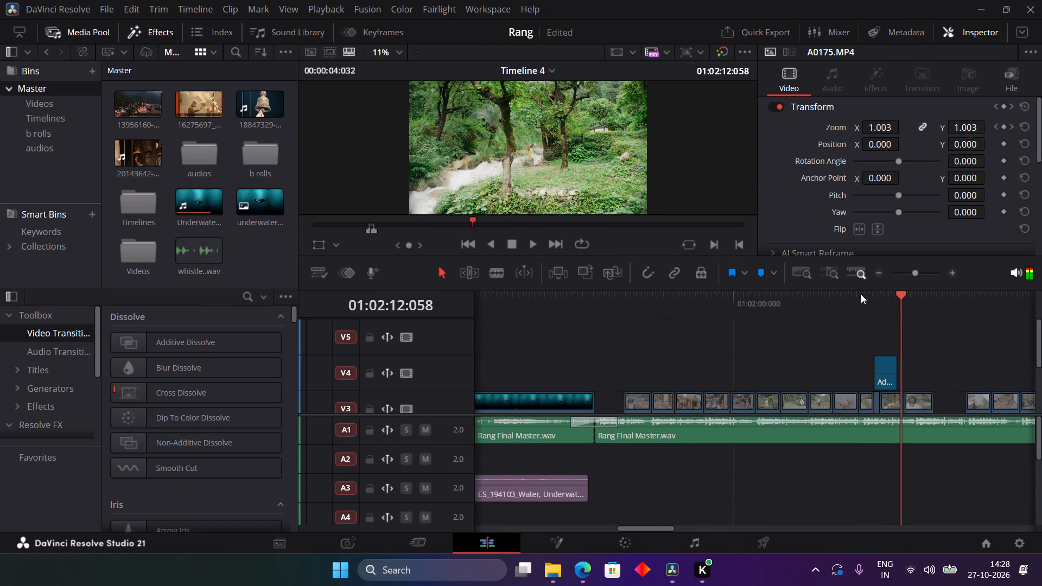
pyautogui.scroll(-1, 920, 380)
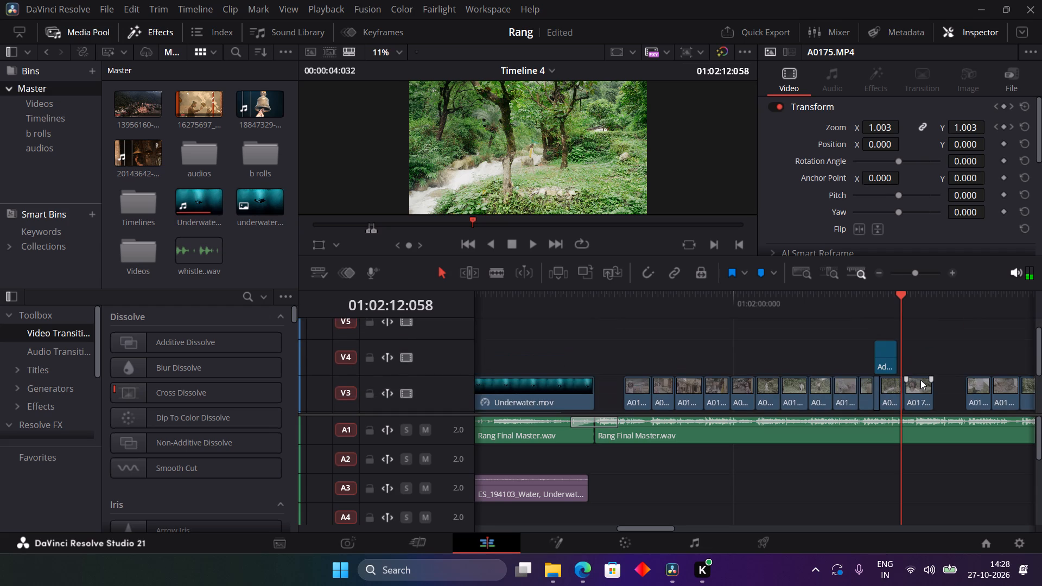
pyautogui.scroll(-1, 920, 380)
pyautogui.moveTo(901, 302); pyautogui.dragTo(863, 309)
pyautogui.press('space')
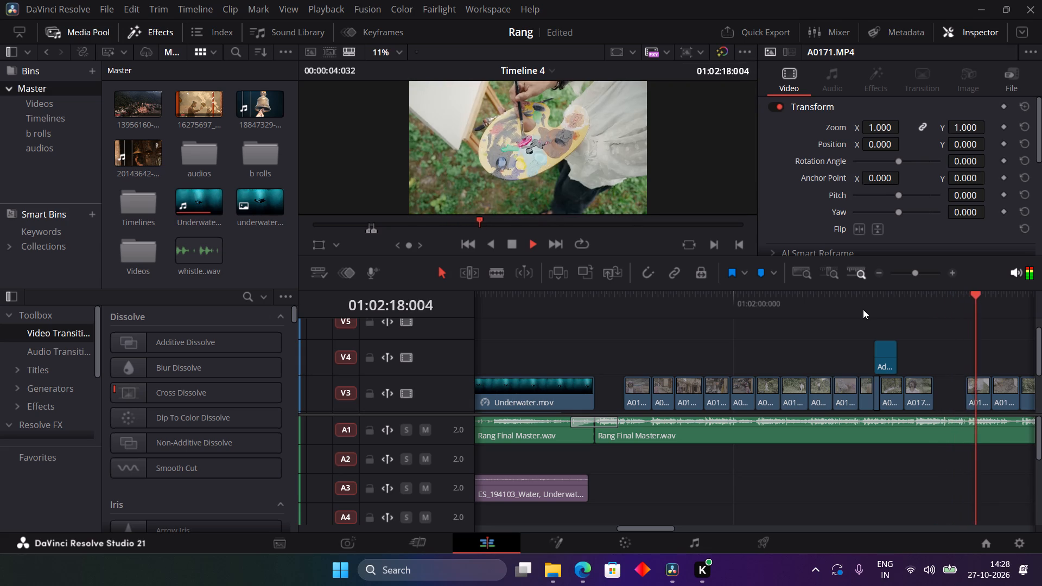
pyautogui.click(861, 298)
pyautogui.press('space')
pyautogui.press('space')
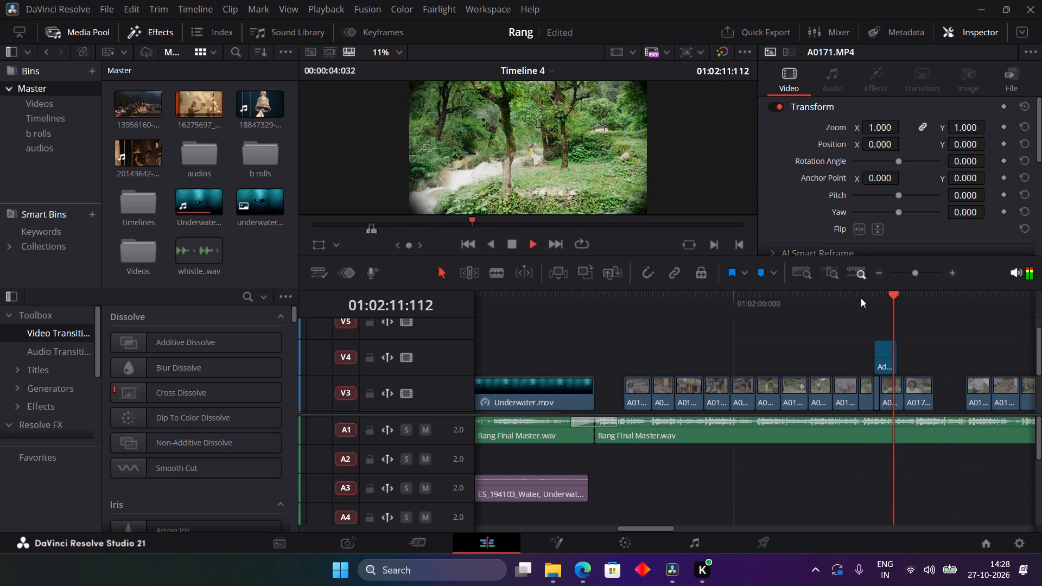
pyautogui.press('space')
pyautogui.press('space')
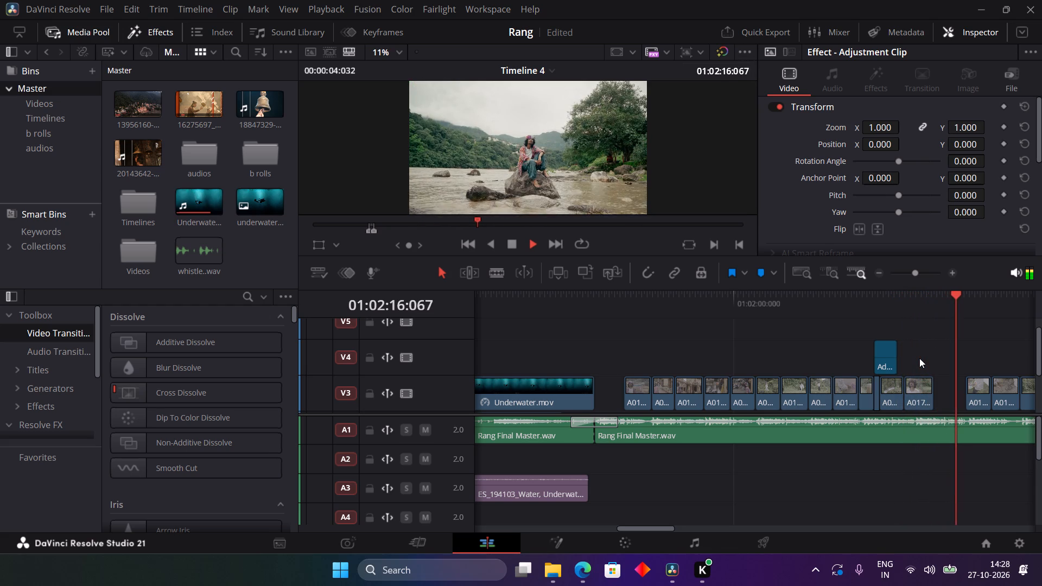
pyautogui.press('space')
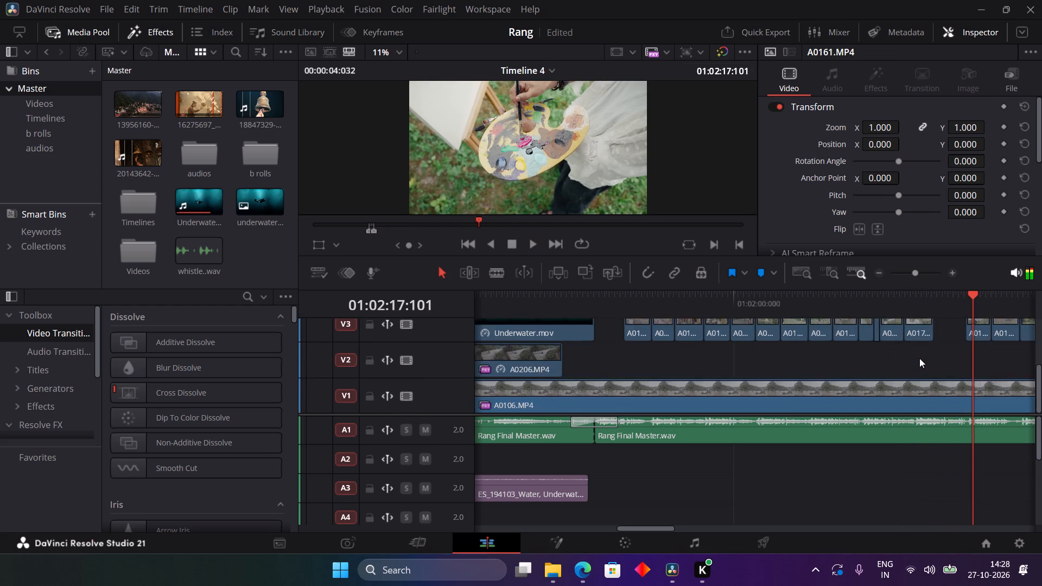
# Examine the transition covered by the V4 adjustment clip by scrubbing and replaying the shots from about 01:02:09 to 01:02:14.
pyautogui.moveTo(918, 330); pyautogui.dragTo(898, 368)
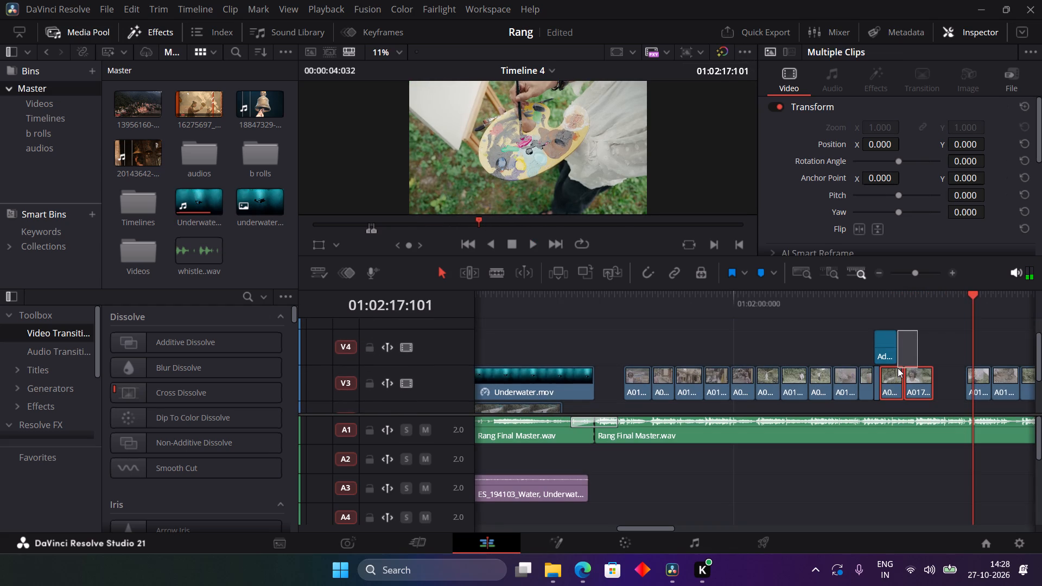
pyautogui.moveTo(898, 368); pyautogui.dragTo(894, 364)
pyautogui.moveTo(855, 290); pyautogui.dragTo(864, 296)
pyautogui.click(864, 296)
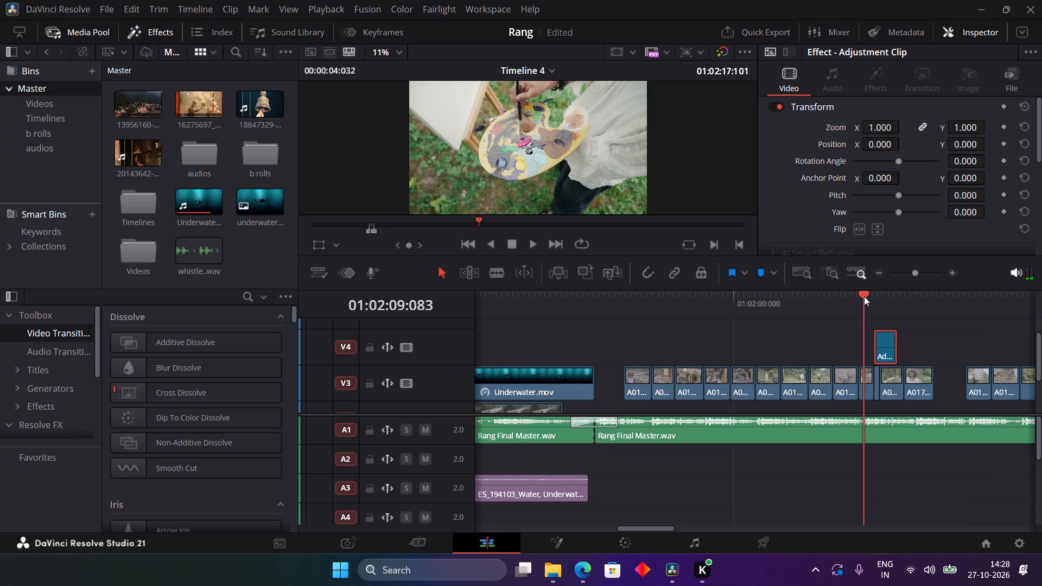
pyautogui.press('space')
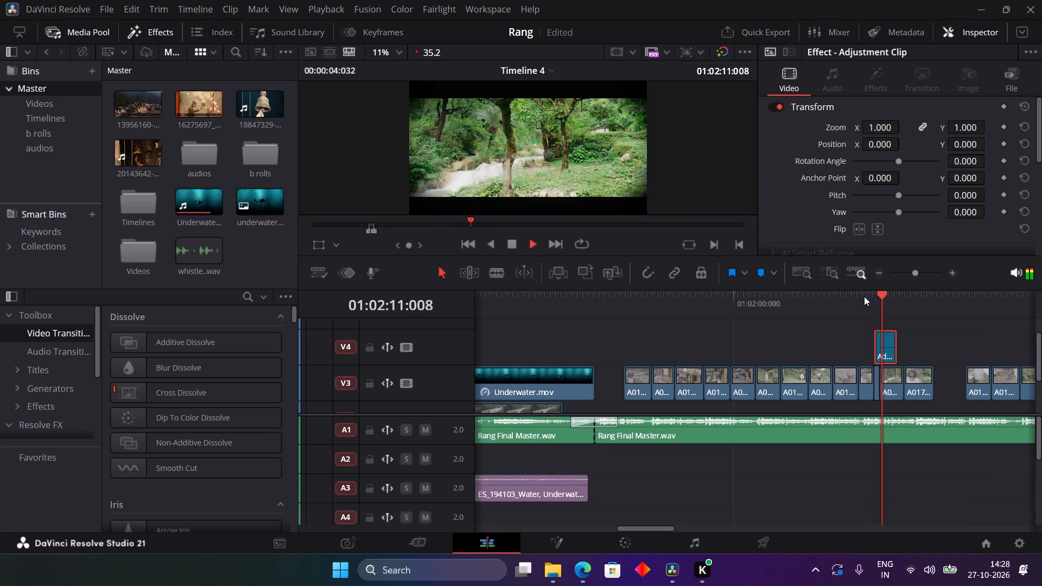
pyautogui.press('space')
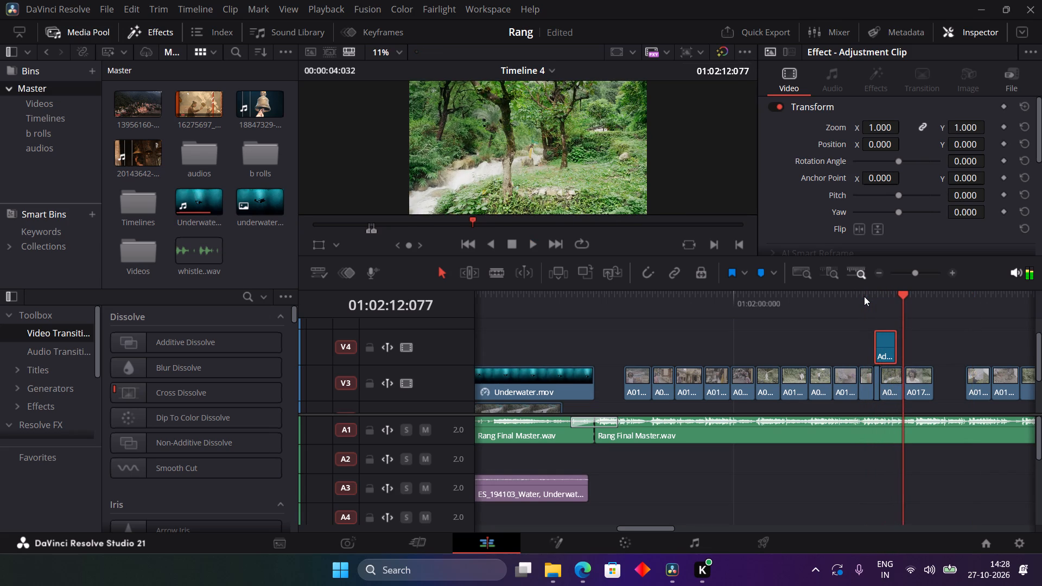
pyautogui.moveTo(864, 296); pyautogui.dragTo(878, 295)
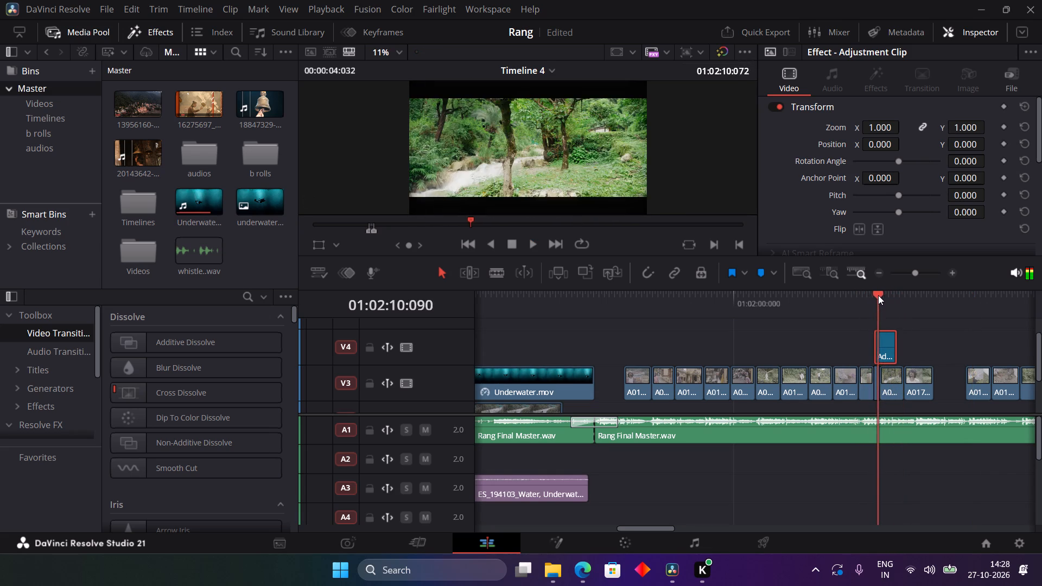
pyautogui.moveTo(878, 295); pyautogui.dragTo(878, 298)
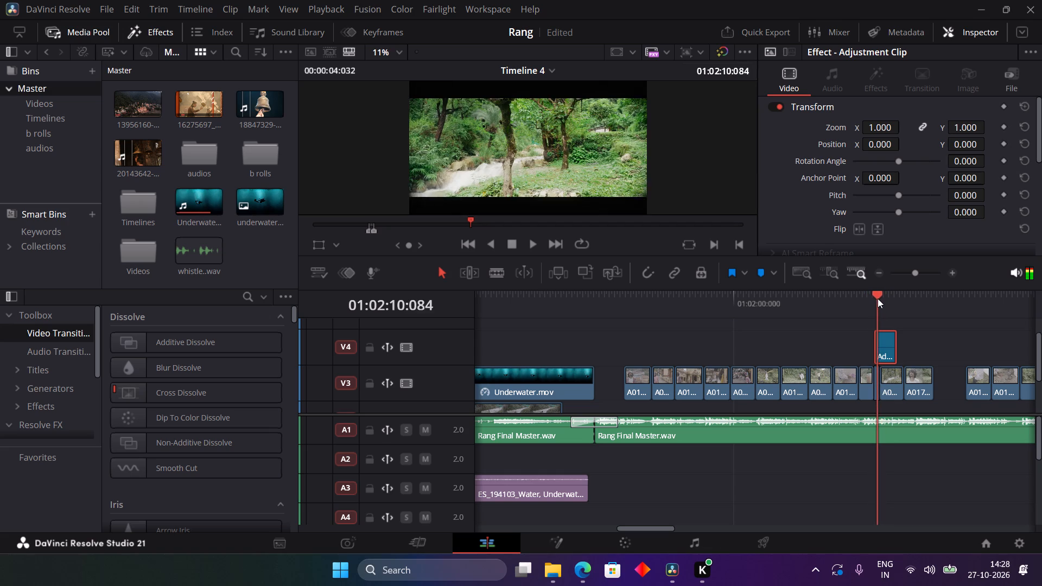
pyautogui.moveTo(878, 298); pyautogui.dragTo(883, 299)
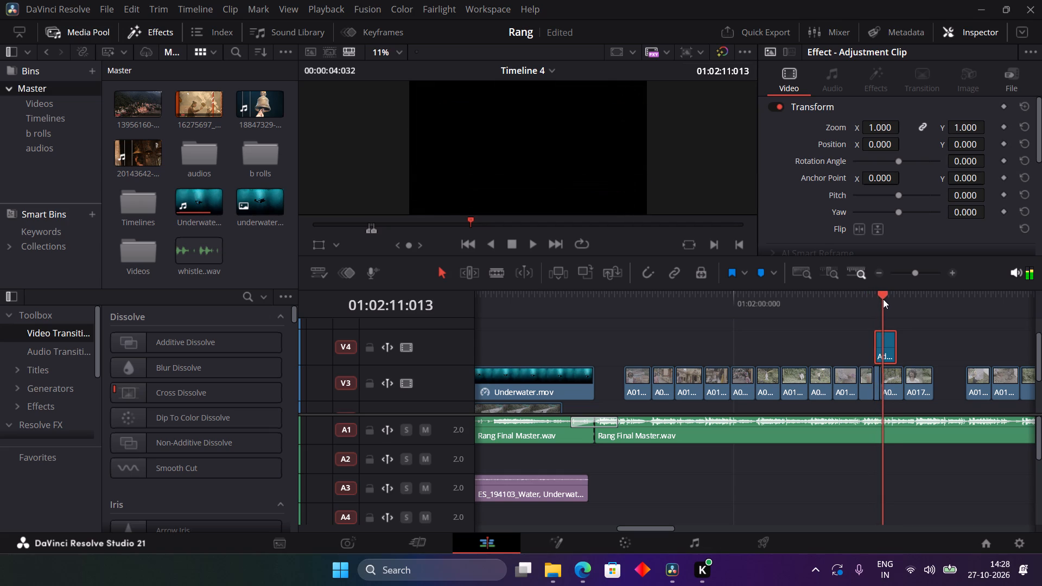
pyautogui.moveTo(883, 299); pyautogui.dragTo(897, 301)
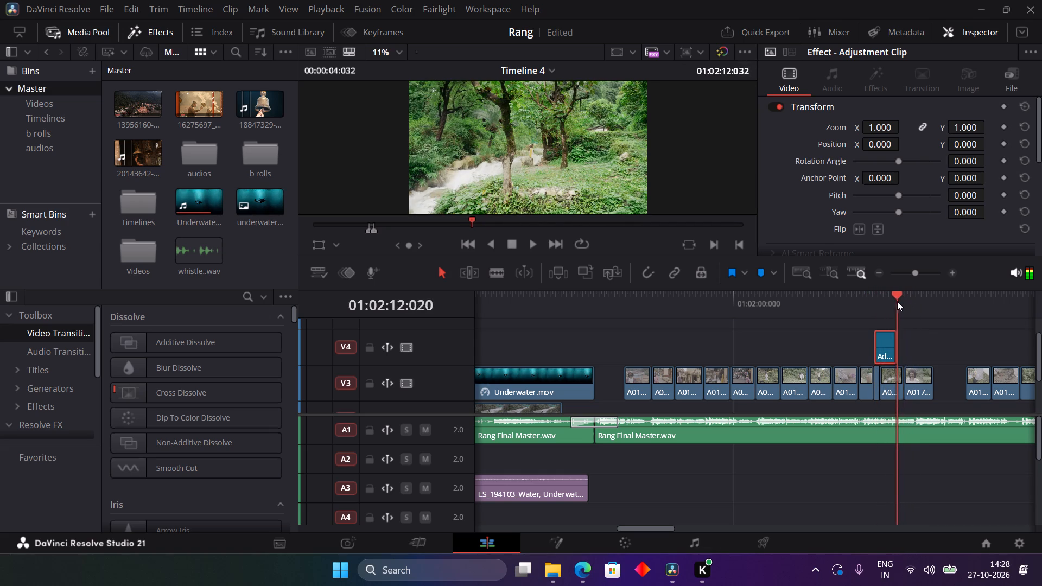
pyautogui.moveTo(897, 301); pyautogui.dragTo(859, 309)
pyautogui.press('space')
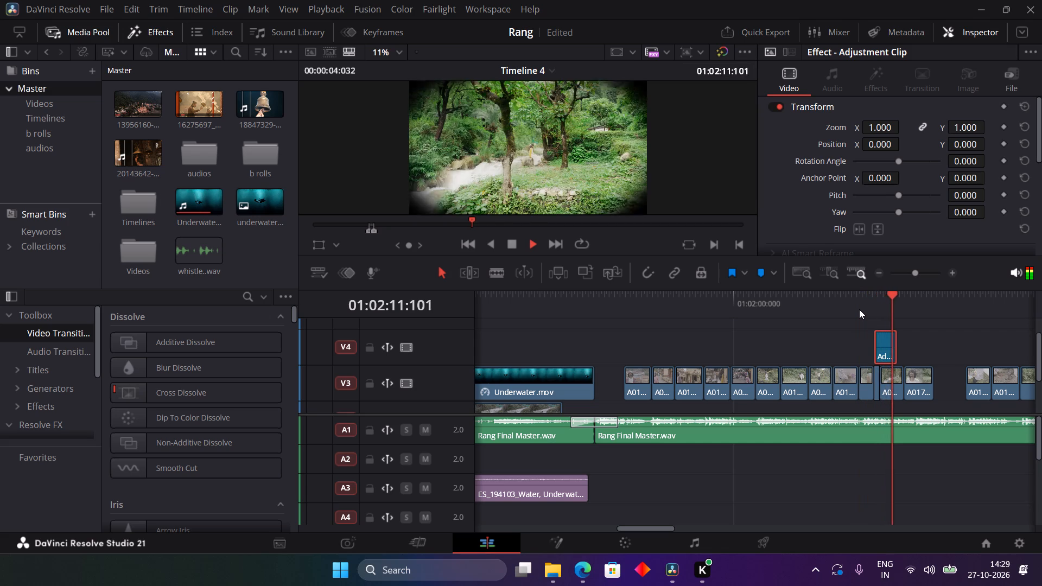
pyautogui.press('space')
pyautogui.click(875, 295)
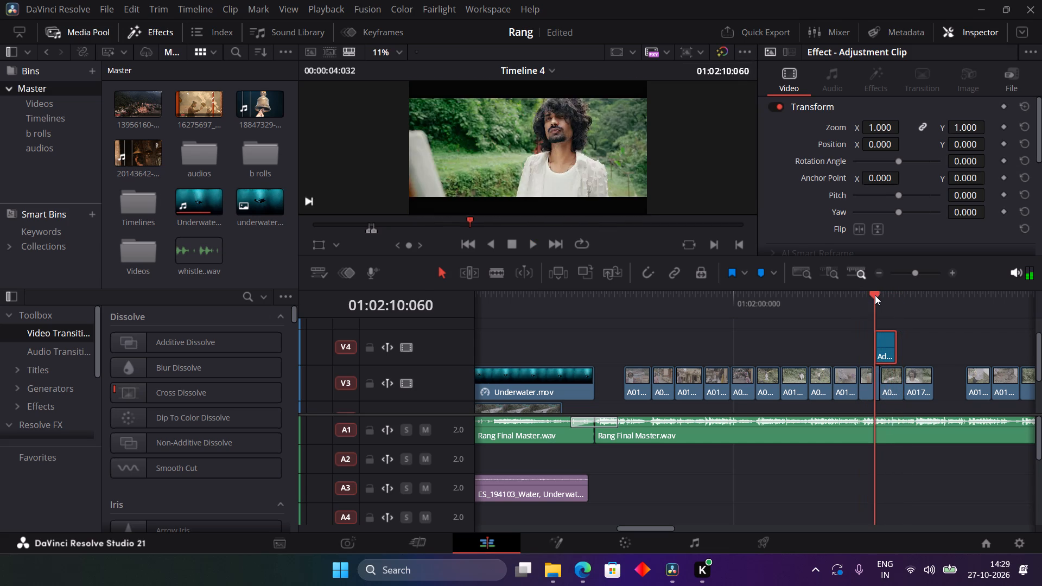
pyautogui.press('space')
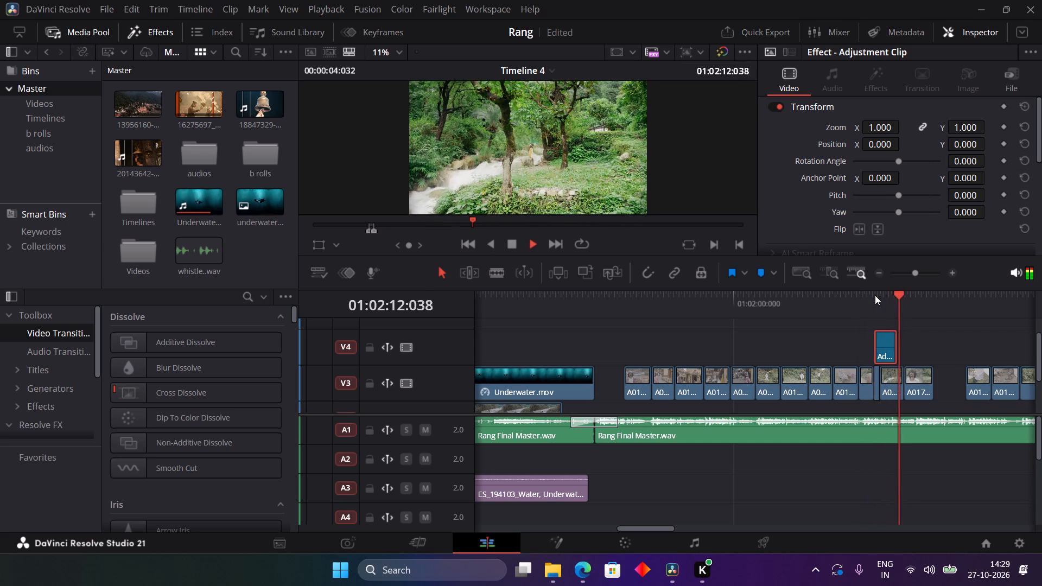
pyautogui.click(875, 295)
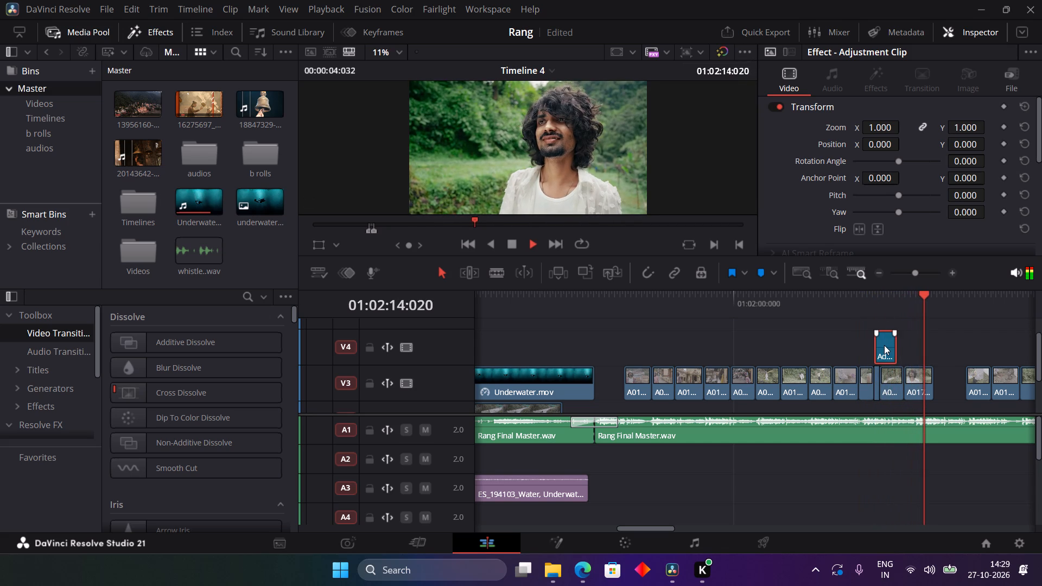
# Delete the adjustment clip on V4 above the A0174 and A0175 shots.
pyautogui.click(884, 345)
pyautogui.press('space')
pyautogui.press('space')
pyautogui.press('BackSpace')
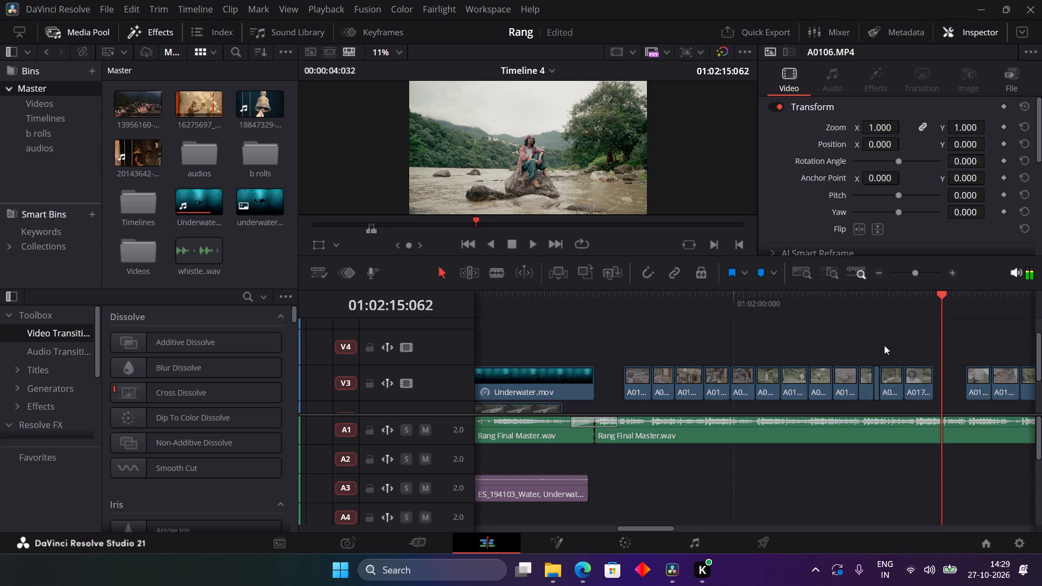
# Check the frames around the cut between A0174 and A0175, and move the short A0174 clip from V3 up to V4.
pyautogui.moveTo(874, 301); pyautogui.dragTo(893, 302)
pyautogui.hotkey('ctrl', '=')
pyautogui.hotkey('ctrl', '=')
pyautogui.hotkey('ctrl', '=')
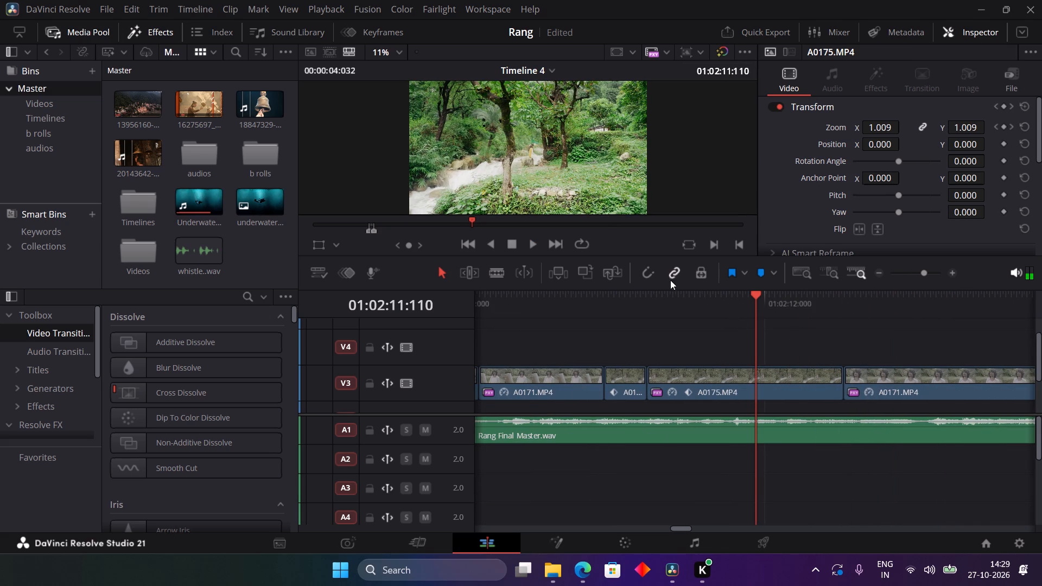
pyautogui.moveTo(641, 298); pyautogui.dragTo(637, 325)
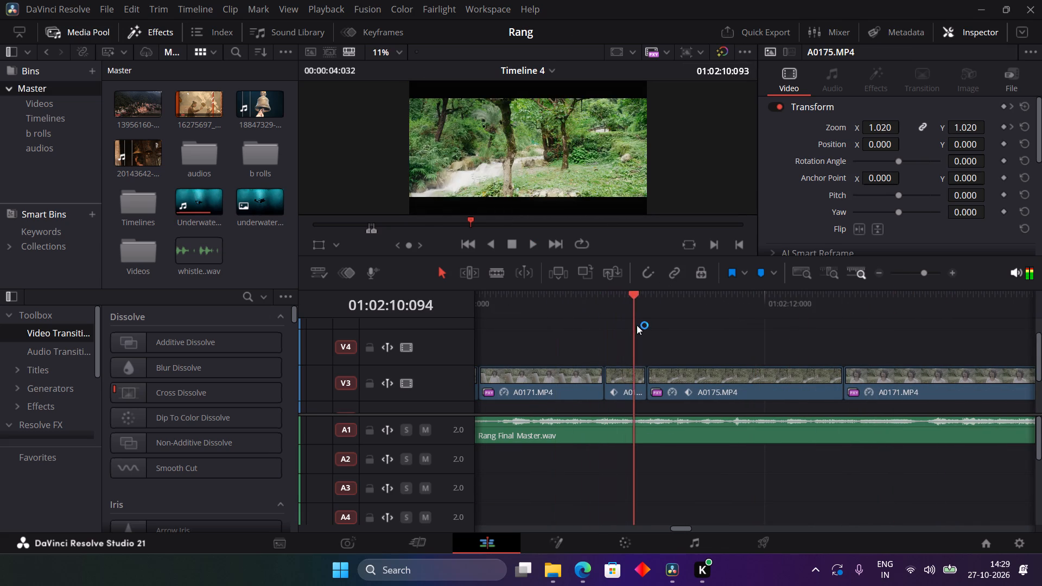
pyautogui.moveTo(637, 325); pyautogui.dragTo(612, 342)
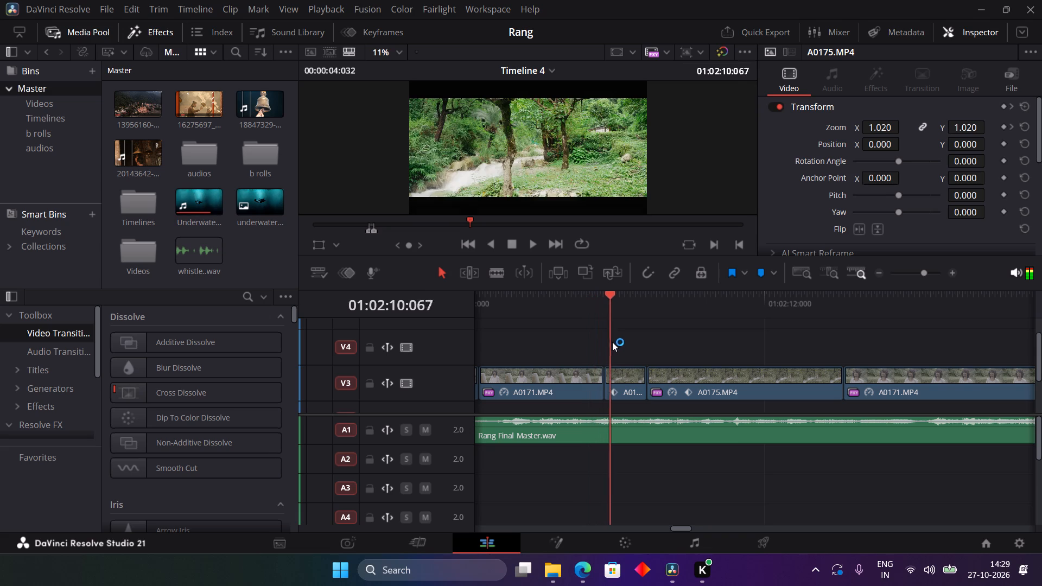
pyautogui.moveTo(612, 342); pyautogui.dragTo(722, 343)
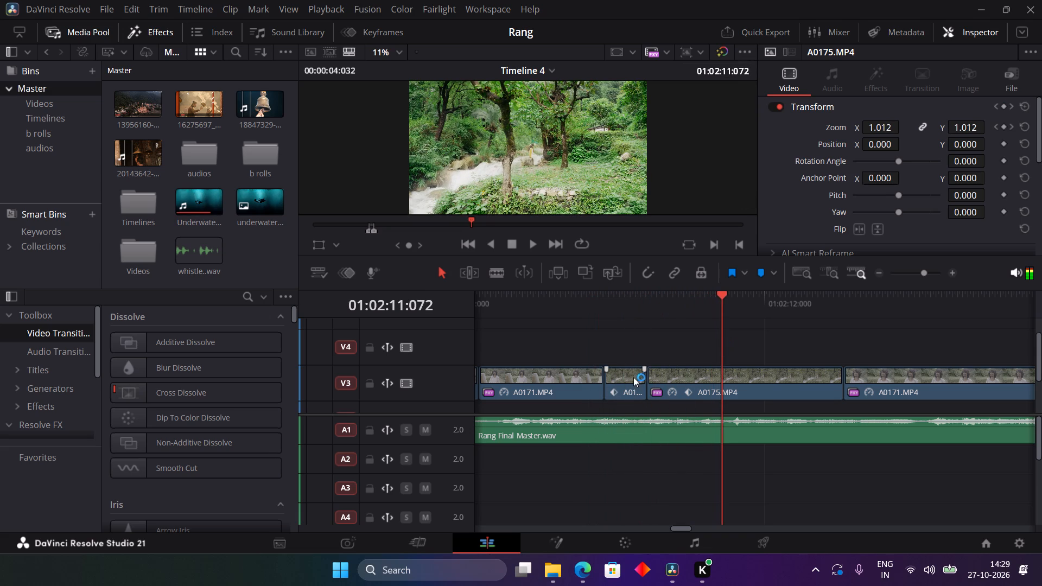
pyautogui.moveTo(629, 383); pyautogui.dragTo(630, 351)
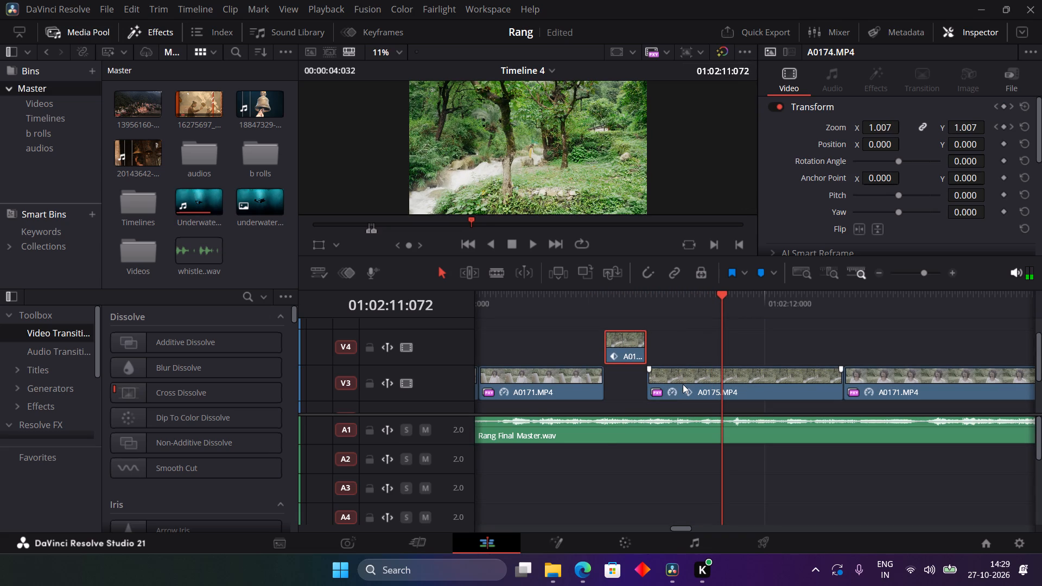
# Move A0175 and the A0171 clip following it about 02:50 later on V3, up against the next clip.
pyautogui.hscroll(-1, 876, 390)
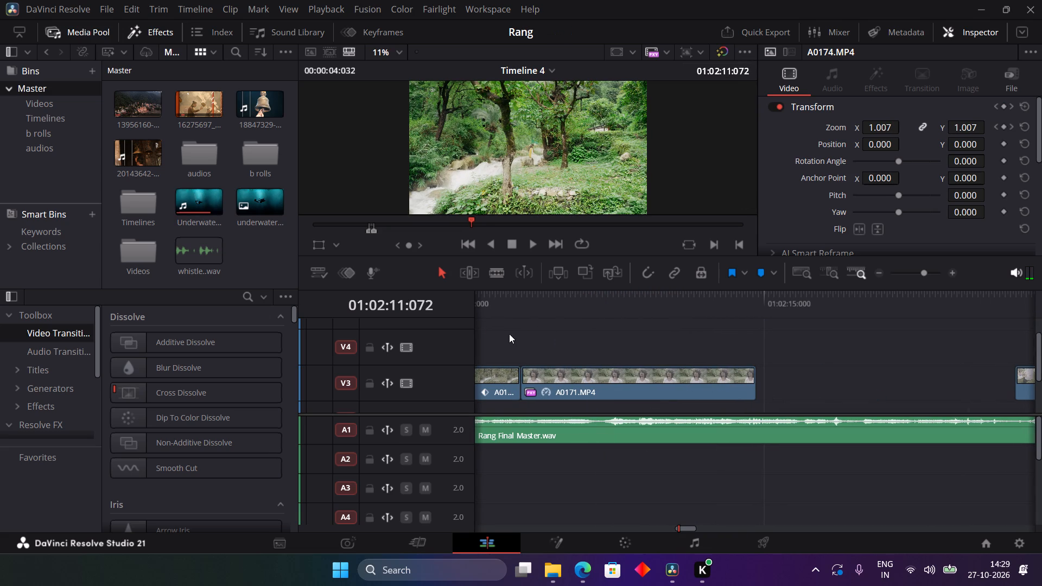
pyautogui.moveTo(506, 341); pyautogui.dragTo(592, 387)
pyautogui.moveTo(592, 387); pyautogui.dragTo(877, 374)
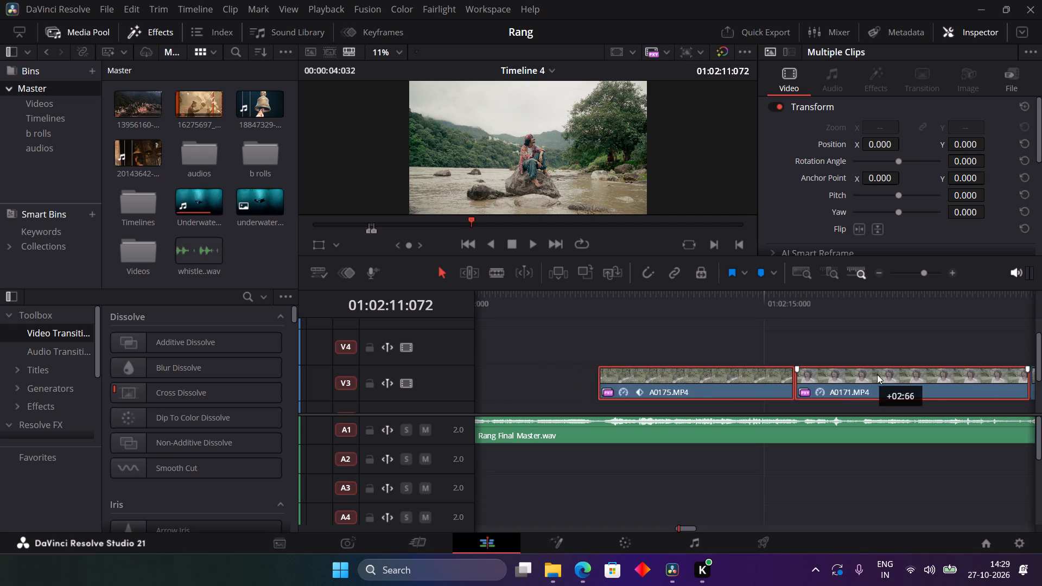
pyautogui.moveTo(877, 374); pyautogui.dragTo(850, 377)
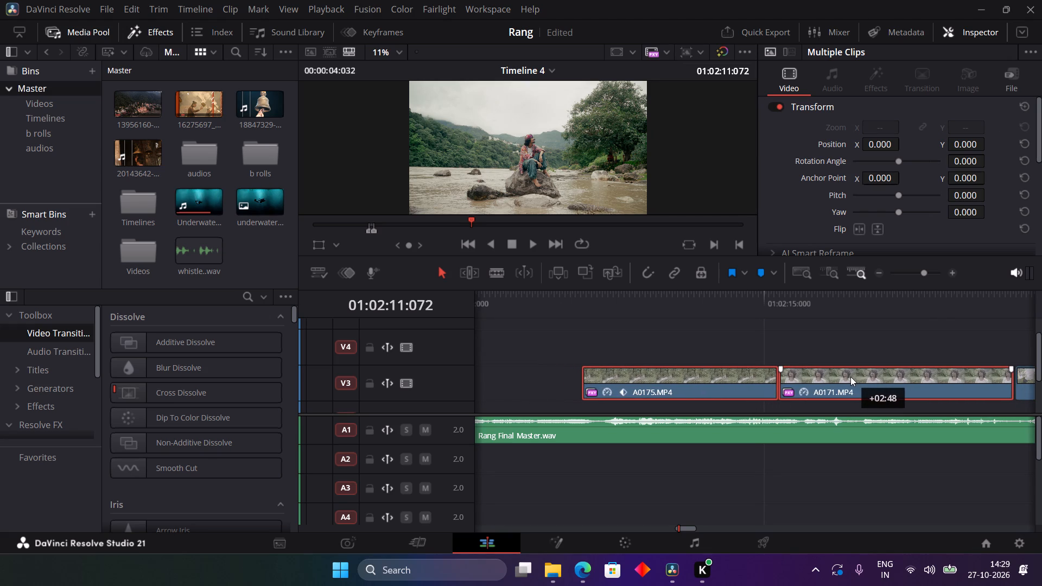
pyautogui.moveTo(850, 377); pyautogui.dragTo(852, 378)
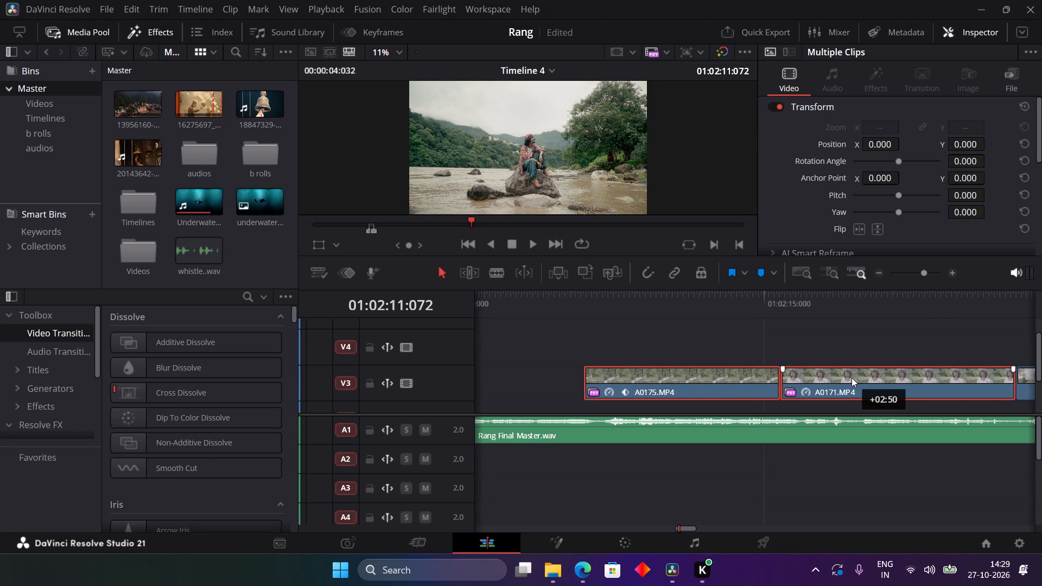
pyautogui.moveTo(852, 378); pyautogui.dragTo(850, 378)
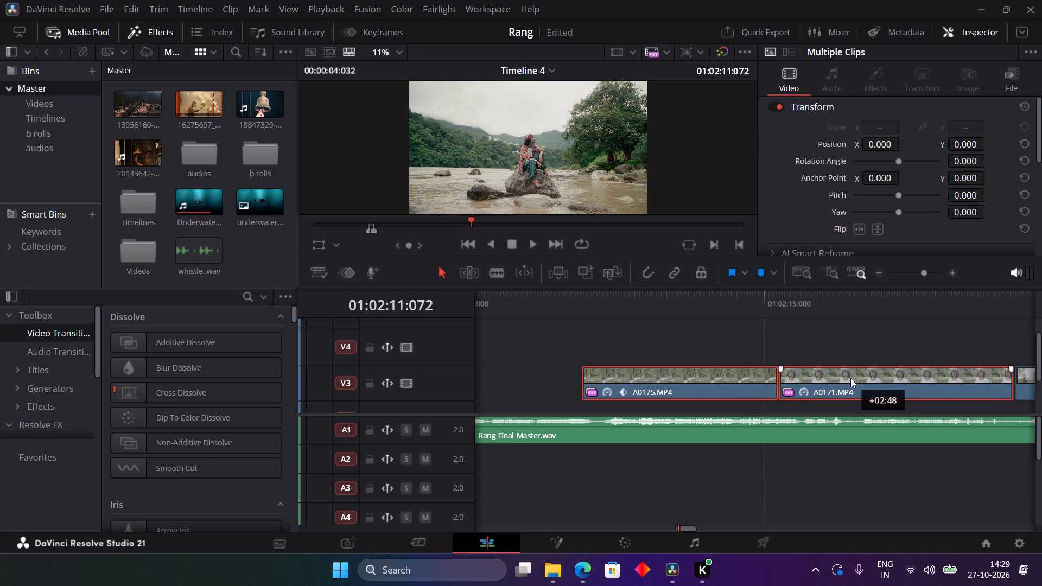
pyautogui.moveTo(850, 378); pyautogui.dragTo(852, 378)
# Move the remaining A0171 clip on V3 to start at about 01:02:11:072 and extend its end to meet A0175.
pyautogui.hscroll(1, 611, 330)
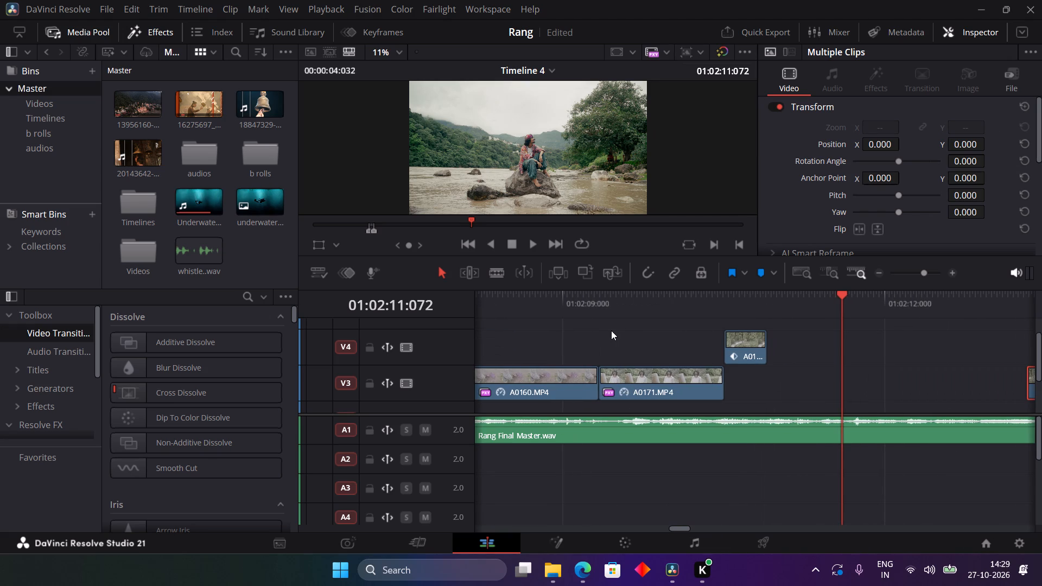
pyautogui.moveTo(674, 380); pyautogui.dragTo(966, 386)
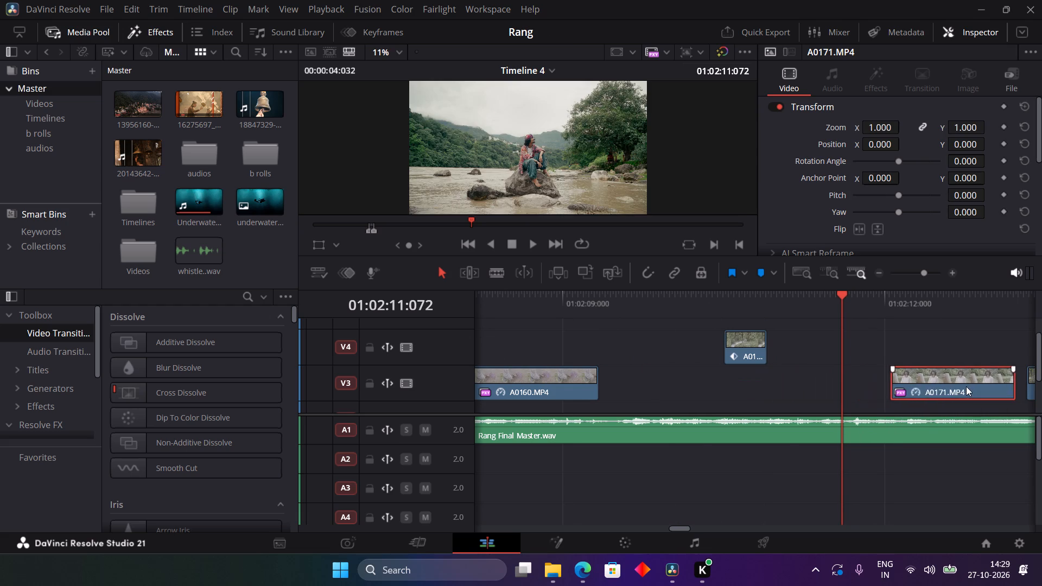
pyautogui.hscroll(-1, 966, 386)
pyautogui.moveTo(779, 377); pyautogui.dragTo(732, 383)
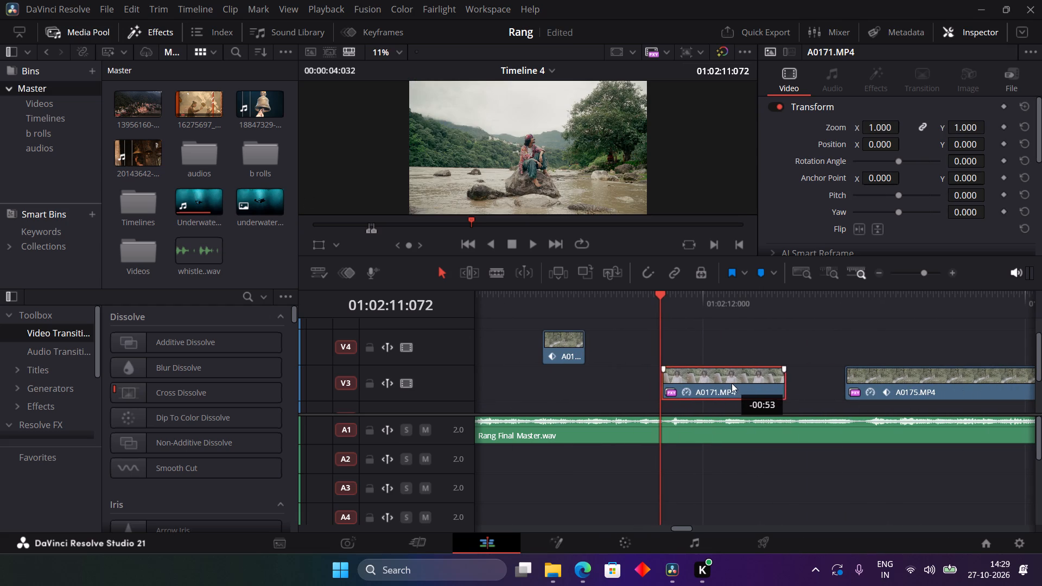
pyautogui.moveTo(732, 383); pyautogui.dragTo(730, 384)
pyautogui.moveTo(781, 380); pyautogui.dragTo(829, 384)
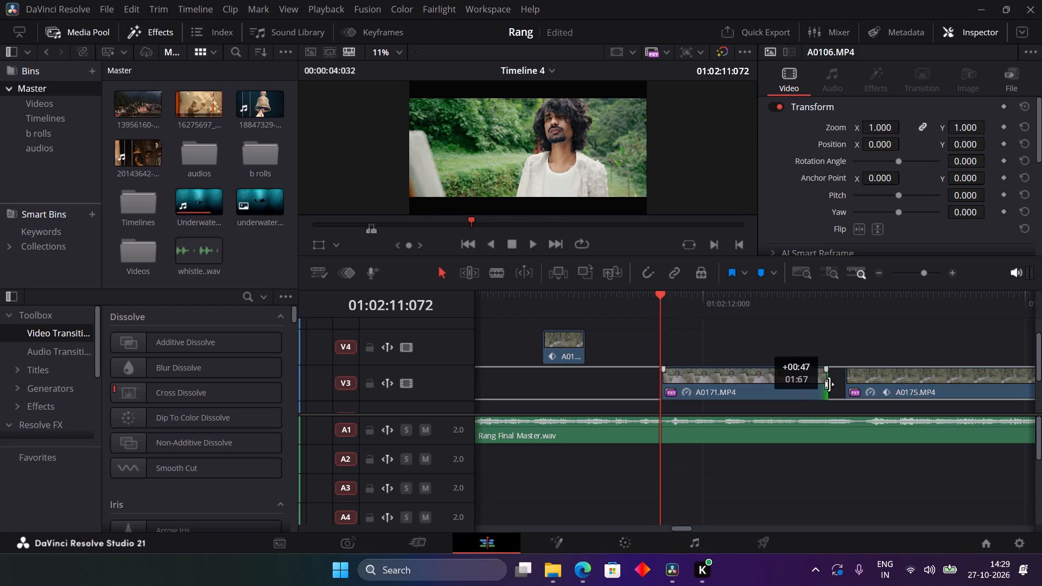
pyautogui.moveTo(829, 384); pyautogui.dragTo(841, 386)
# Move A0174 from V4 back to V3 directly after A0160 and extend its end to meet A0171.
pyautogui.hscroll(1, 577, 375)
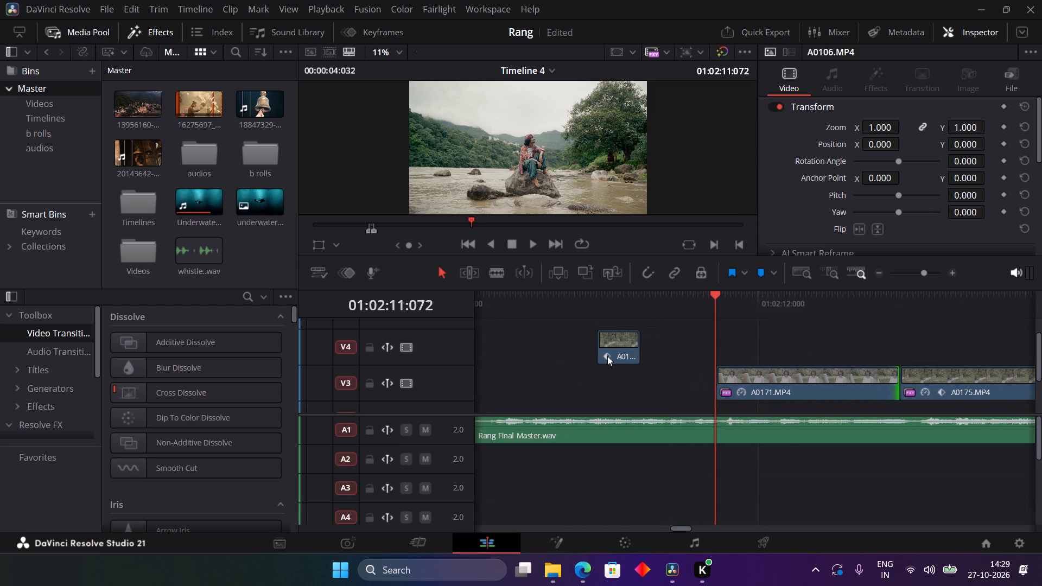
pyautogui.hscroll(1, 587, 388)
pyautogui.moveTo(694, 348); pyautogui.dragTo(652, 373)
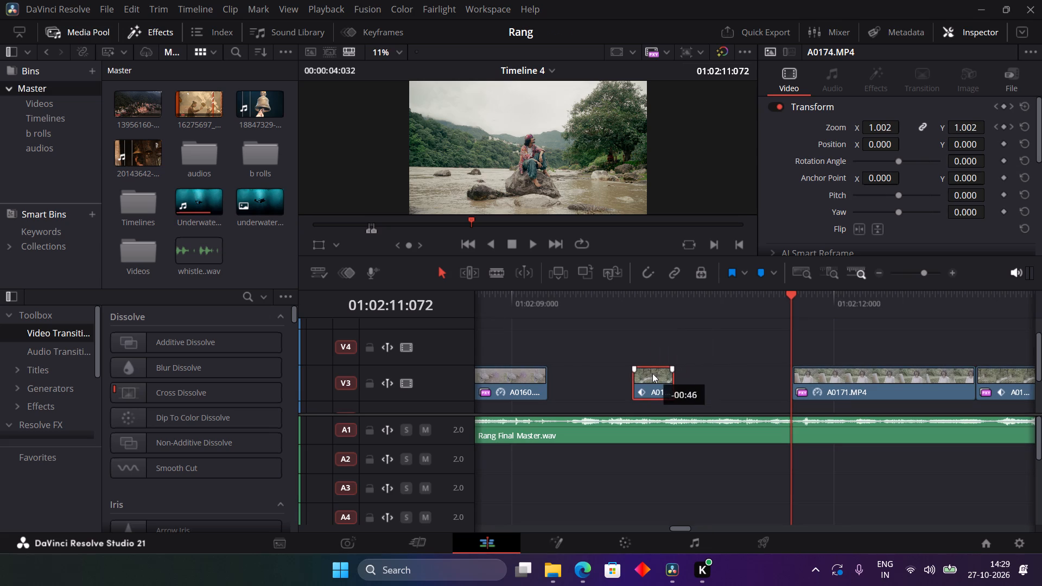
pyautogui.moveTo(652, 373); pyautogui.dragTo(569, 377)
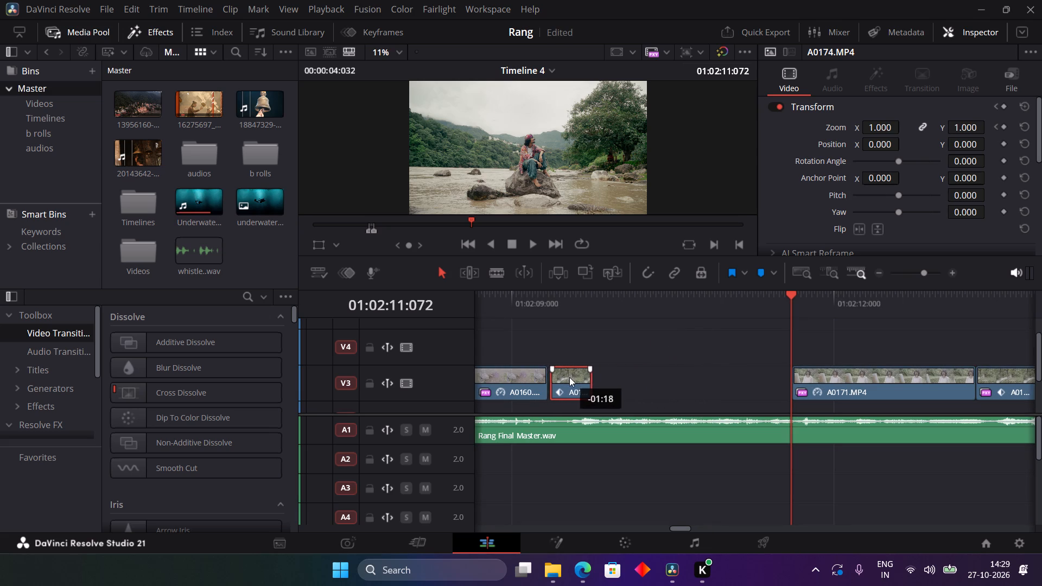
pyautogui.moveTo(569, 377); pyautogui.dragTo(567, 378)
pyautogui.moveTo(588, 378); pyautogui.dragTo(789, 396)
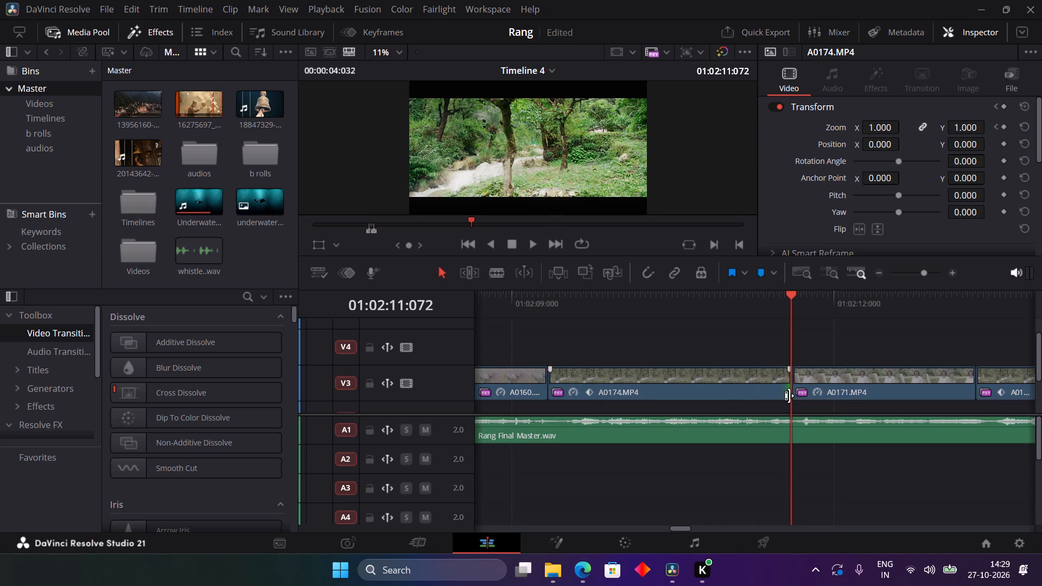
# Play the cut from A0160 to A0174 and roll that edit point slightly later, lengthening A0160.
pyautogui.click(499, 300)
pyautogui.press('space')
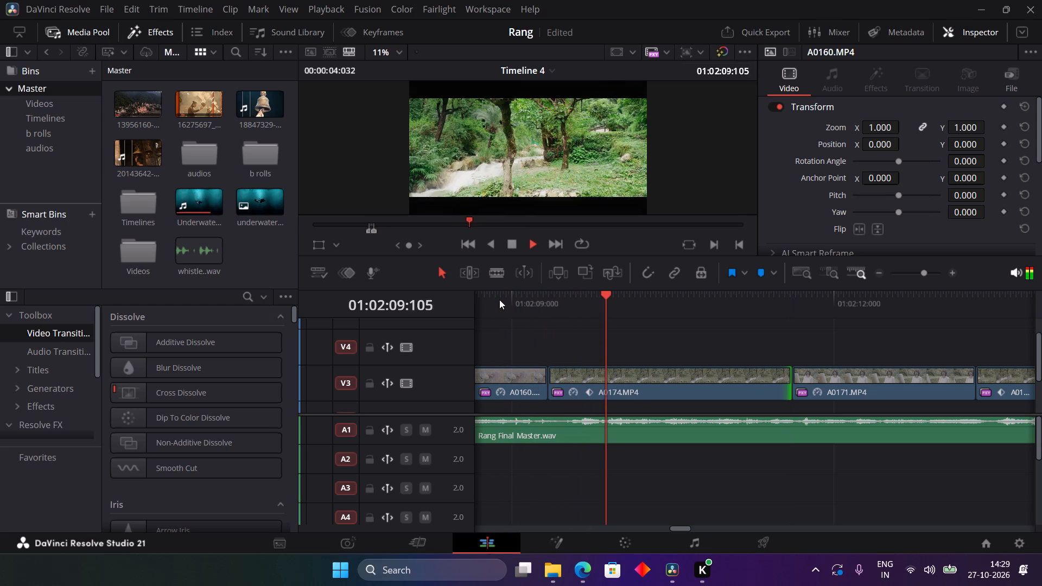
pyautogui.press('space')
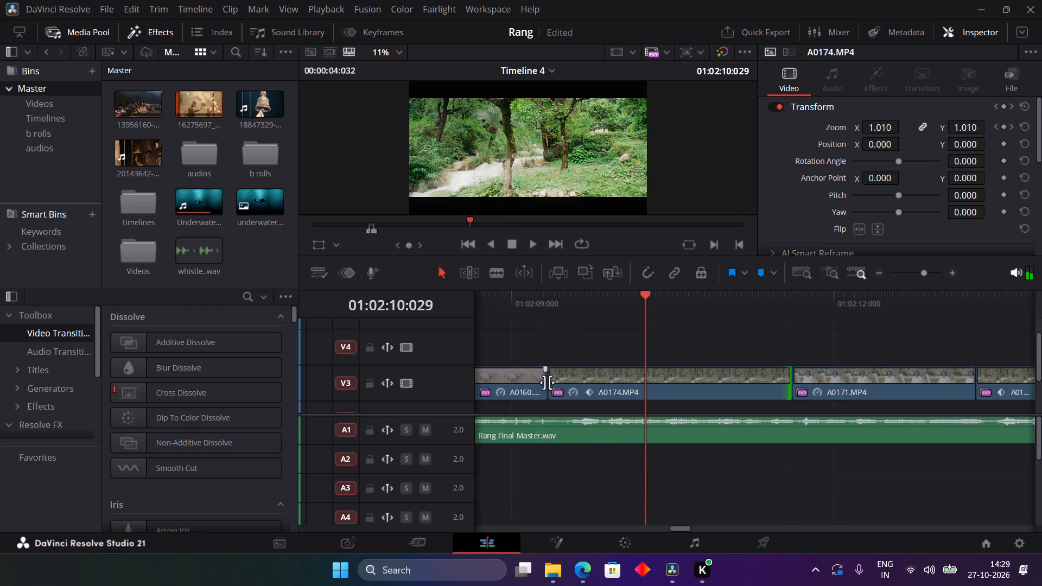
pyautogui.moveTo(547, 383); pyautogui.dragTo(573, 388)
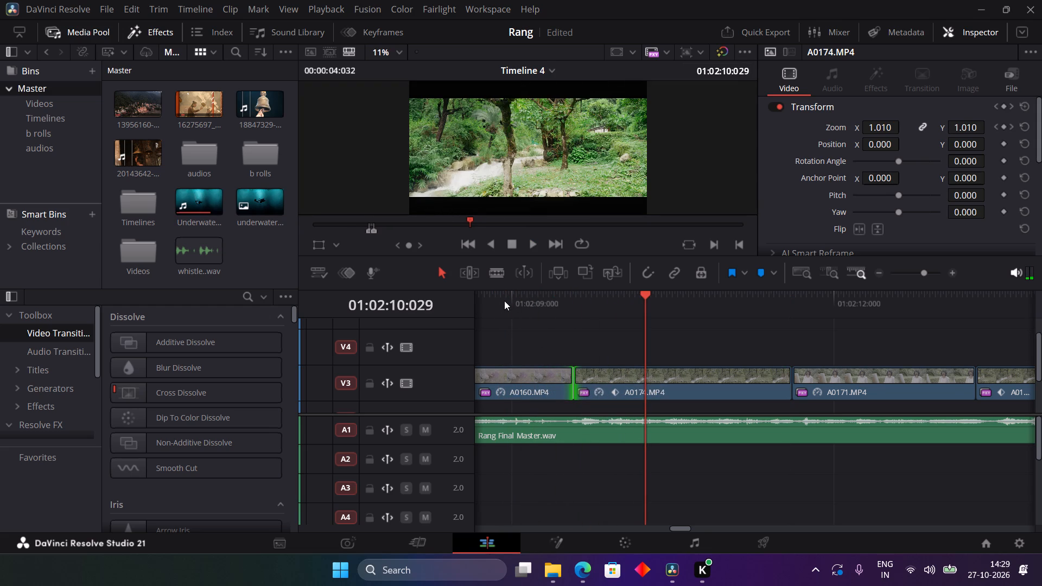
# Play the sequence from A0160 into A0175 and roll the A0171–A0175 edit point about 20 frames later, lengthening A0171.
pyautogui.click(504, 301)
pyautogui.press('space')
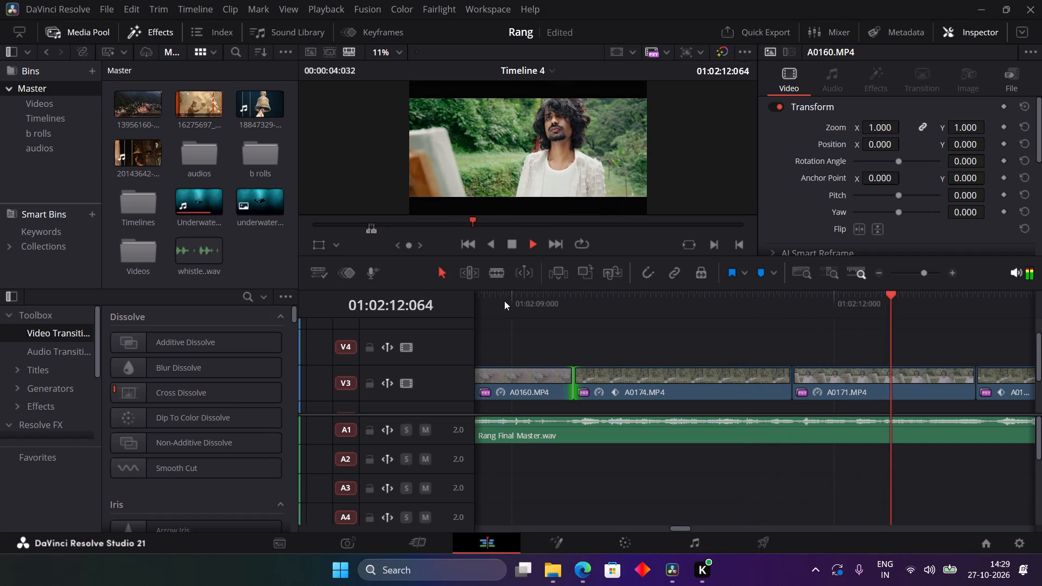
pyautogui.press('space')
pyautogui.hscroll(-1, 504, 301)
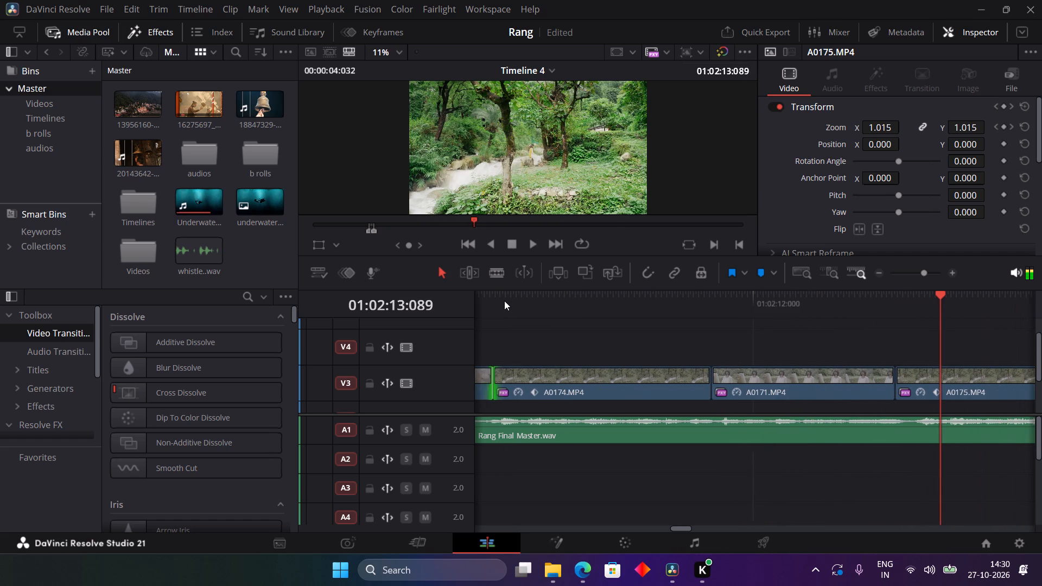
pyautogui.hscroll(-1, 504, 301)
pyautogui.moveTo(885, 384); pyautogui.dragTo(903, 388)
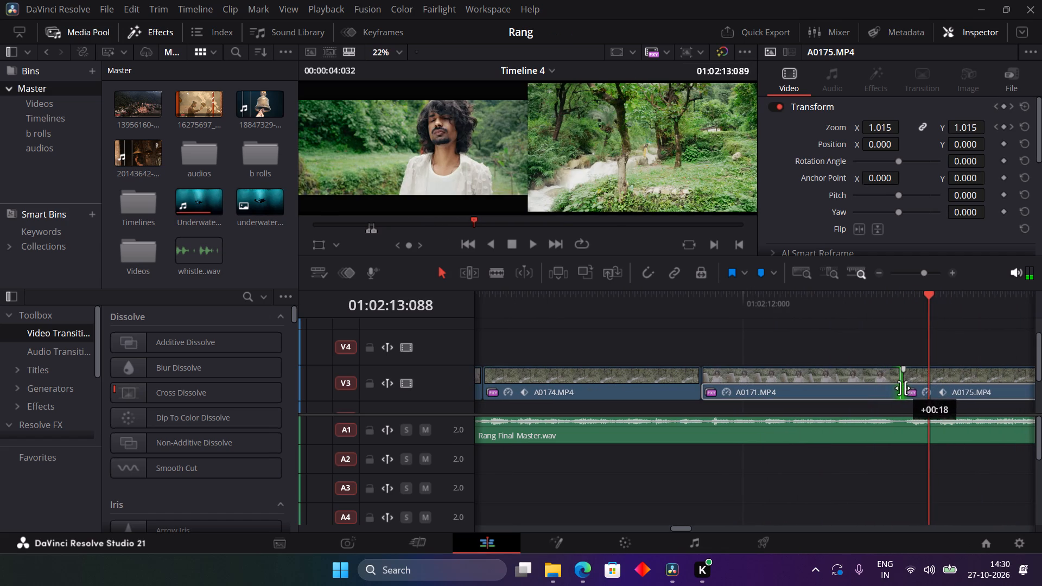
pyautogui.moveTo(903, 388); pyautogui.dragTo(907, 388)
# Play A0175 into the following A0171 and roll that edit point later to 01:02:15:050, lengthening A0175.
pyautogui.click(619, 298)
pyautogui.press('space')
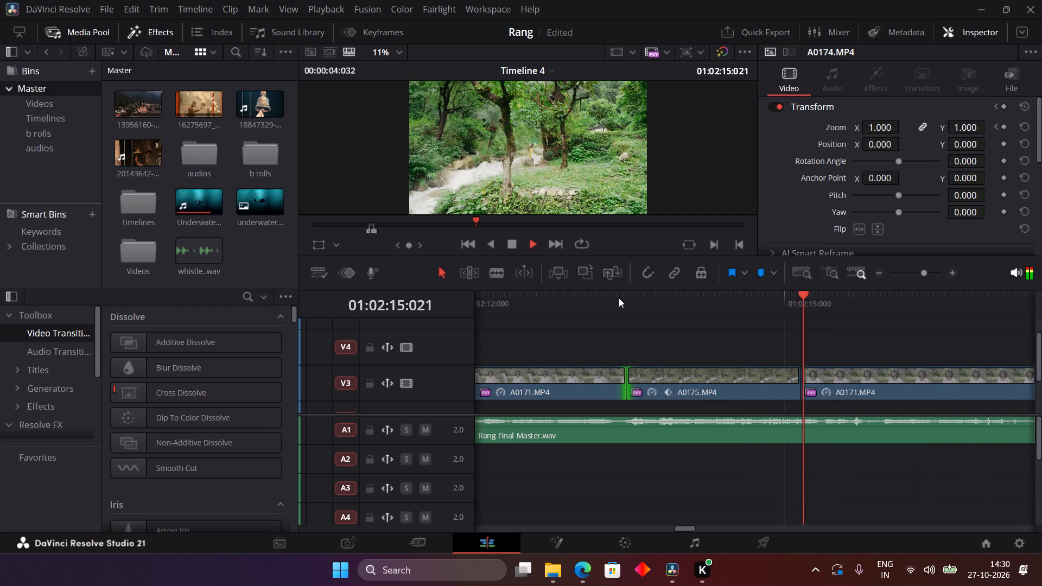
pyautogui.press('space')
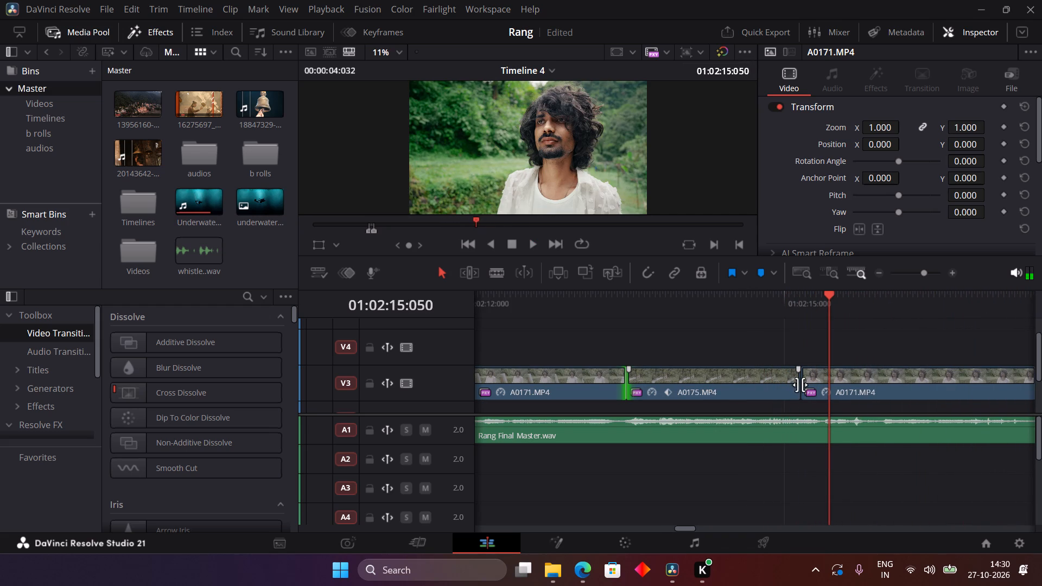
pyautogui.moveTo(800, 385); pyautogui.dragTo(829, 387)
# Play back the adjusted cuts from A0171 through A0175 into the next A0171, and revisit the earlier A0171 clip.
pyautogui.click(592, 301)
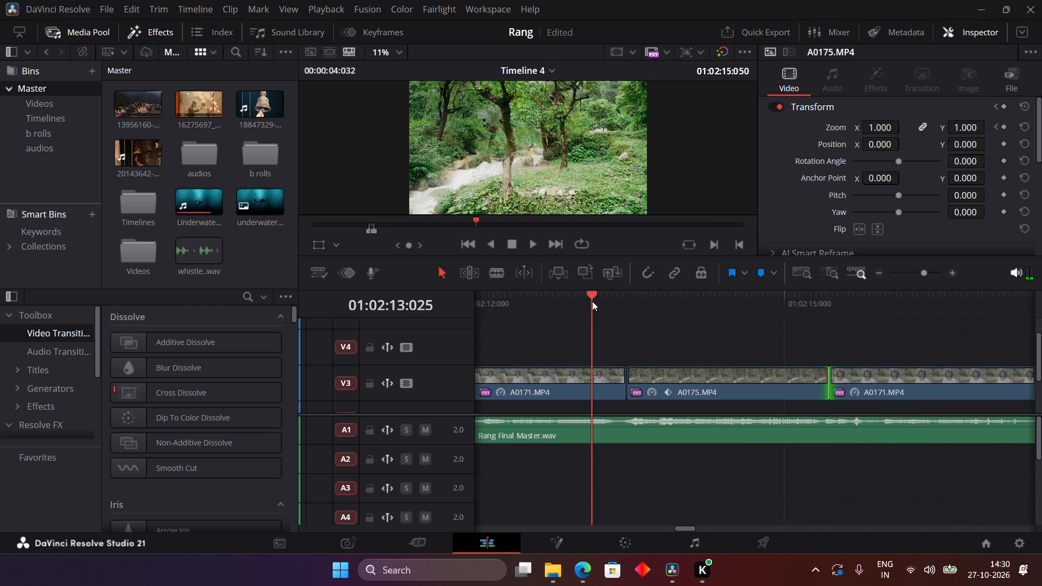
pyautogui.press('space')
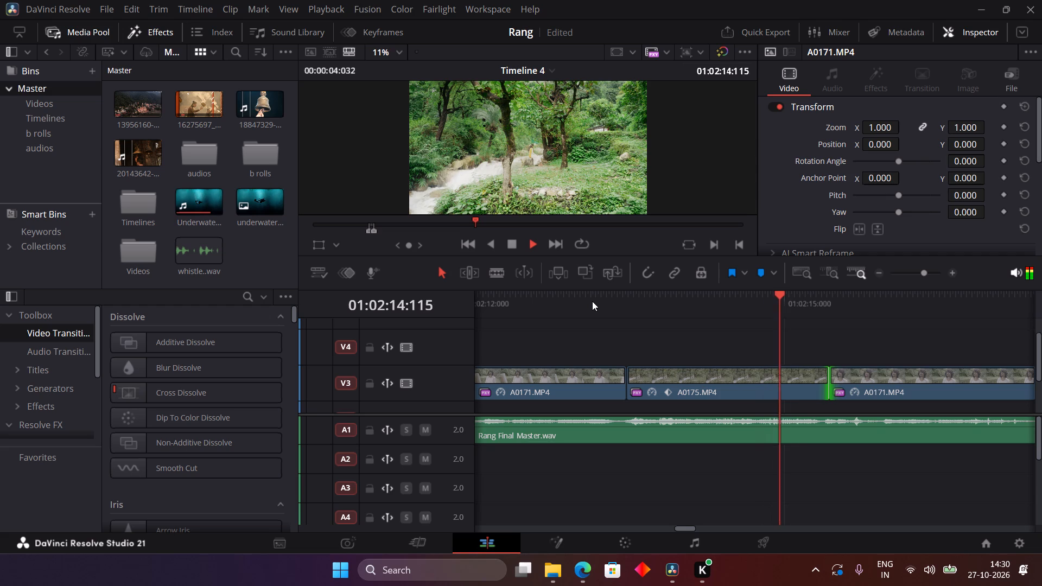
pyautogui.press('space')
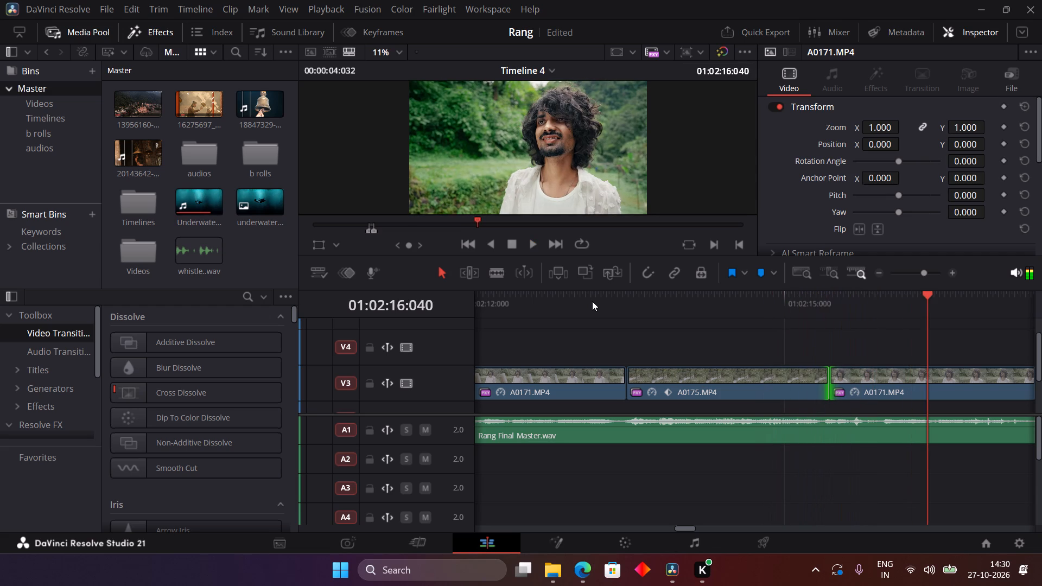
pyautogui.hscroll(1, 592, 301)
pyautogui.click(677, 296)
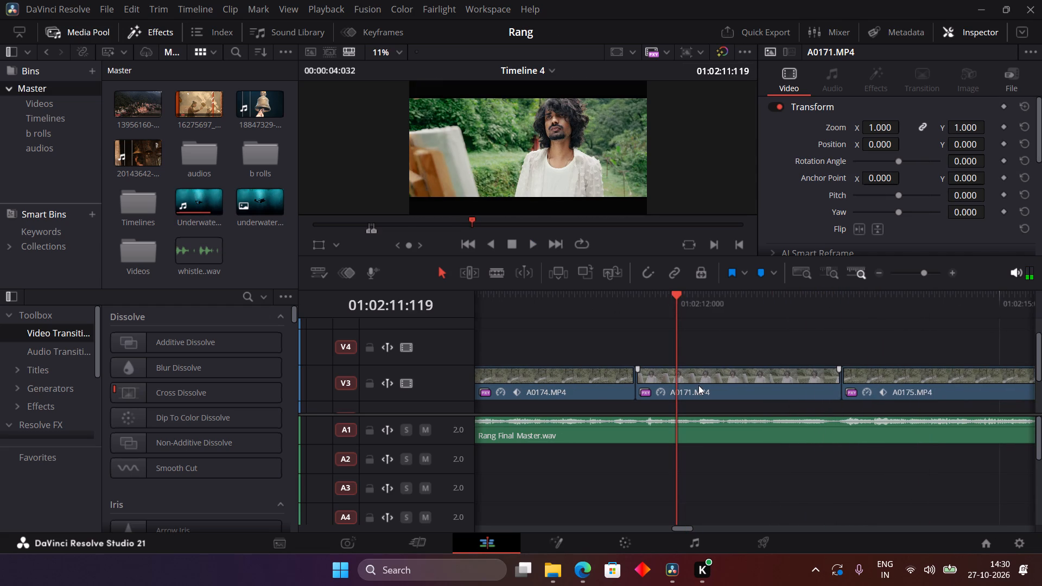
pyautogui.click(698, 385)
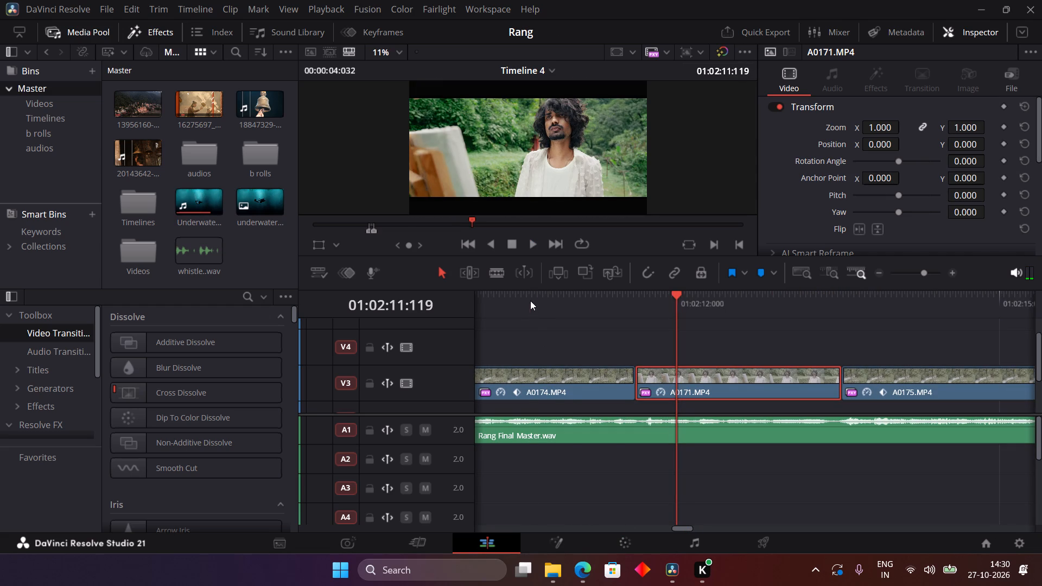
# Scrub through the earlier shots of the timeline back to its opening and park the playhead at 01:00:04:000.
pyautogui.moveTo(530, 301); pyautogui.dragTo(774, 359)
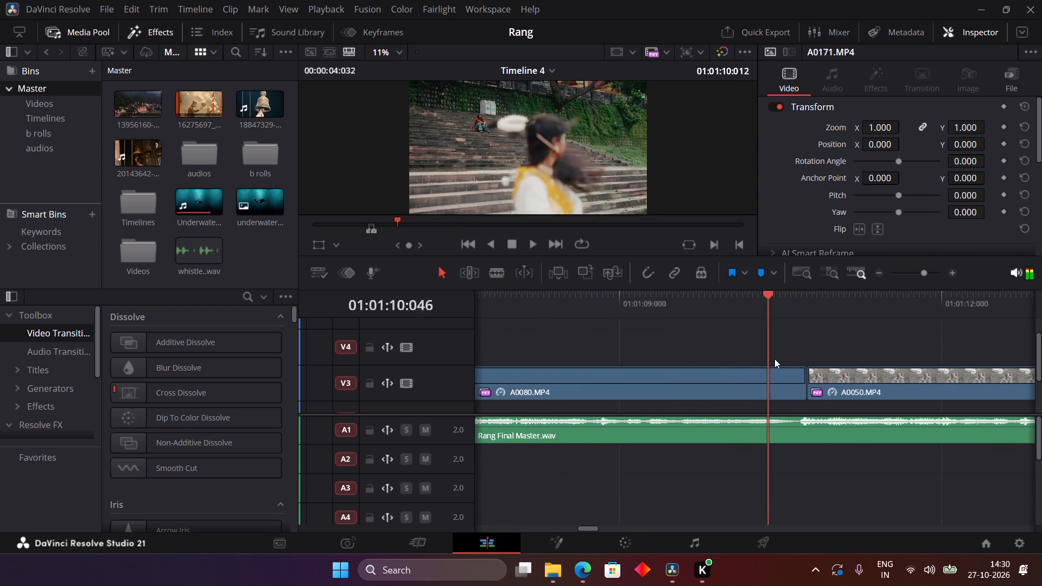
pyautogui.moveTo(774, 359); pyautogui.dragTo(835, 379)
pyautogui.hscroll(-2, 835, 379)
pyautogui.moveTo(785, 296); pyautogui.dragTo(634, 346)
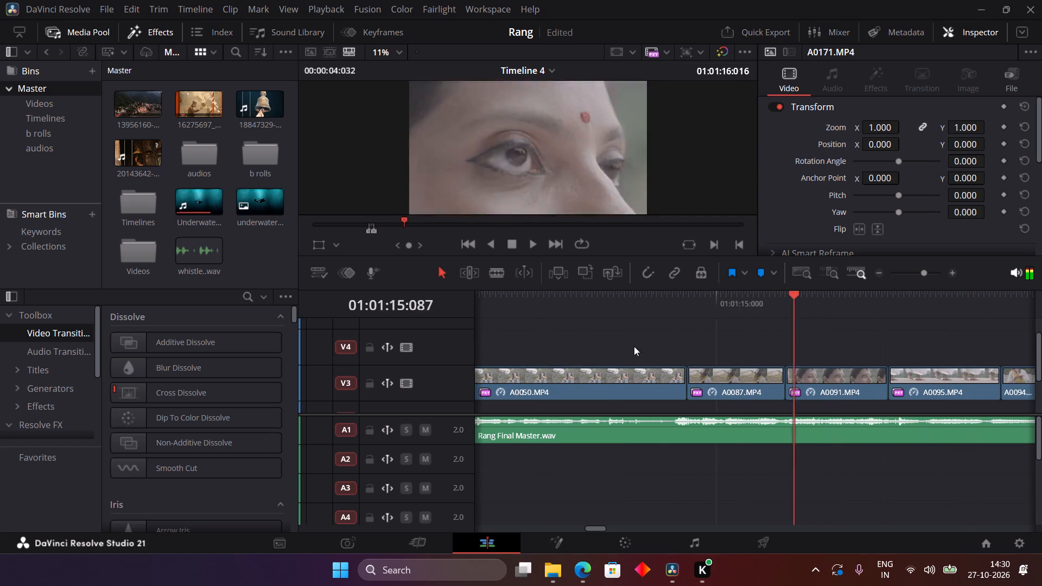
pyautogui.moveTo(634, 346); pyautogui.dragTo(556, 358)
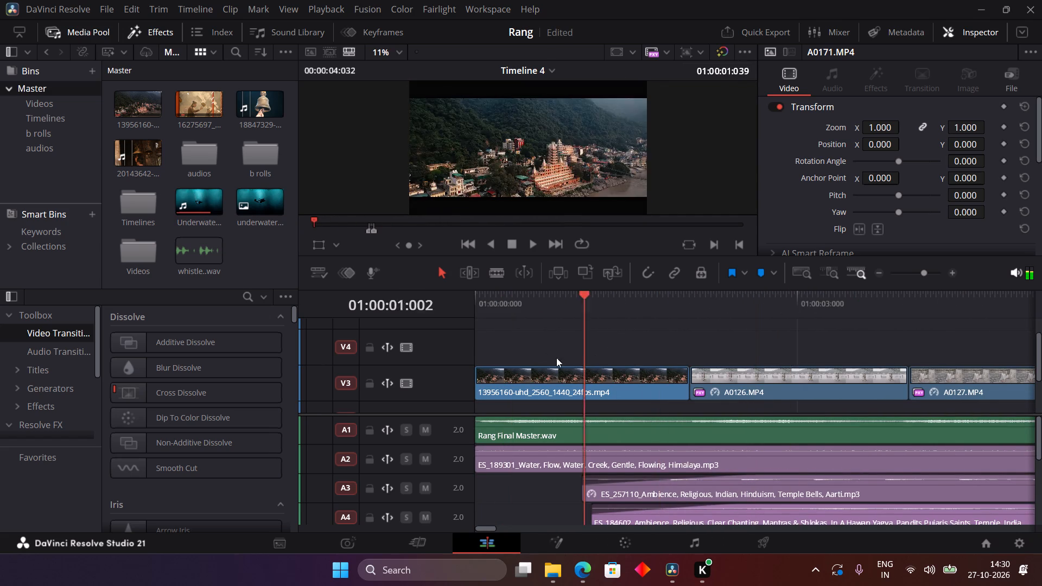
pyautogui.moveTo(556, 358); pyautogui.dragTo(905, 374)
pyautogui.hscroll(-1, 905, 374)
# Switch to the Color page and look through the timeline's clip thumbnails to review the graded shots.
pyautogui.click(630, 546)
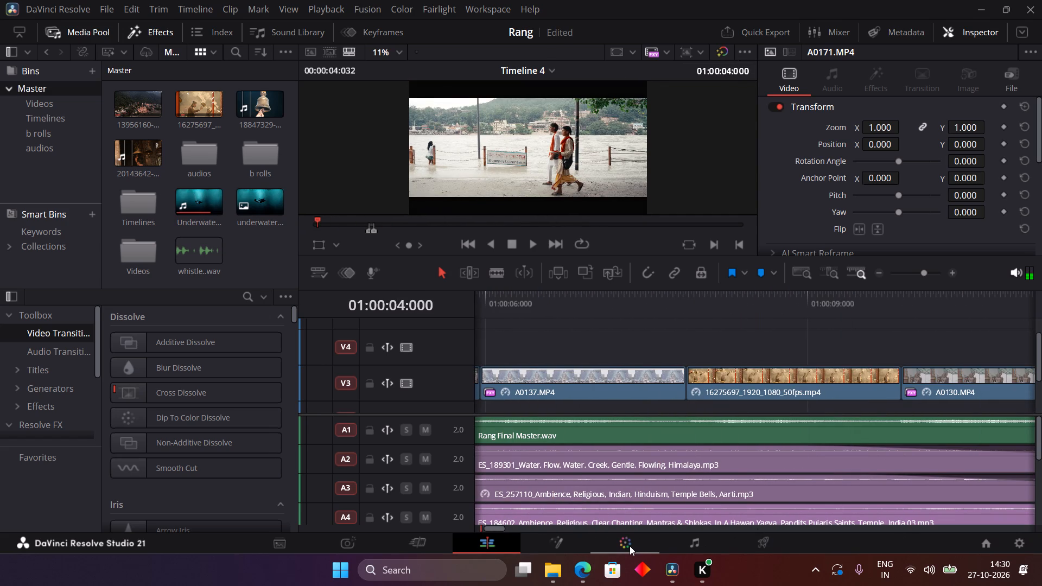
pyautogui.hscroll(-1, 488, 264)
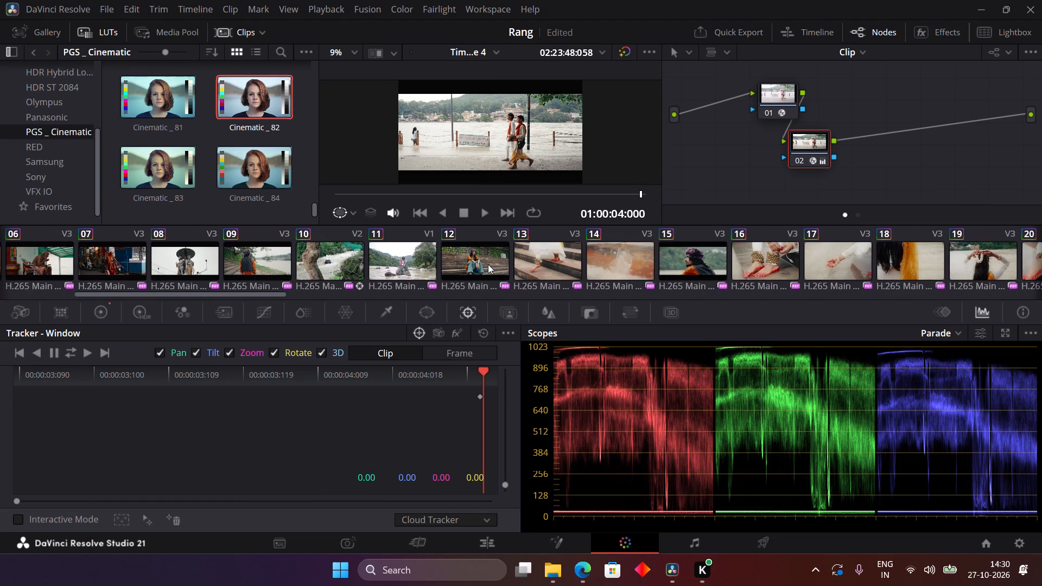
pyautogui.hscroll(-1, 488, 264)
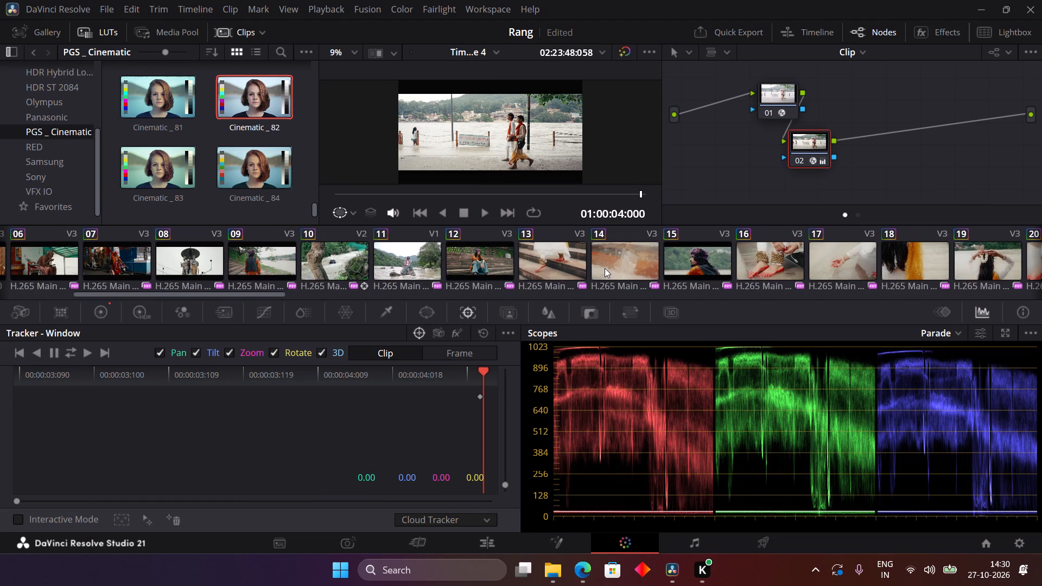
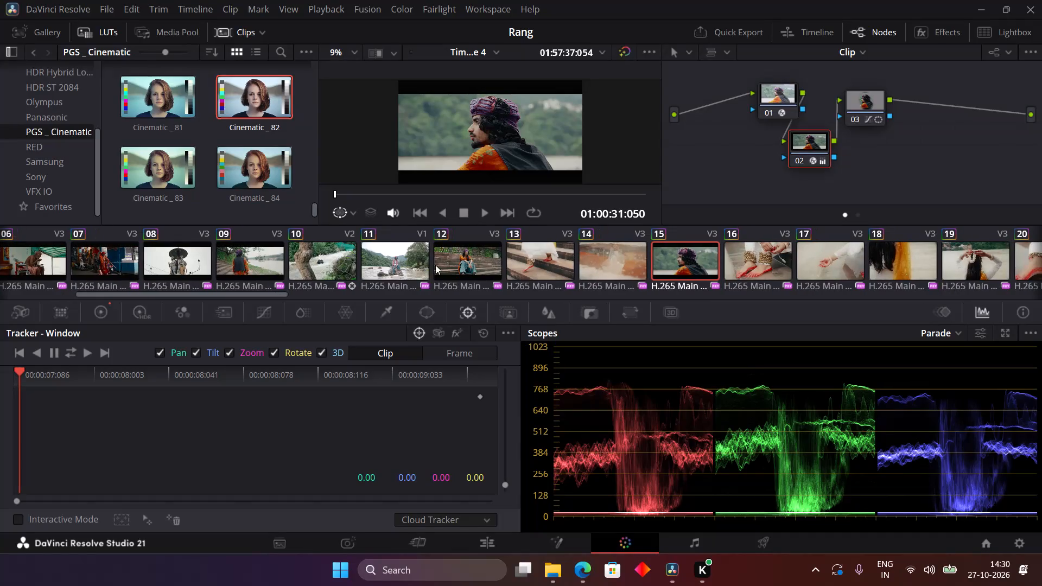
# Play back the graded sequence from the start of clip 11 through the feet close-ups up to clip 15.
pyautogui.click(370, 261)
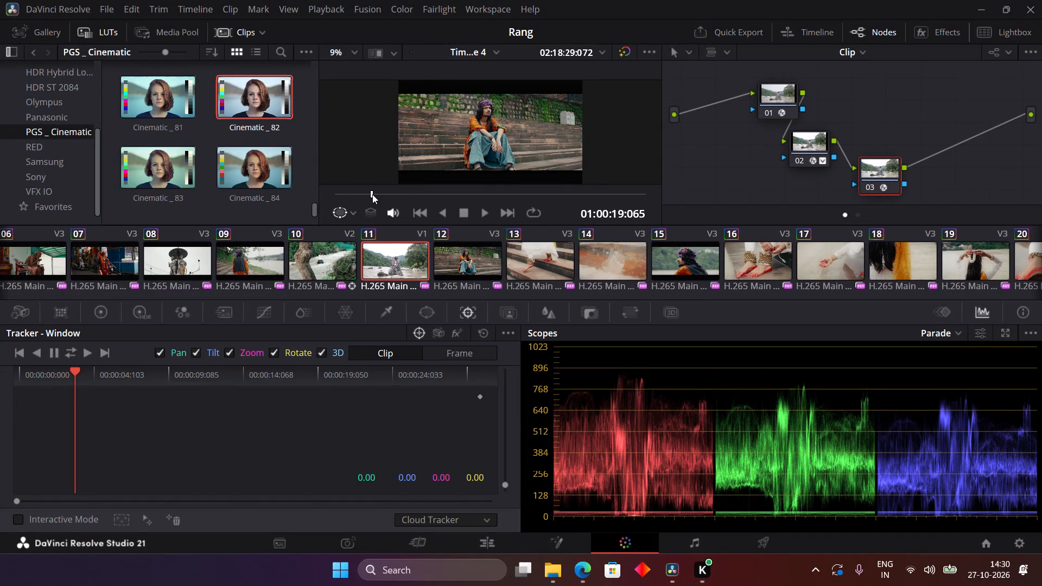
pyautogui.moveTo(372, 194); pyautogui.dragTo(325, 200)
pyautogui.press('space')
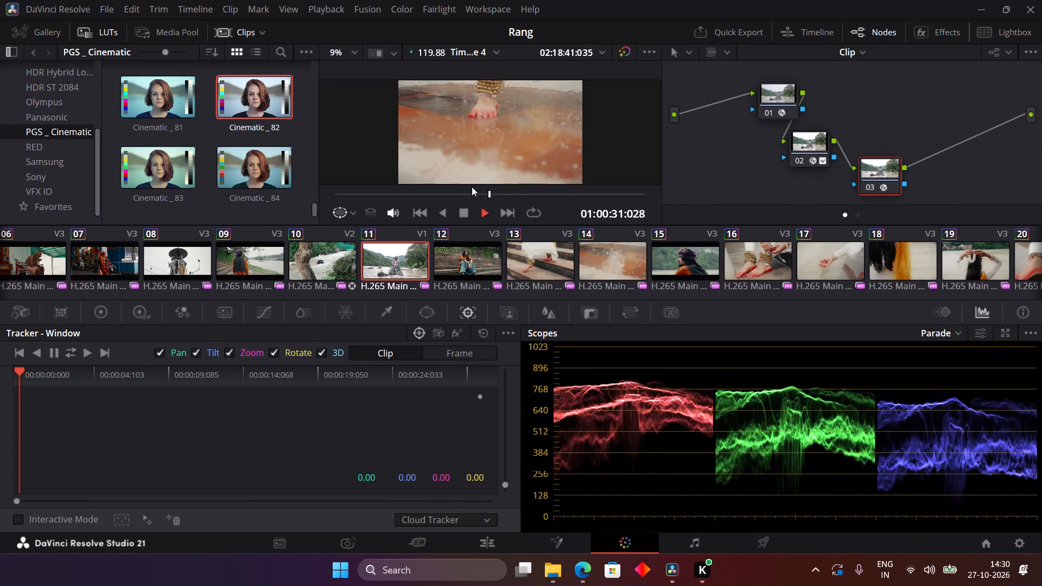
pyautogui.press('space')
# Disable Film Gate in the Film Look Creator effect on node 02 of clip 15.
pyautogui.click(674, 263)
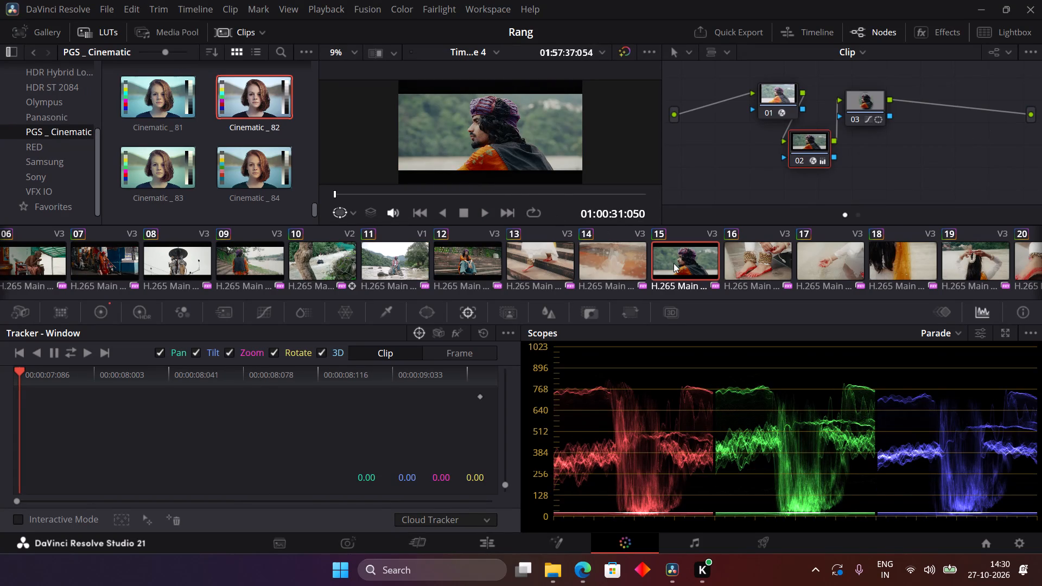
pyautogui.click(920, 29)
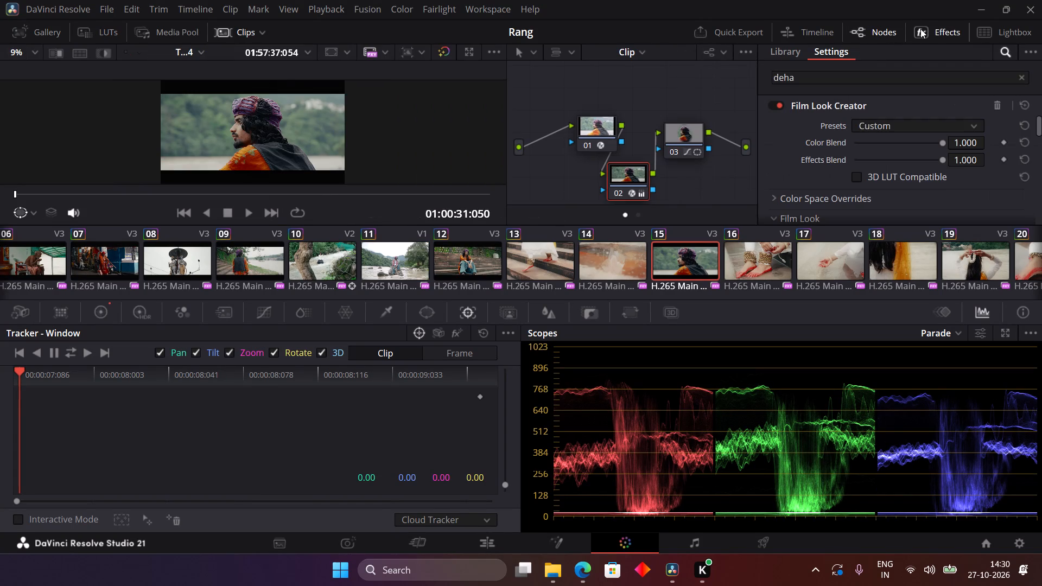
pyautogui.scroll(-9, 785, 174)
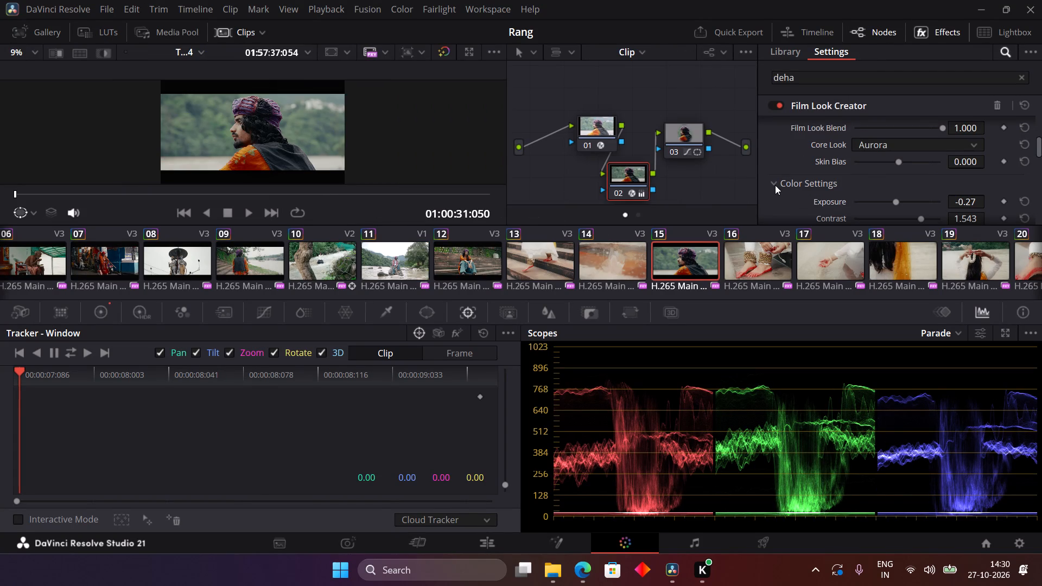
pyautogui.click(774, 189)
pyautogui.click(861, 210)
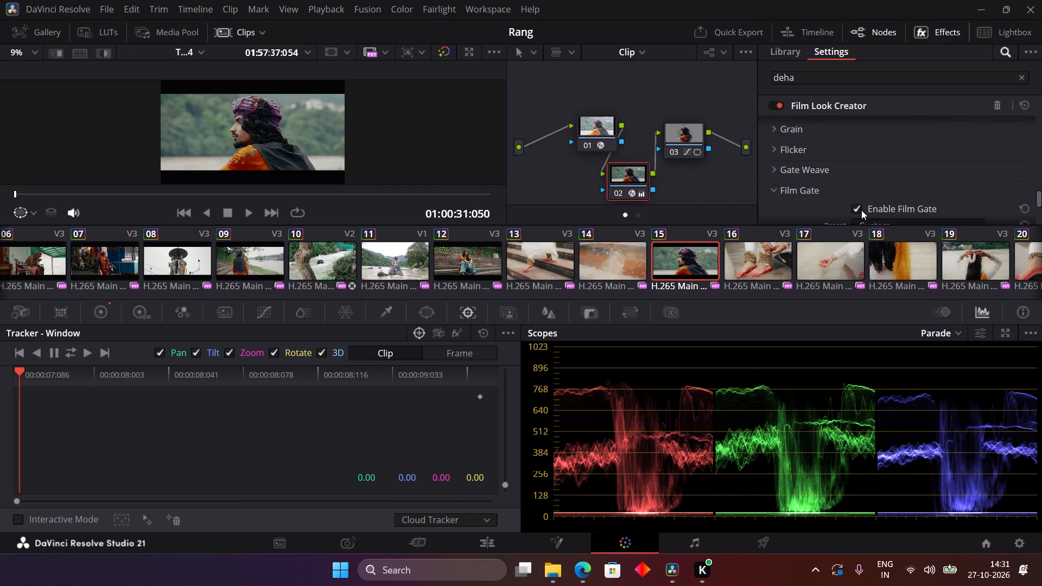
# Check clip 16, then find clip 22 with the man in the river and inspect it full screen.
pyautogui.click(746, 270)
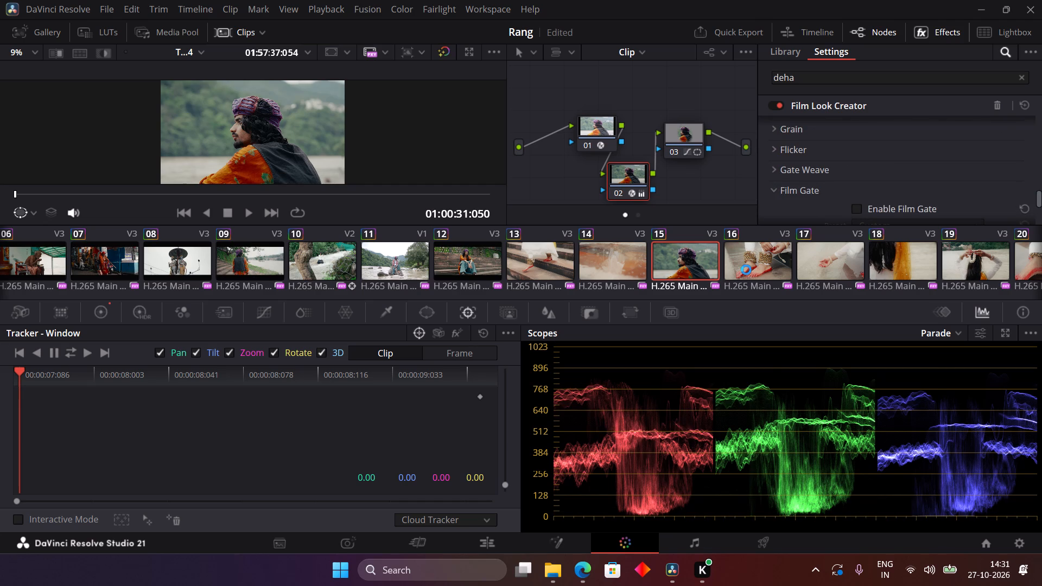
pyautogui.hscroll(-2, 746, 270)
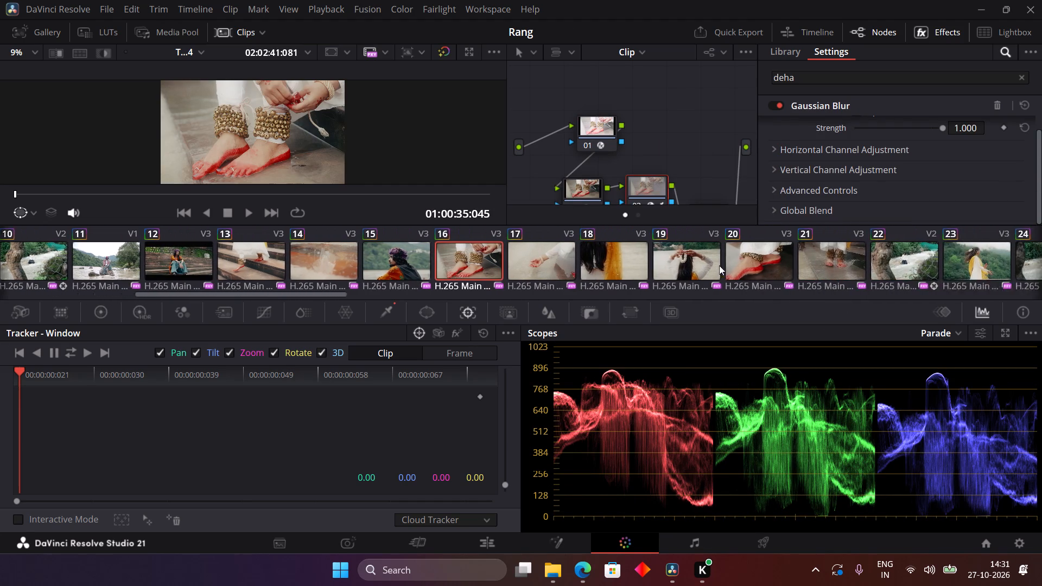
pyautogui.hscroll(-2, 719, 265)
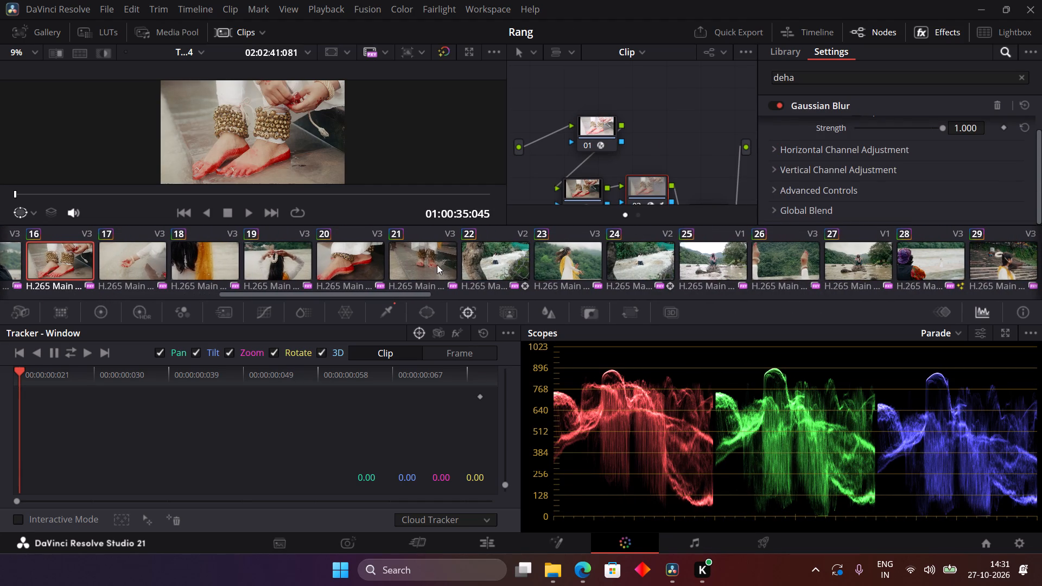
pyautogui.click(504, 260)
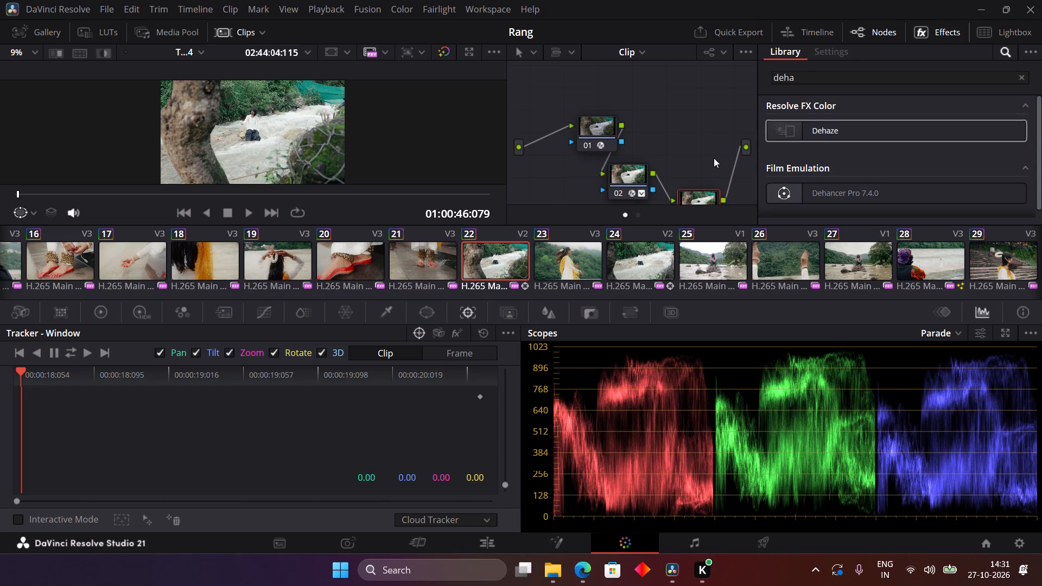
pyautogui.hotkey('ctrl', 'f')
pyautogui.hotkey('ctrl', 'f')
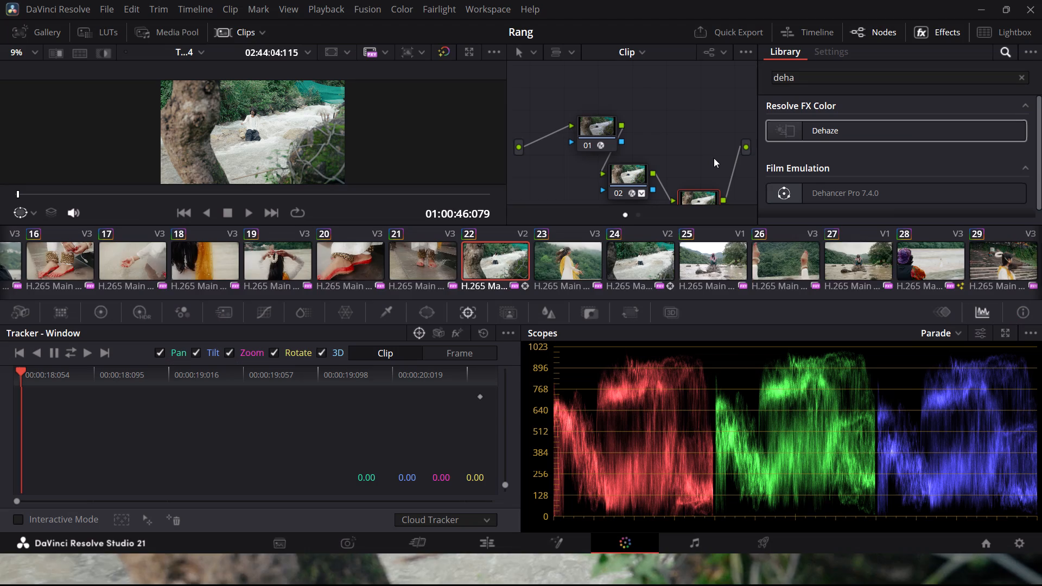
# Raise the preview quality by preferring camera originals over proxies and setting the timeline playback resolution to Full.
pyautogui.click(370, 54)
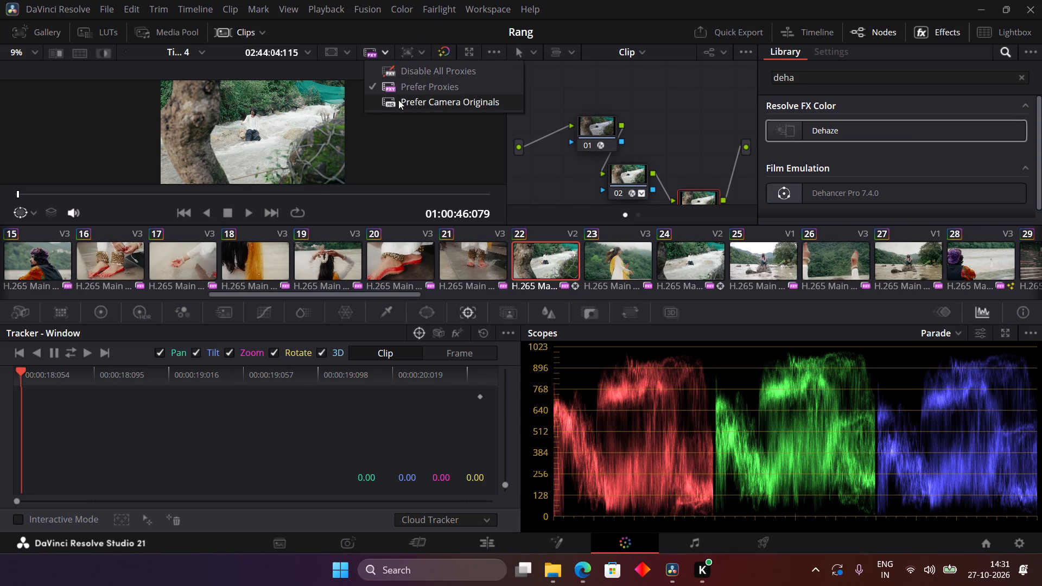
pyautogui.click(398, 101)
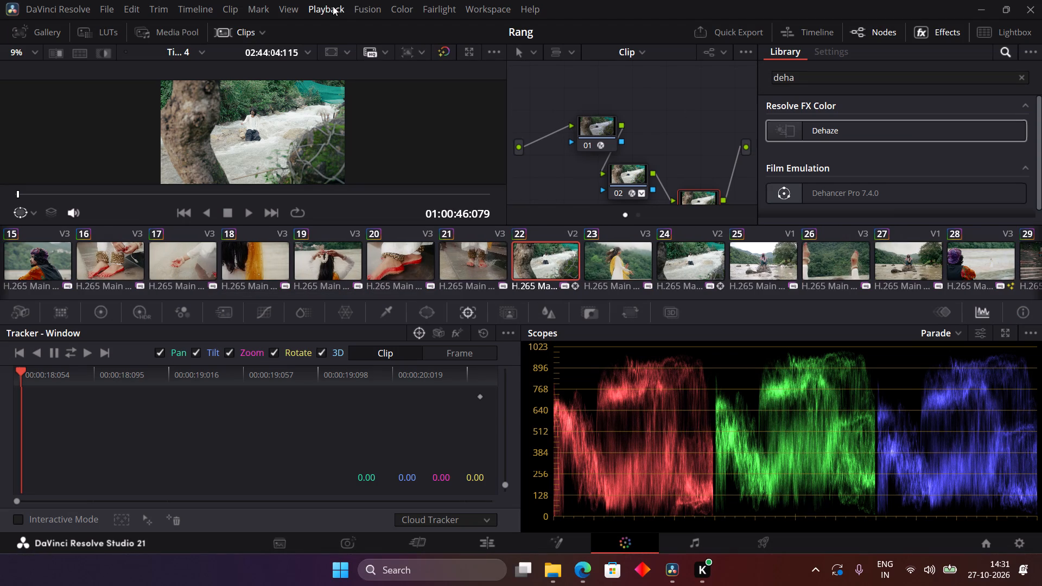
pyautogui.moveTo(332, 5); pyautogui.dragTo(383, 50)
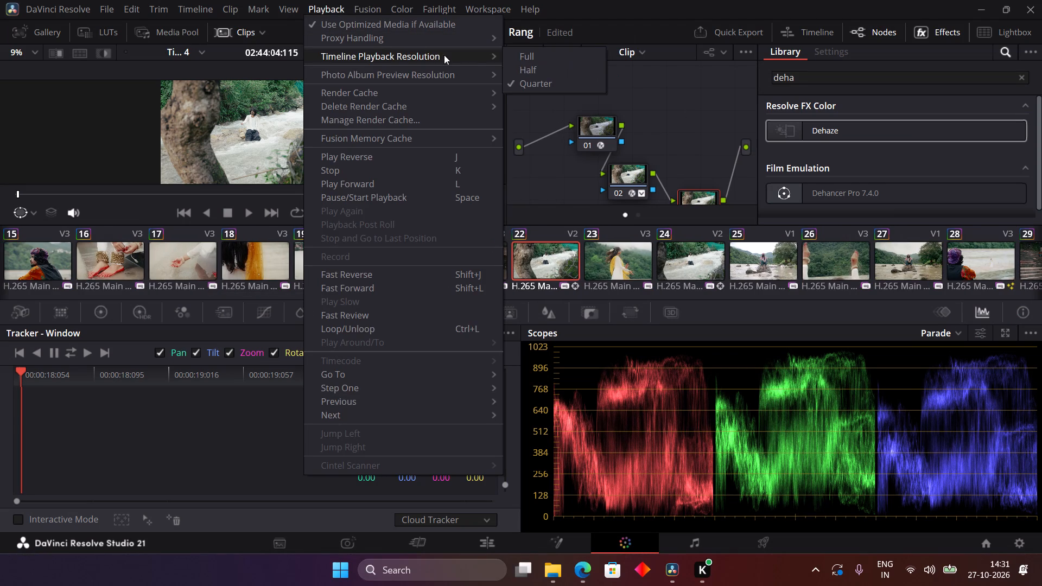
pyautogui.click(520, 61)
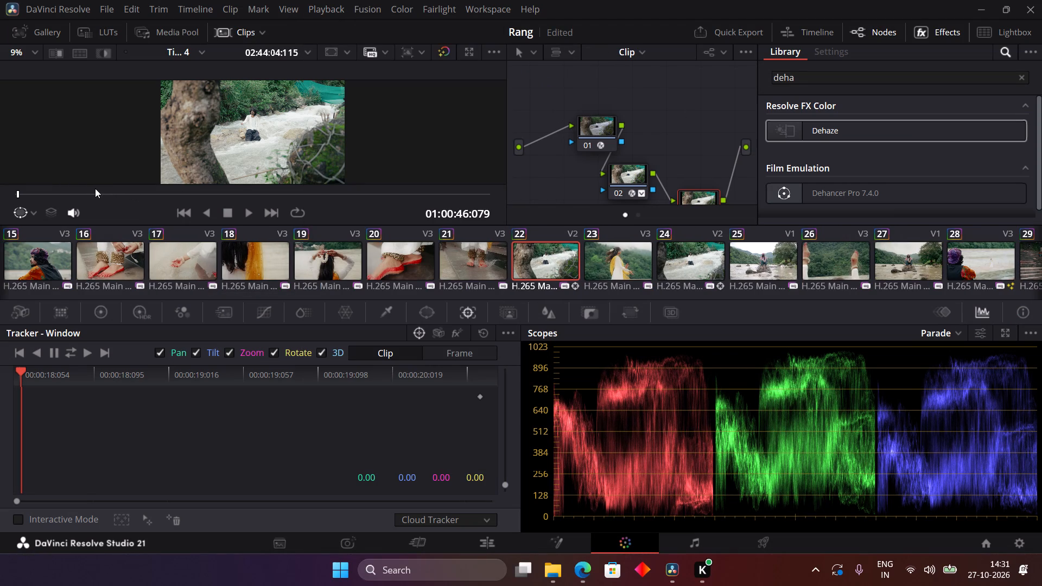
# Move the playhead further into clip 22 and review the river shot full screen at the higher preview quality.
pyautogui.moveTo(81, 195); pyautogui.dragTo(76, 195)
pyautogui.hotkey('ctrl', 'f')
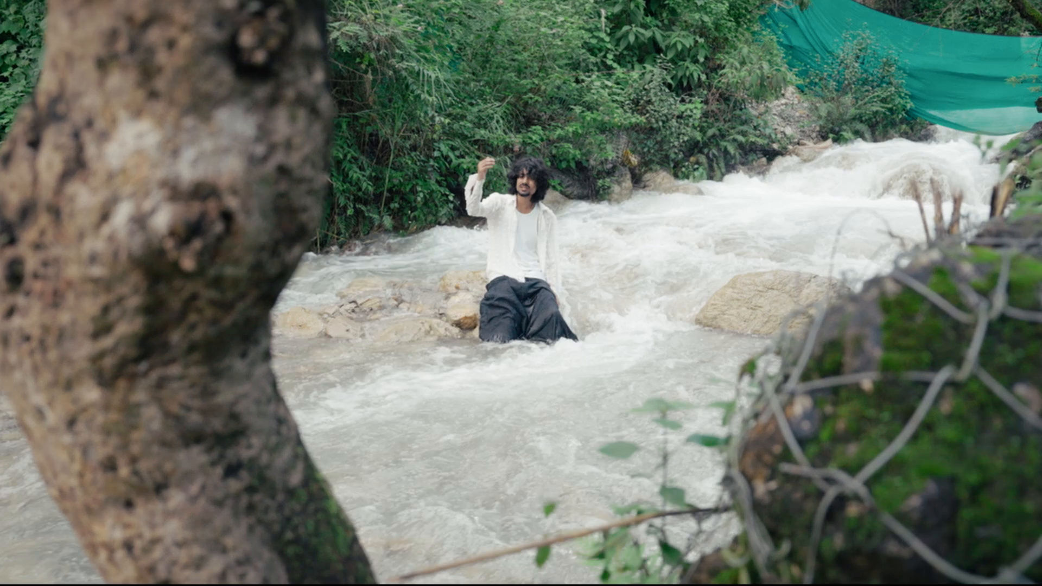
pyautogui.press('space')
pyautogui.press('space')
pyautogui.press('Escape')
pyautogui.press('Escape')
pyautogui.press('Escape')
pyautogui.press('space')
pyautogui.press('space')
pyautogui.press('Escape')
pyautogui.press('space')
pyautogui.press('Escape')
pyautogui.press('space')
# Save the project.
pyautogui.hotkey('ctrl', 's')
pyautogui.hotkey('ctrl', 's')
pyautogui.hotkey('ctrl', 's')
pyautogui.hotkey('ctrl', 's')
pyautogui.hotkey('ctrl', 's')
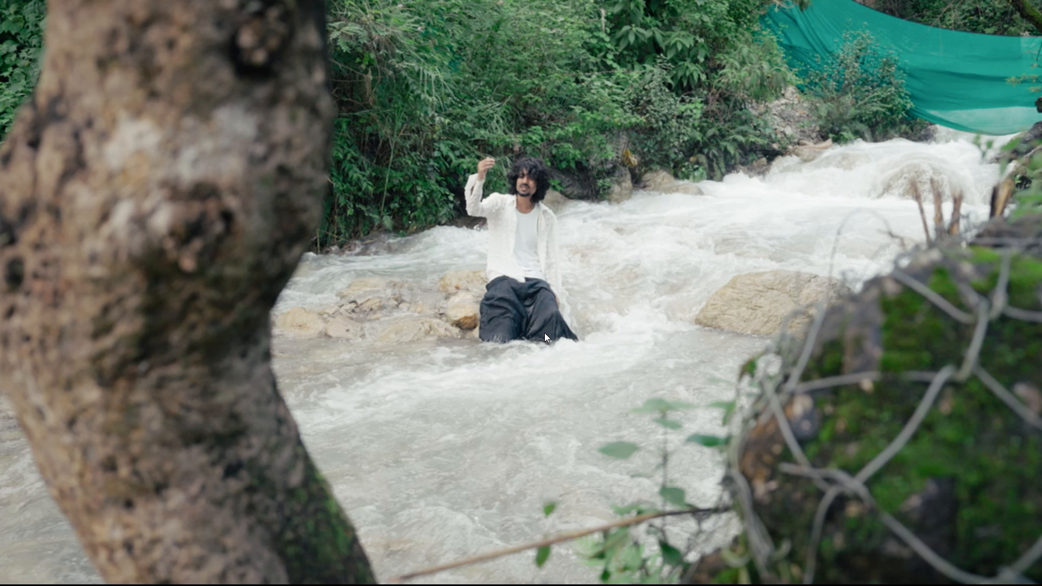
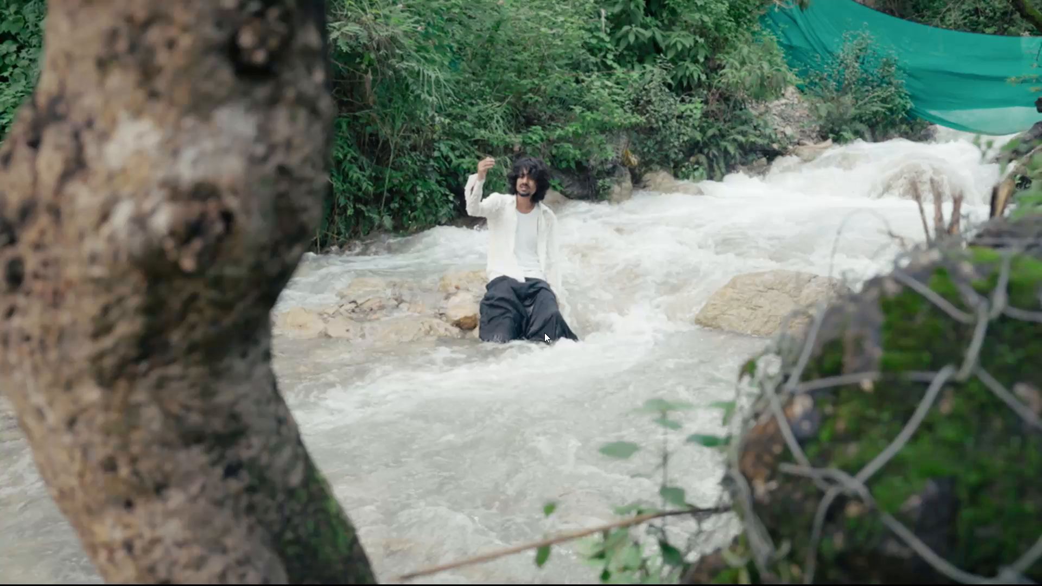
# Save the project.
pyautogui.hotkey('ctrl', 's')
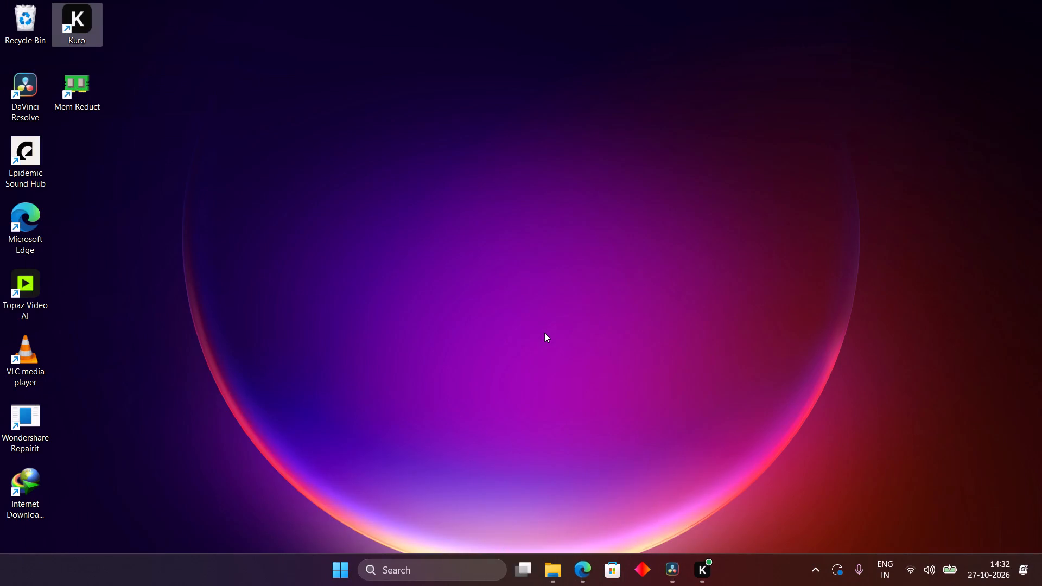
# Return to DaVinci Resolve and review playback full screen from clip 22 into clip 23.
pyautogui.click(665, 579)
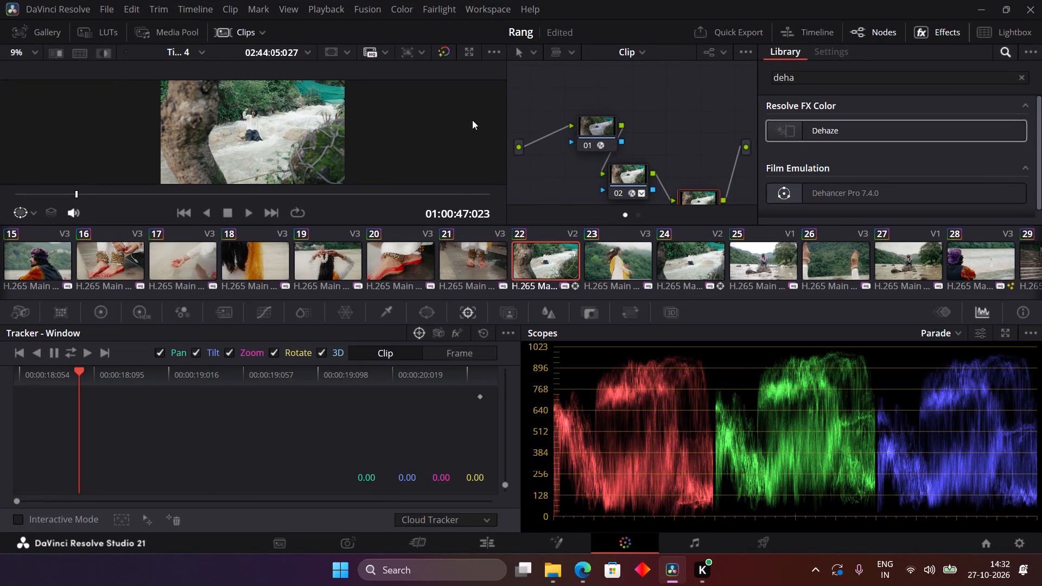
pyautogui.hotkey('ctrl', 'f')
pyautogui.press('space')
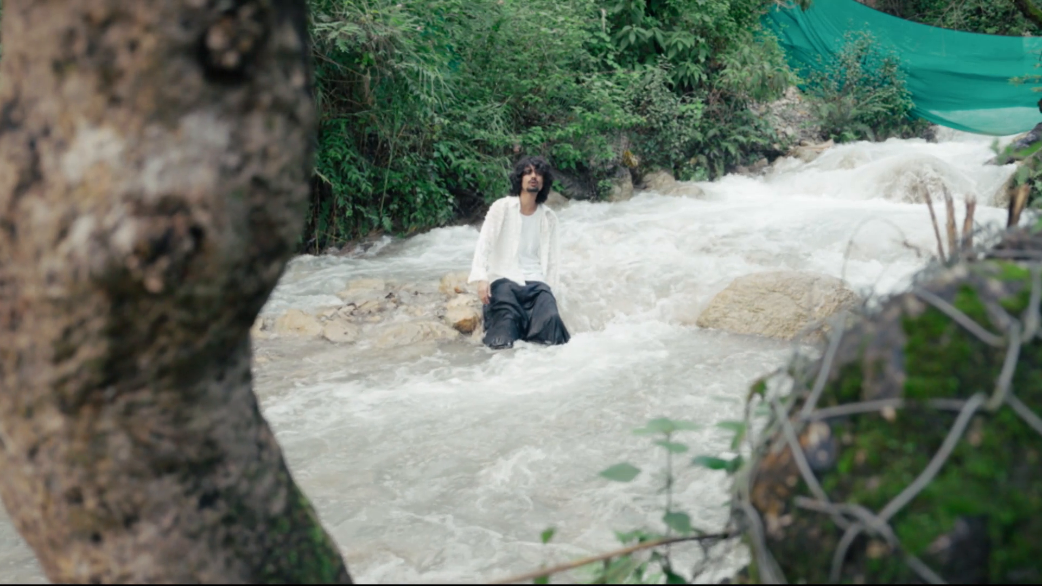
pyautogui.press('space')
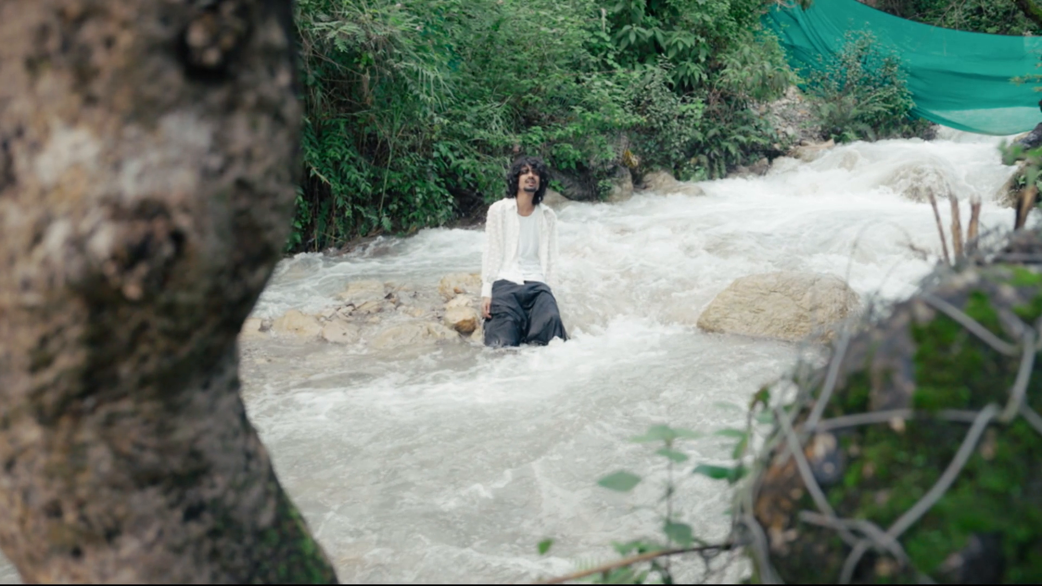
pyautogui.press('space')
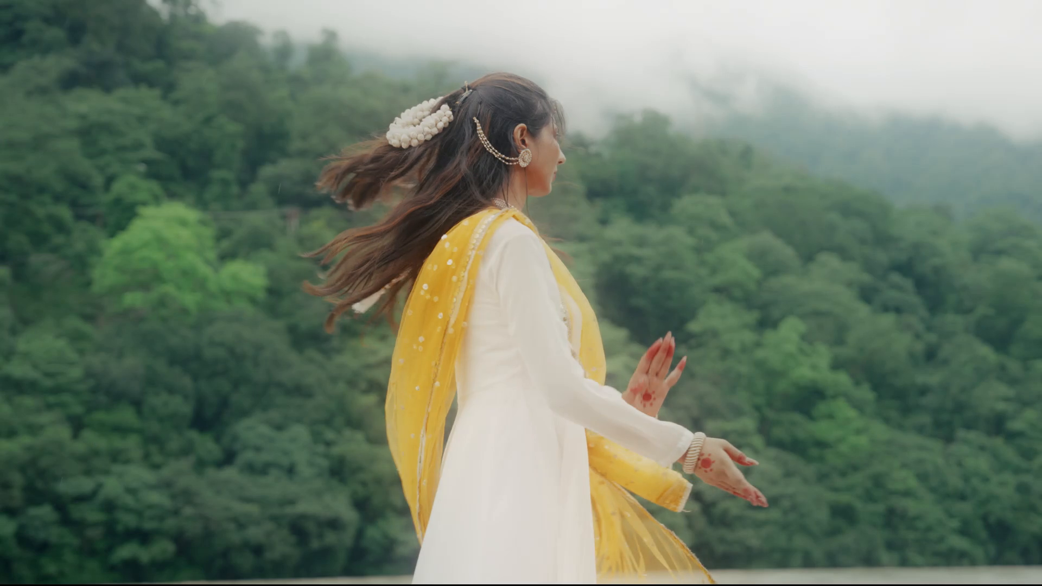
pyautogui.press('space')
pyautogui.press('Escape')
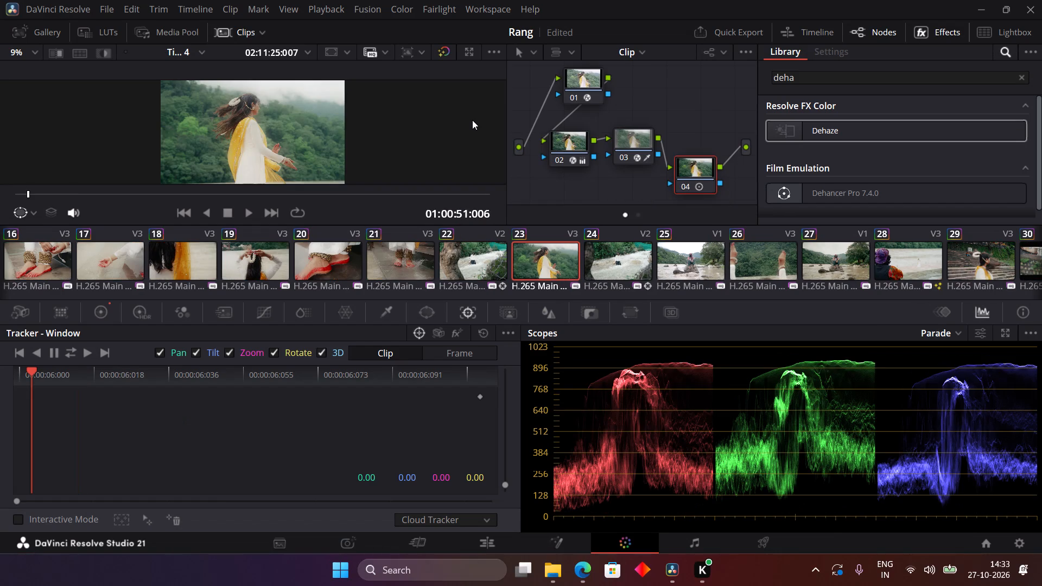
# Scrub through clip 22 and inspect the Color Space Transform on node 01 and the Film Look Creator on node 02.
pyautogui.click(487, 253)
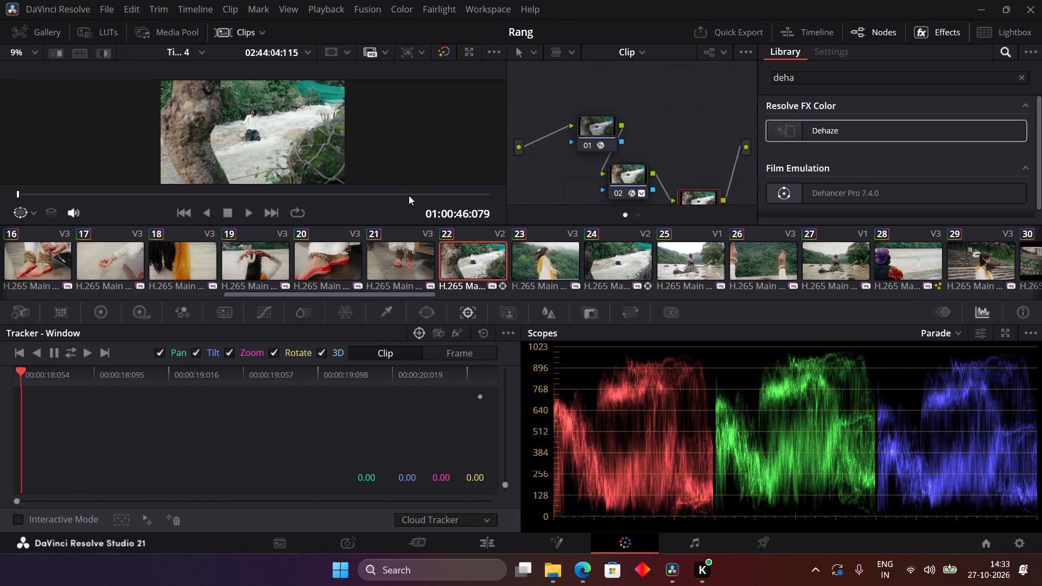
pyautogui.moveTo(409, 196); pyautogui.dragTo(511, 199)
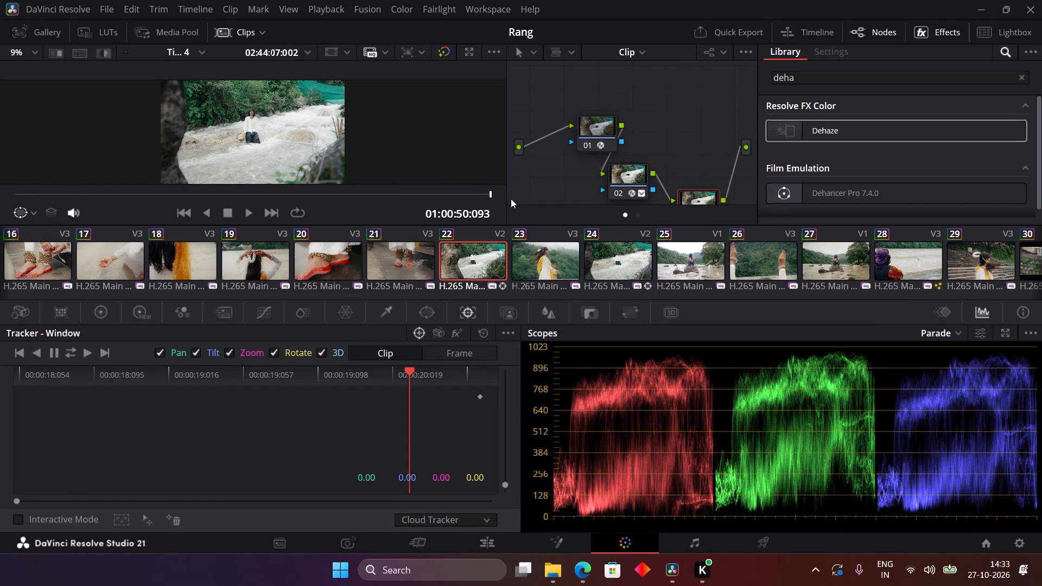
pyautogui.moveTo(511, 199); pyautogui.dragTo(509, 199)
pyautogui.scroll(-6, 682, 172)
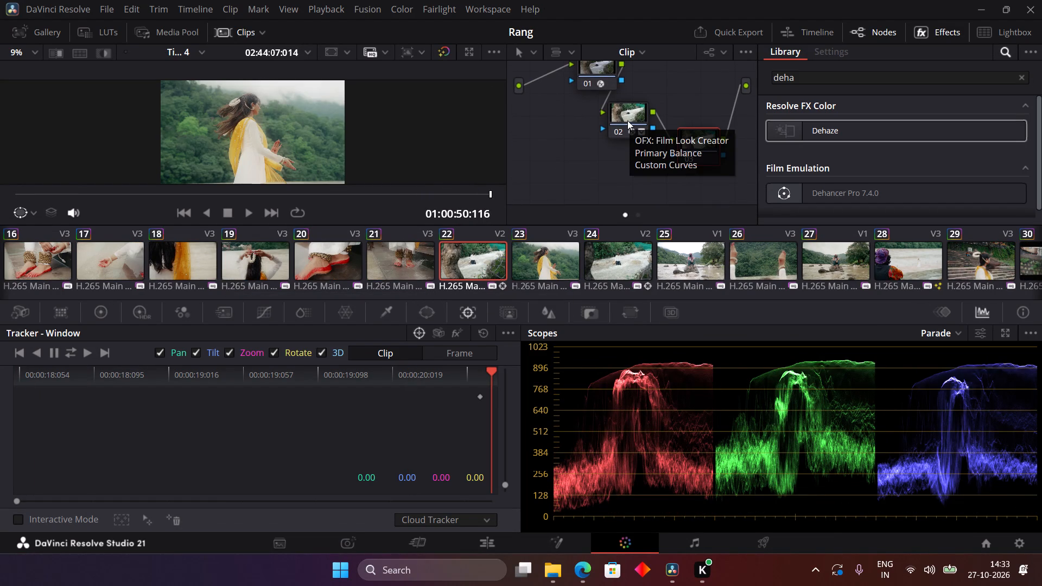
pyautogui.click(627, 120)
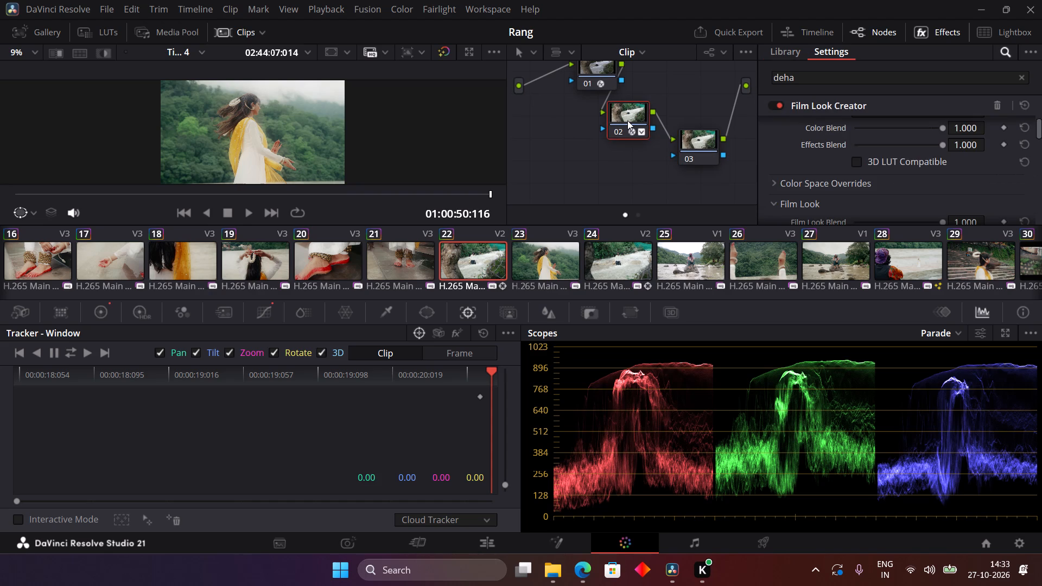
pyautogui.click(597, 74)
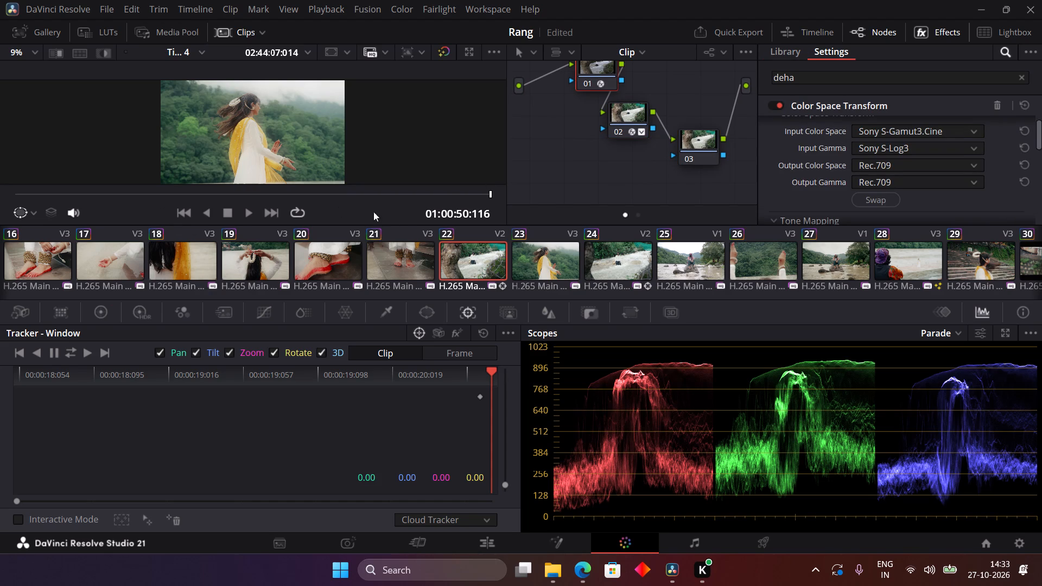
pyautogui.moveTo(446, 193); pyautogui.dragTo(239, 203)
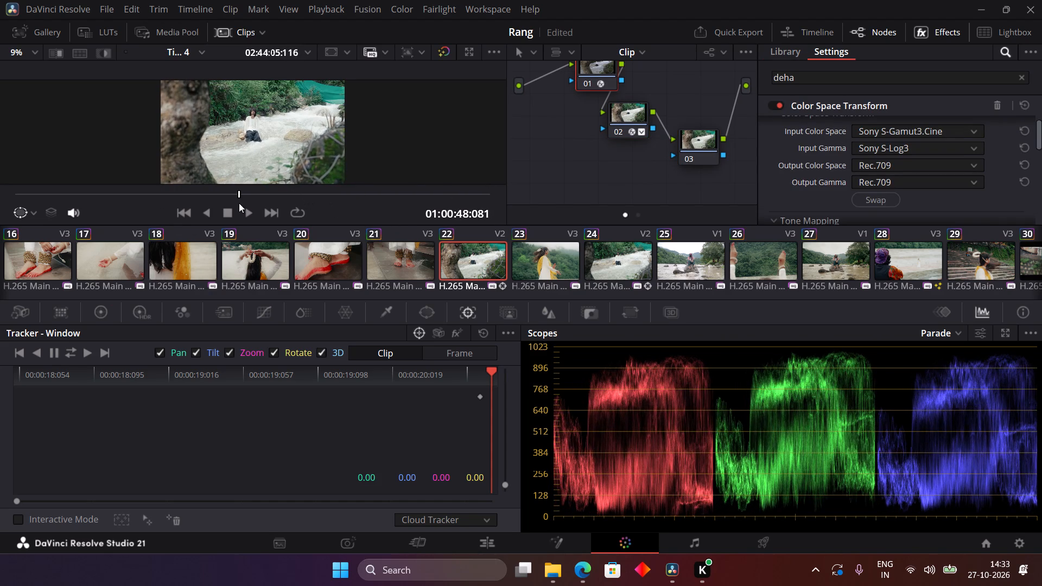
pyautogui.click(687, 146)
pyautogui.click(625, 115)
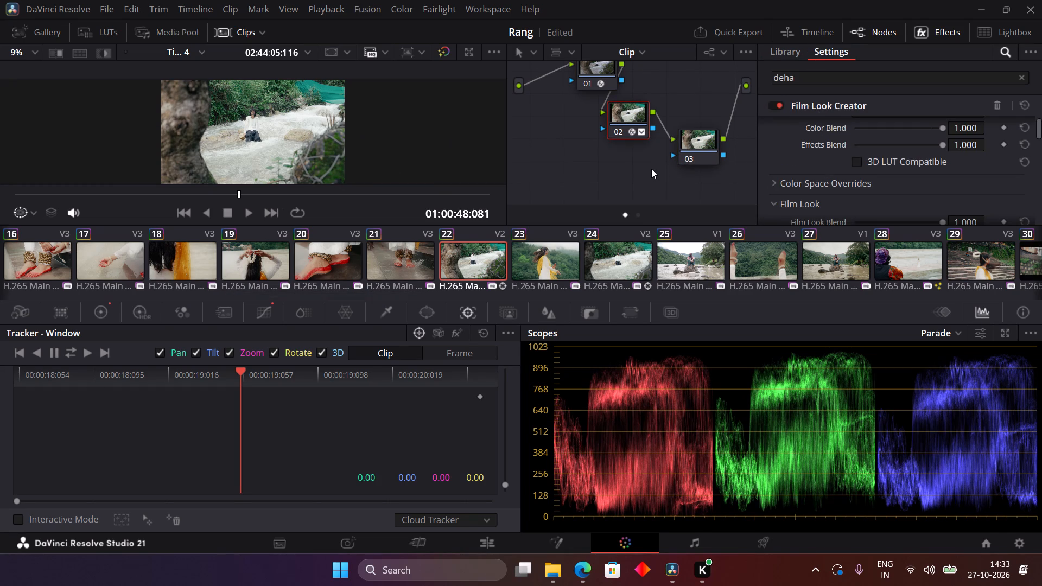
# Check the graded river shot in clip 22 full screen, including a frame further into the clip.
pyautogui.hotkey('ctrl', 'f')
pyautogui.hotkey('ctrl', 'f')
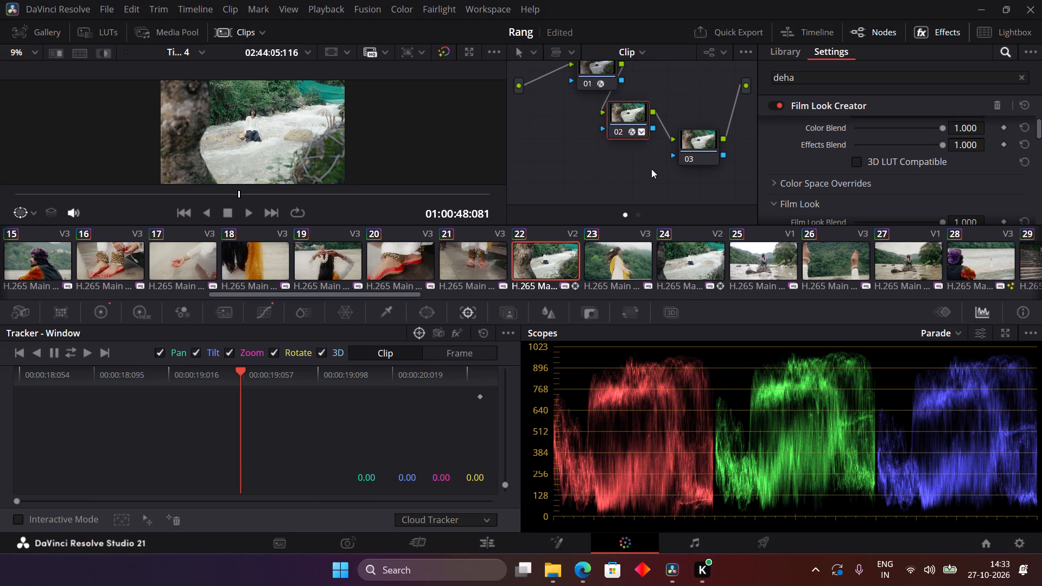
pyautogui.click(397, 192)
pyautogui.hotkey('ctrl', 'f')
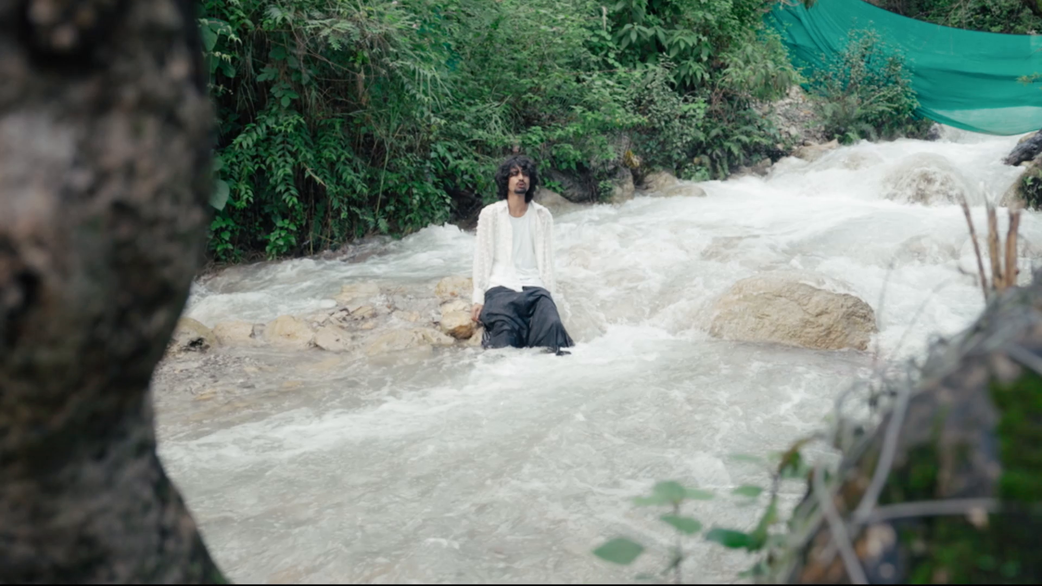
pyautogui.hotkey('ctrl', 'f')
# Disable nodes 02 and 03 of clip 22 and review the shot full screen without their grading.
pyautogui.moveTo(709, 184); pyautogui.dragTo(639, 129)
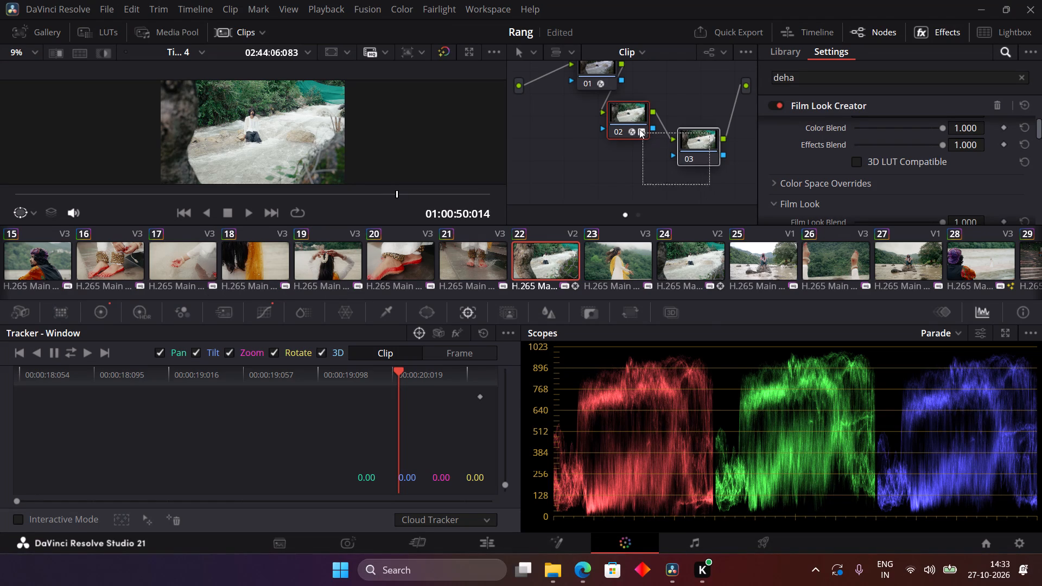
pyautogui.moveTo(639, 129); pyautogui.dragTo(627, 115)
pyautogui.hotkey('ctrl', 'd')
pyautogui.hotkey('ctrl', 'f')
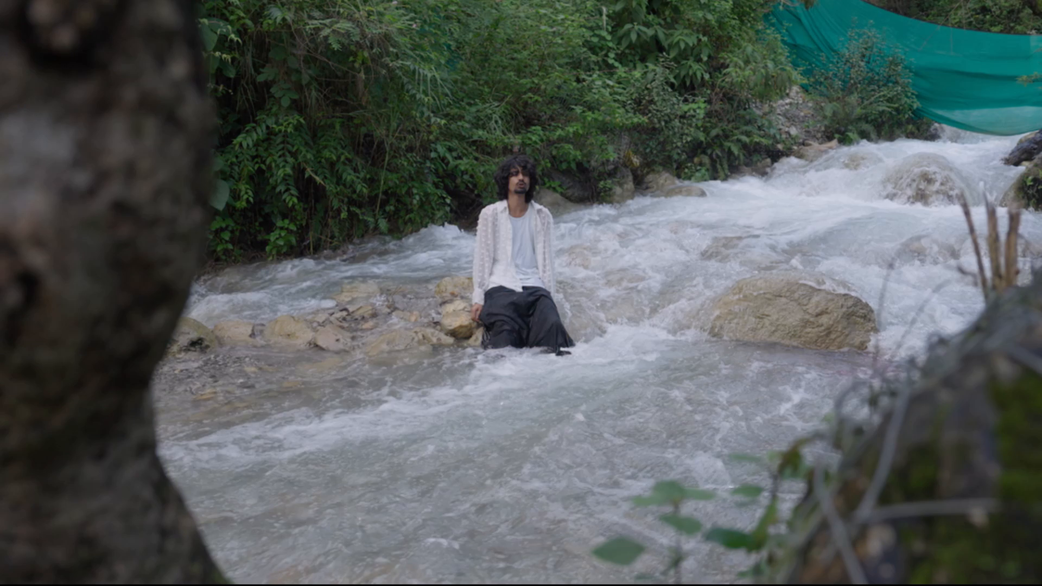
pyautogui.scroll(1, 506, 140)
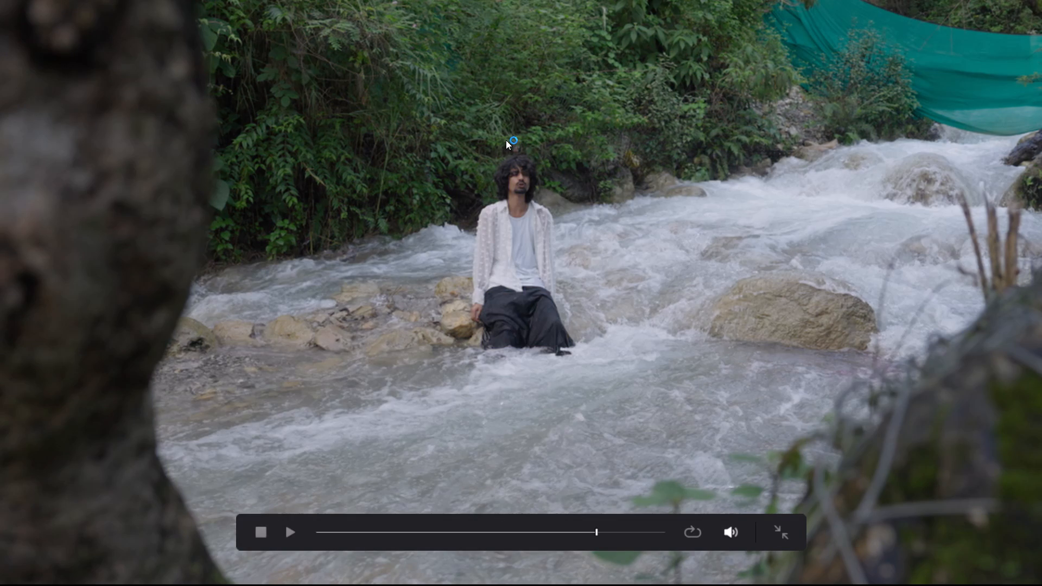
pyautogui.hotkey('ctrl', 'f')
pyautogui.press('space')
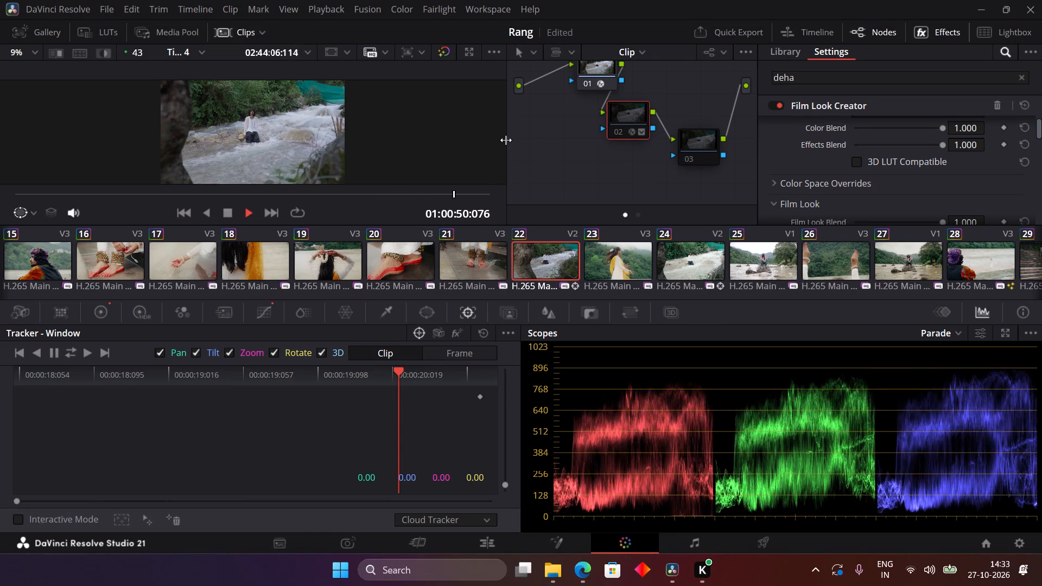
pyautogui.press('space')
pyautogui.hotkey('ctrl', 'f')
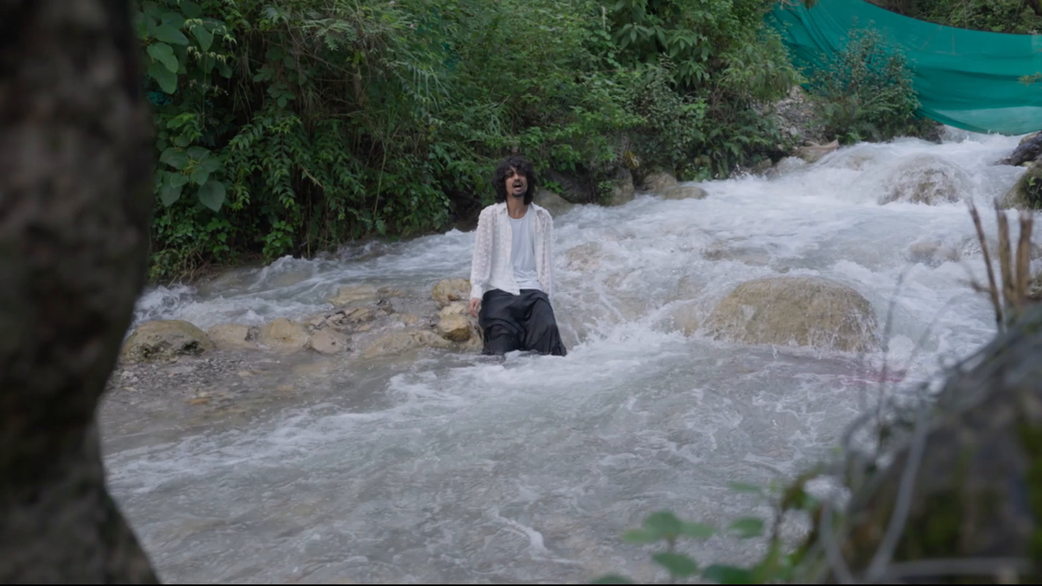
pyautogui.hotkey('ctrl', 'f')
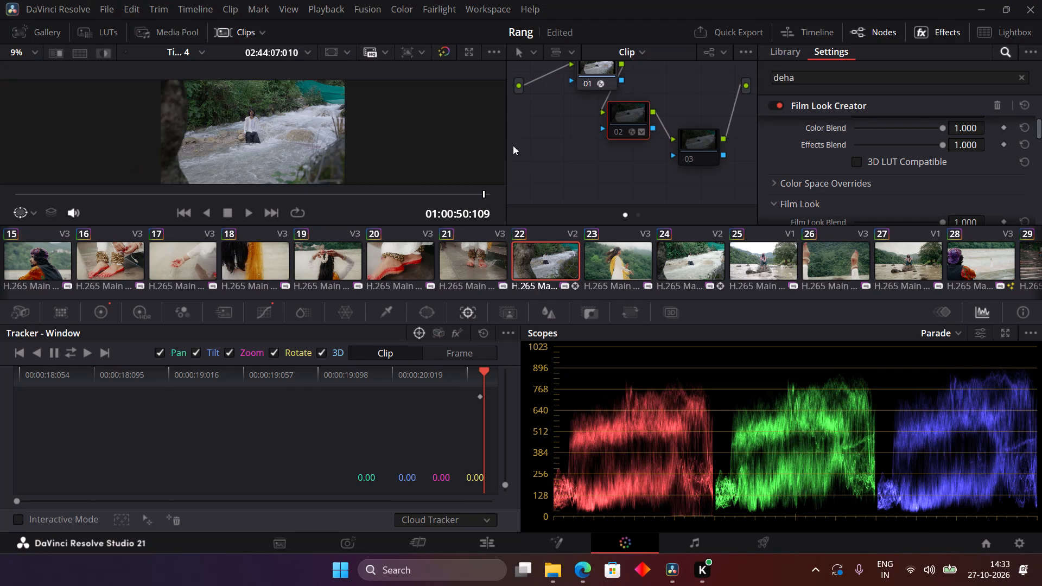
# Set proxy handling to Prefer Proxies and the timeline playback resolution to Quarter.
pyautogui.moveTo(372, 53); pyautogui.dragTo(385, 80)
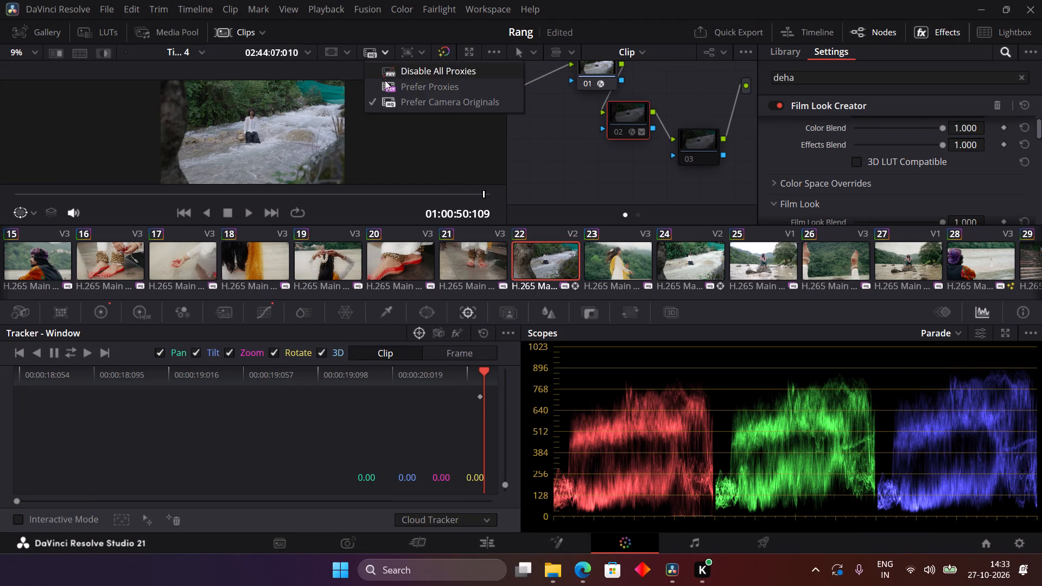
pyautogui.moveTo(385, 80); pyautogui.dragTo(387, 87)
pyautogui.click(387, 87)
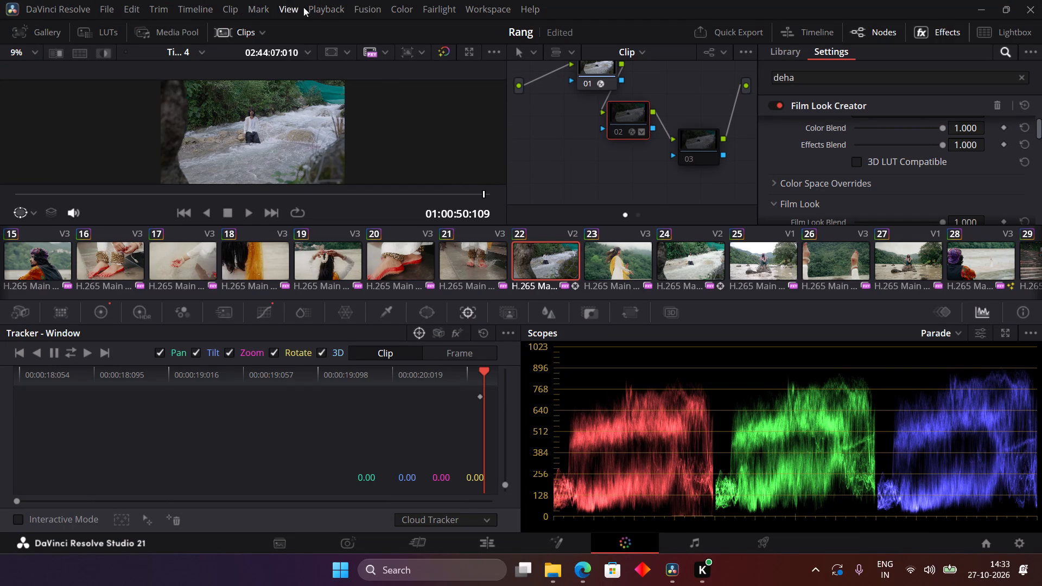
pyautogui.moveTo(318, 8); pyautogui.dragTo(412, 45)
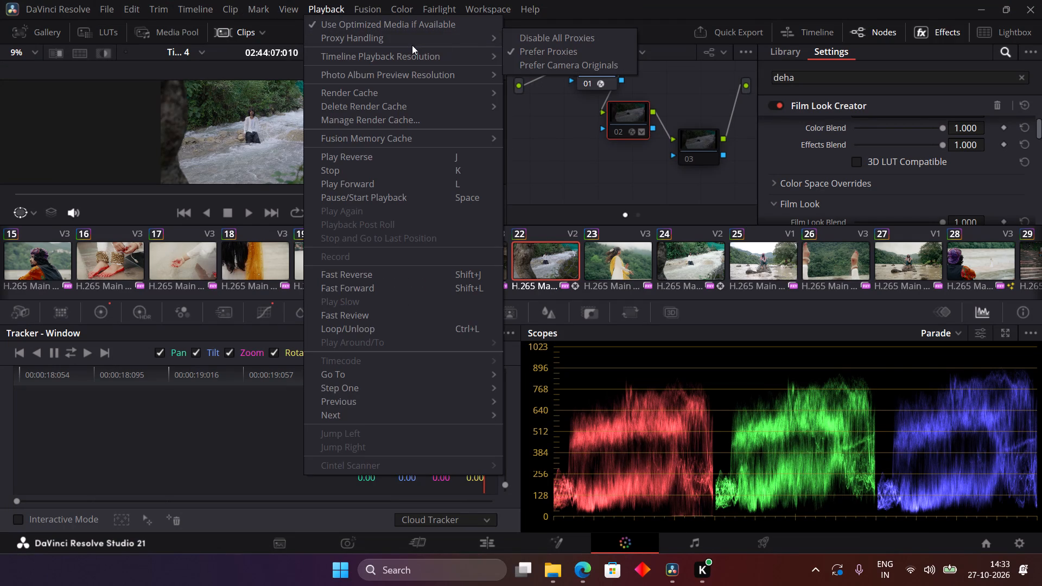
pyautogui.moveTo(412, 45); pyautogui.dragTo(470, 53)
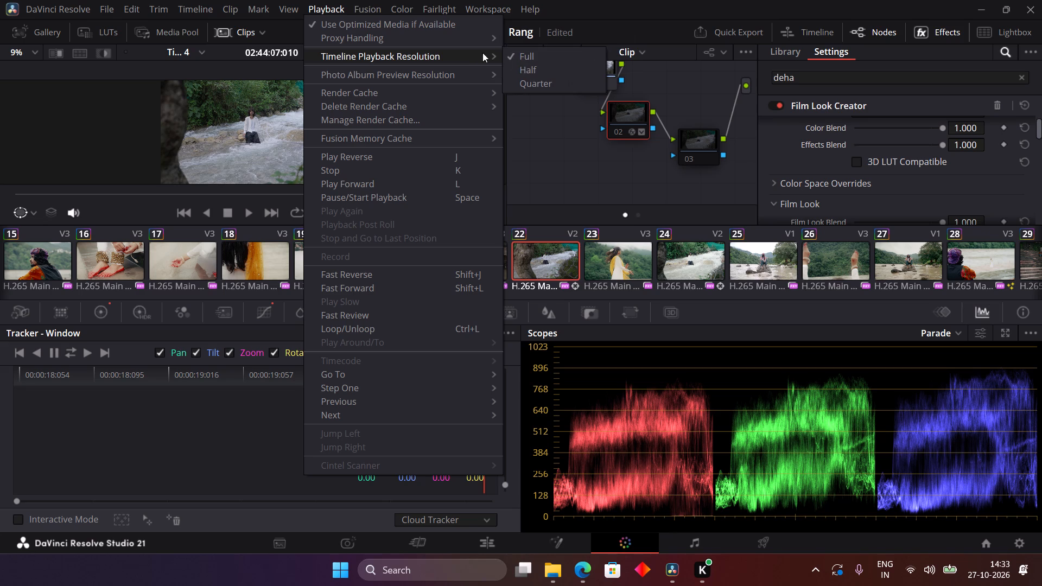
pyautogui.click(536, 79)
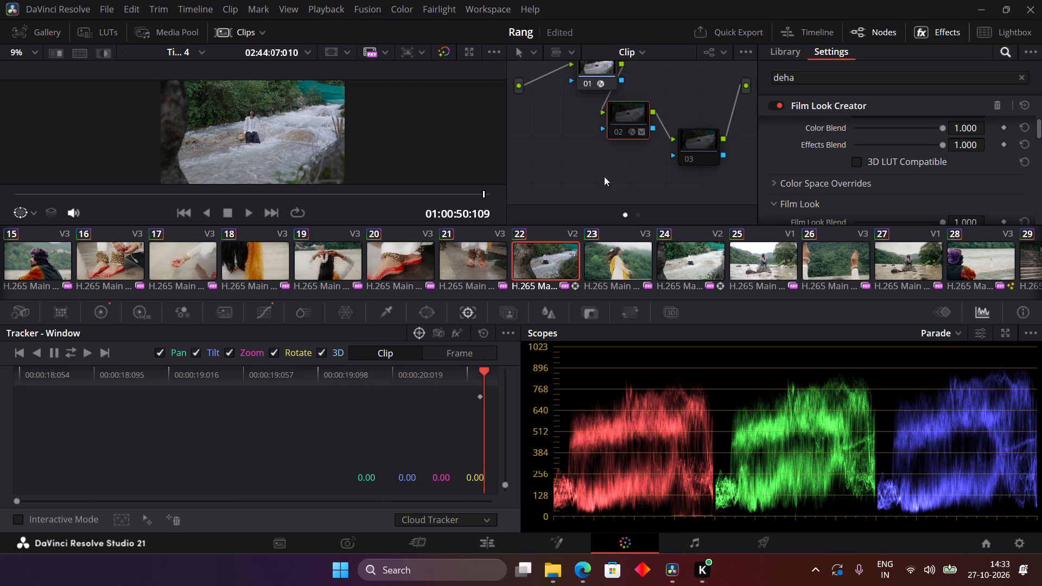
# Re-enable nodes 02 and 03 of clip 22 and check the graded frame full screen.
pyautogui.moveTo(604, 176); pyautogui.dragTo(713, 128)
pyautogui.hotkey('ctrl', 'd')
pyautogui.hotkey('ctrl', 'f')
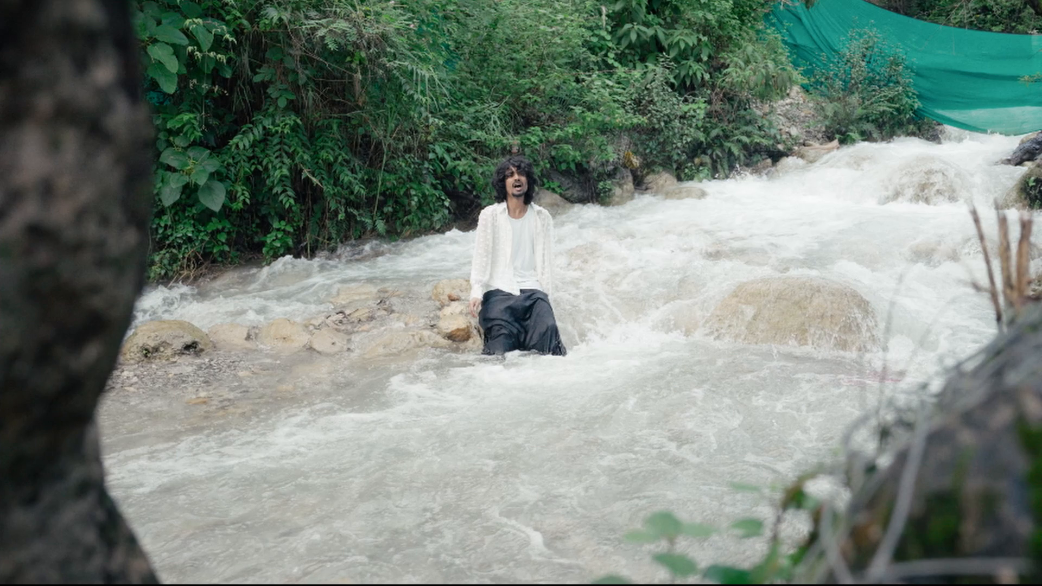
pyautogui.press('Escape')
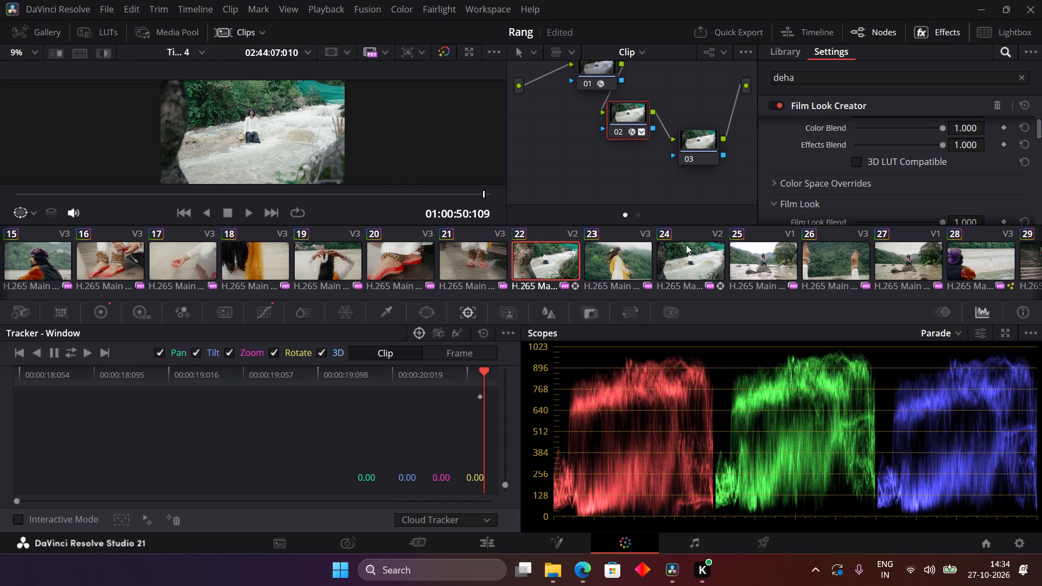
# Disable Film Gate in the Film Look Creator effect on node 02 of clip 30.
pyautogui.hscroll(-1, 644, 253)
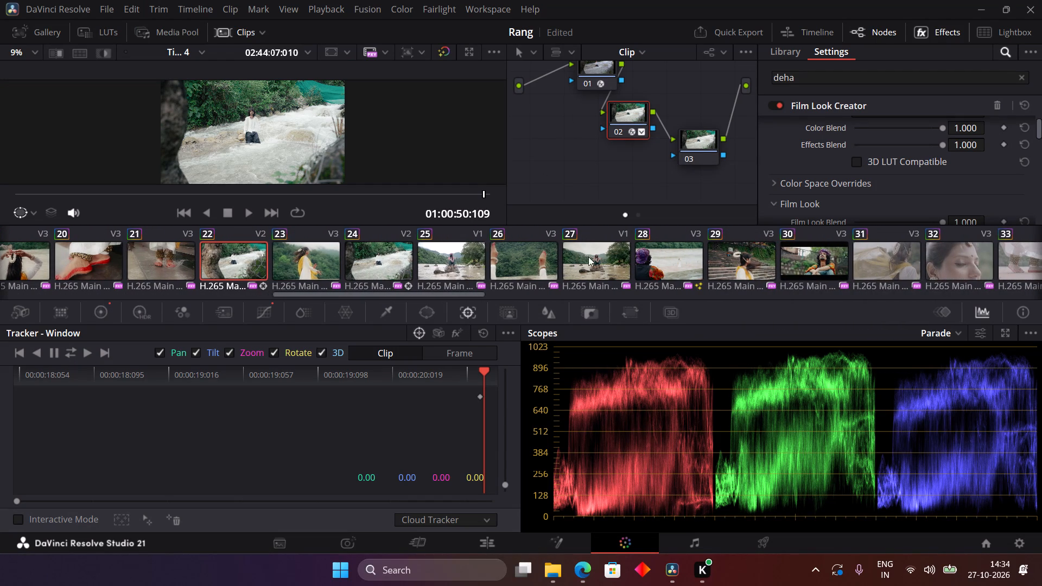
pyautogui.hscroll(-1, 665, 272)
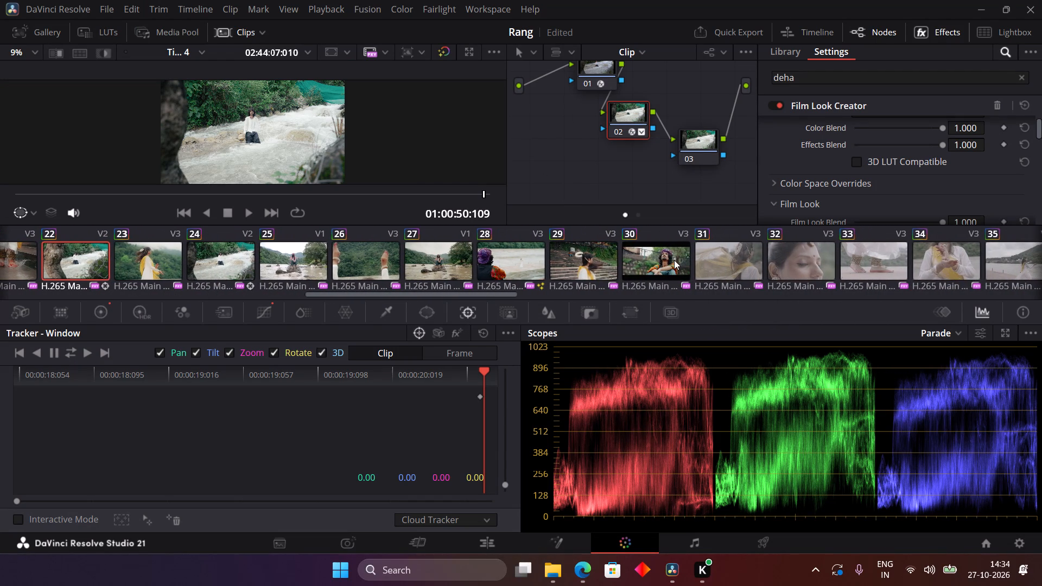
pyautogui.click(594, 265)
pyautogui.click(657, 265)
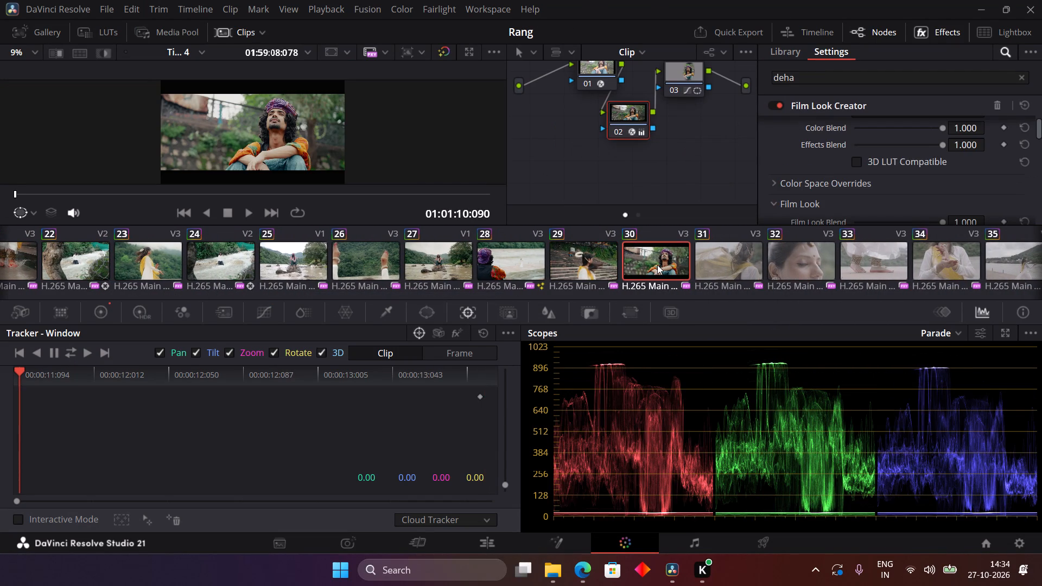
pyautogui.scroll(-3, 786, 175)
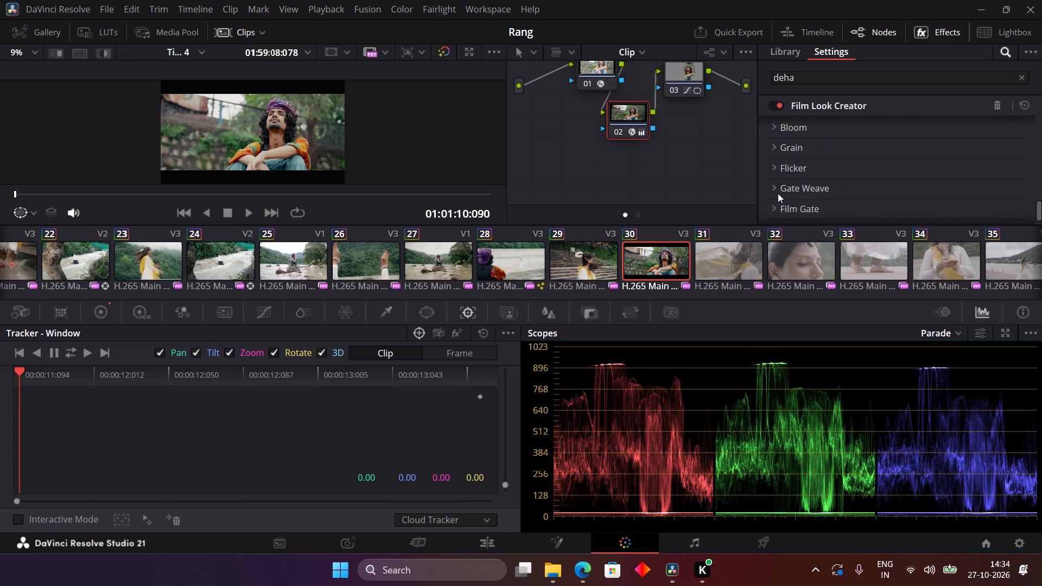
pyautogui.scroll(-2, 778, 193)
pyautogui.click(777, 188)
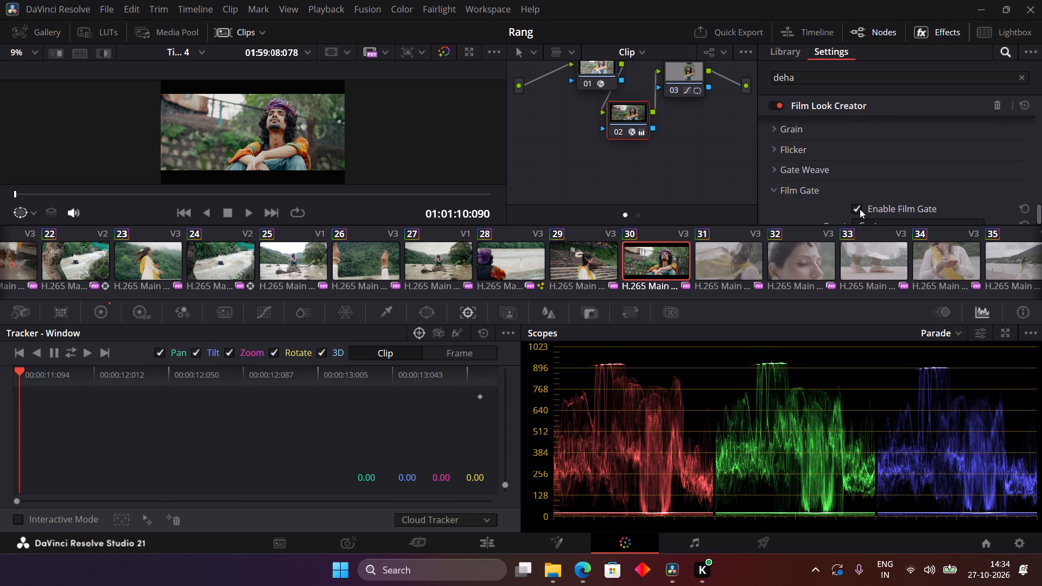
pyautogui.click(860, 209)
# Play the timeline from clip 30 into clip 31 to review the shots.
pyautogui.press('space')
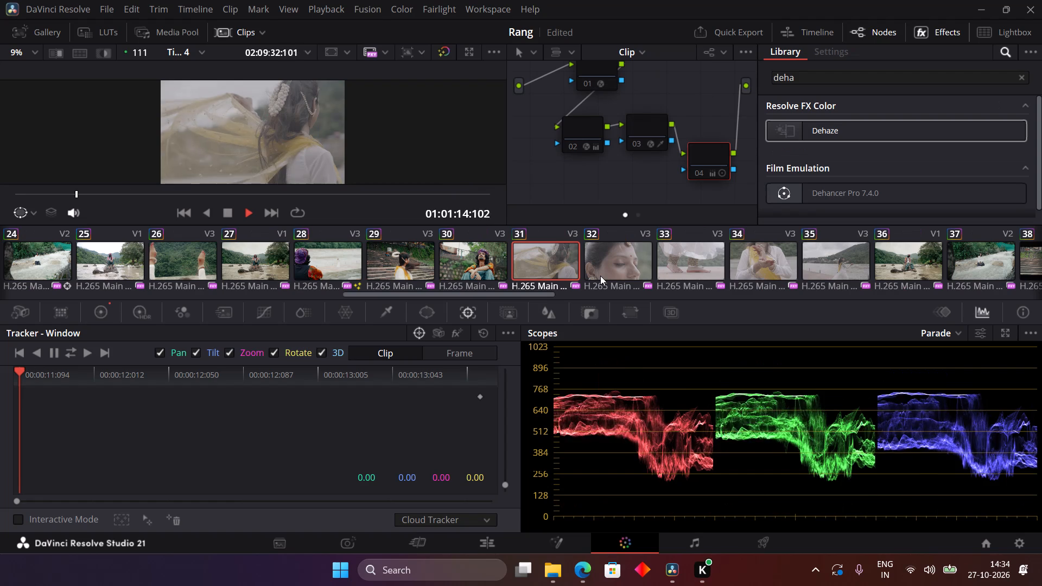
pyautogui.press('space')
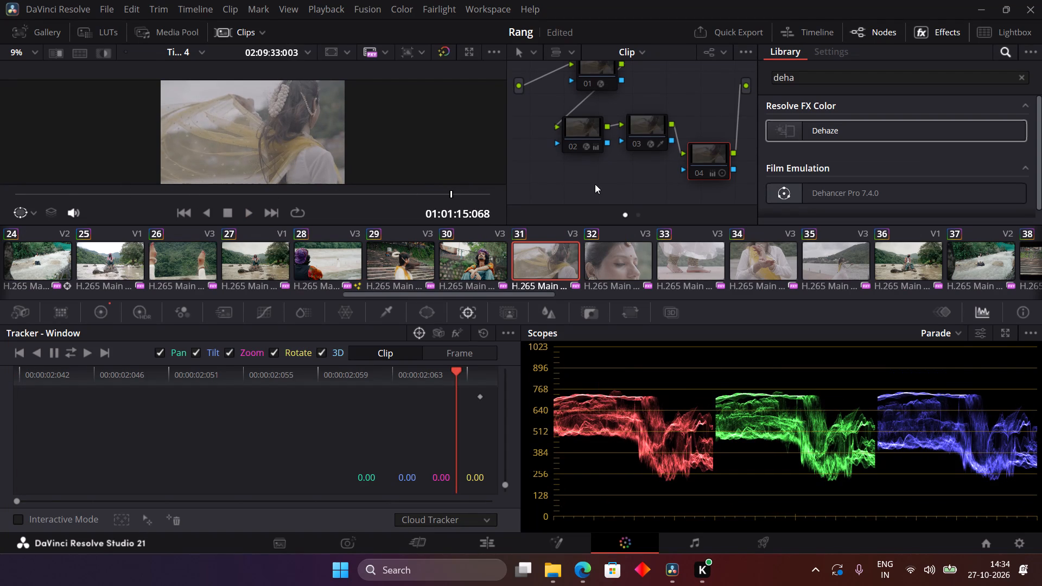
# Re-enable the disabled grading nodes of clips 31, 32 and 33.
pyautogui.moveTo(551, 186); pyautogui.dragTo(709, 46)
pyautogui.hotkey('ctrl', 'd')
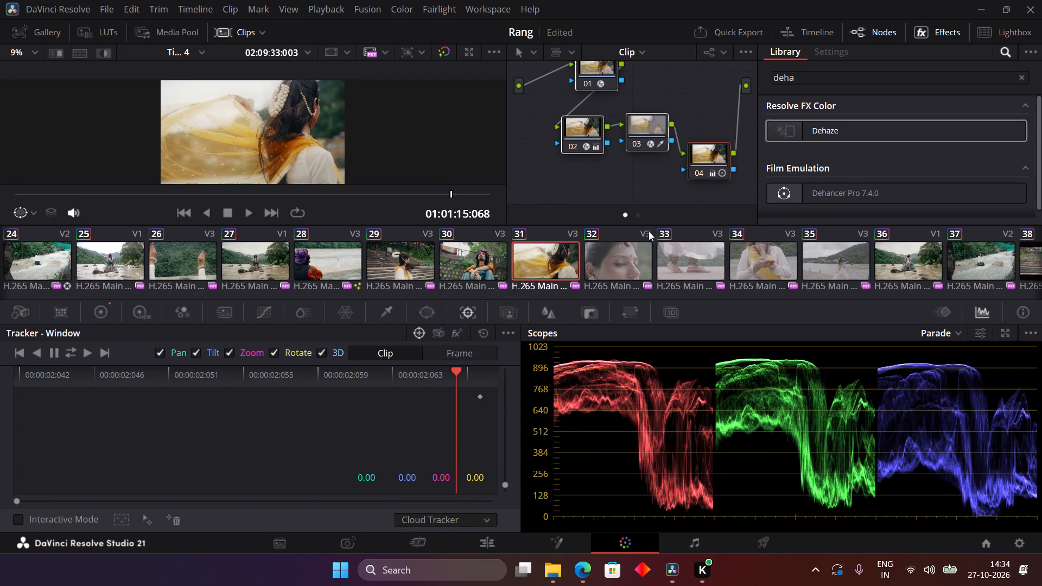
pyautogui.click(639, 248)
pyautogui.moveTo(573, 182); pyautogui.dragTo(772, 45)
pyautogui.hotkey('ctrl', 'd')
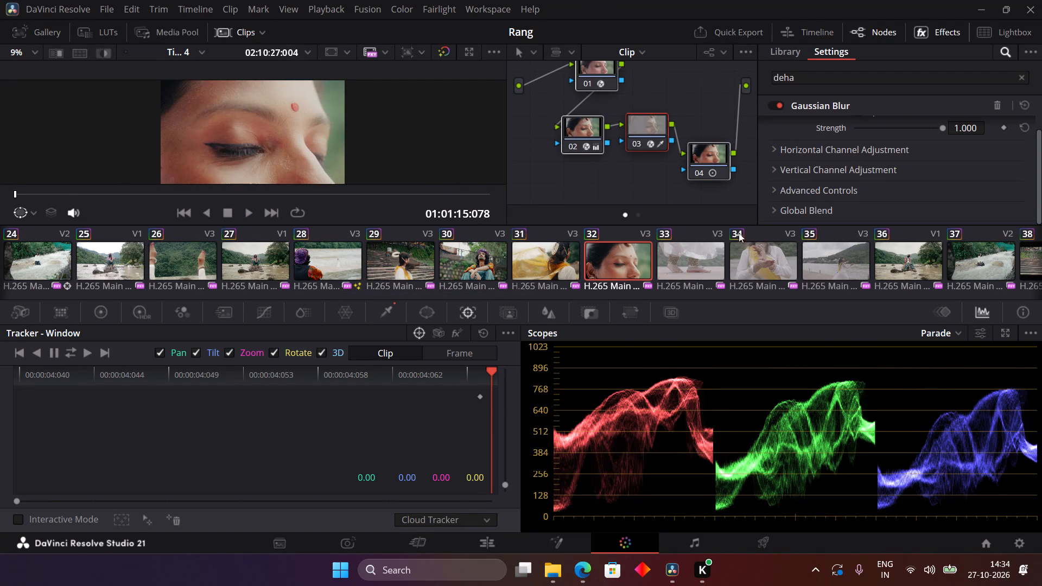
pyautogui.click(706, 252)
pyautogui.moveTo(581, 174); pyautogui.dragTo(760, 61)
pyautogui.hotkey('ctrl', 'd')
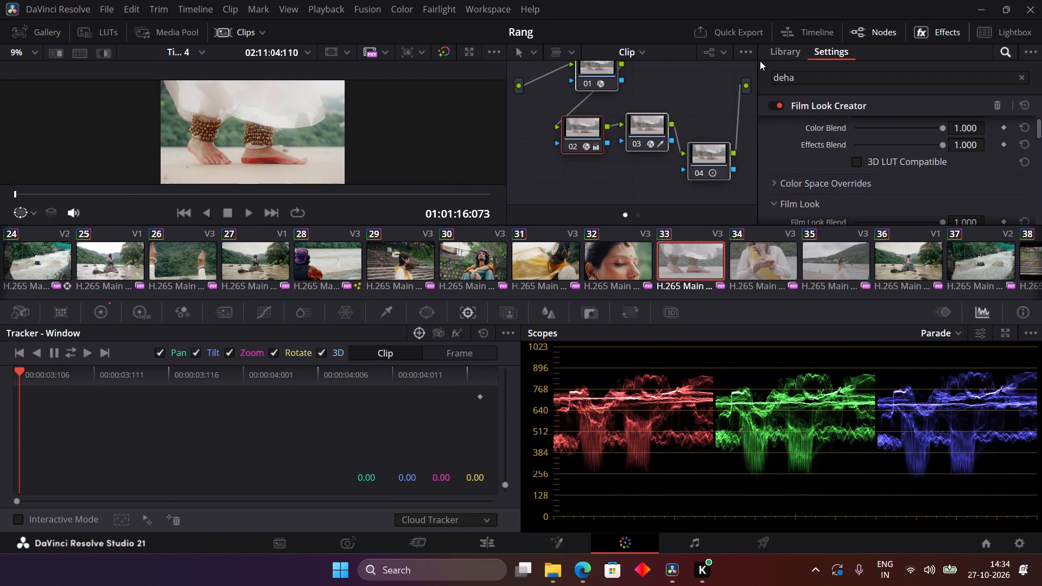
# Re-enable the disabled grading nodes of clips 34 and 35.
pyautogui.click(777, 260)
pyautogui.moveTo(564, 203); pyautogui.dragTo(729, 61)
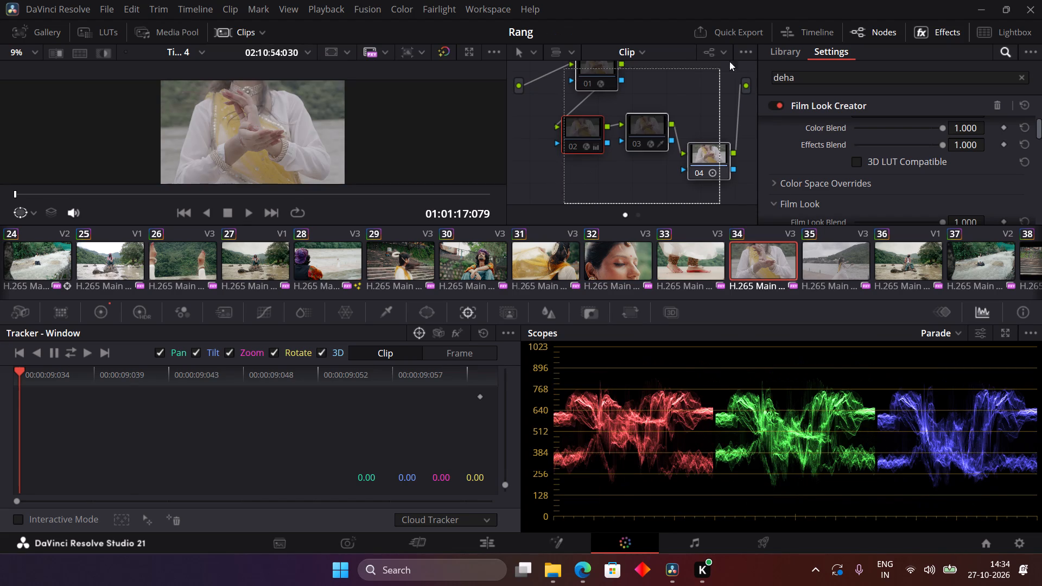
pyautogui.moveTo(729, 61); pyautogui.dragTo(738, 55)
pyautogui.hotkey('ctrl', 'd')
pyautogui.click(842, 263)
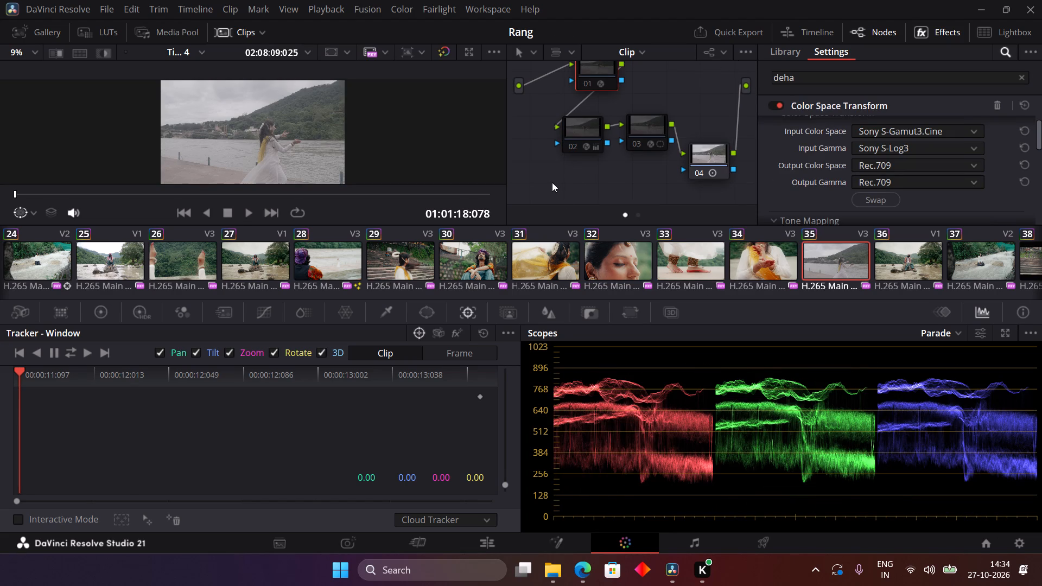
pyautogui.moveTo(563, 196); pyautogui.dragTo(753, 64)
pyautogui.hotkey('ctrl', 'd')
# Review the grades from clip 36 to clip 42, comparing waterfall clips 39 and 40 with clip 41.
pyautogui.click(904, 266)
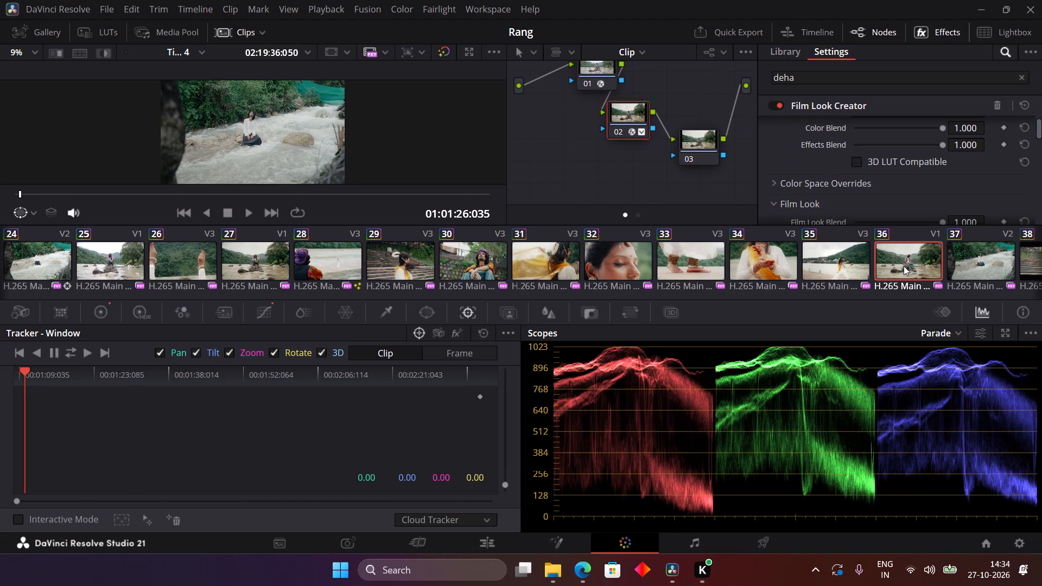
pyautogui.moveTo(571, 178); pyautogui.dragTo(714, 61)
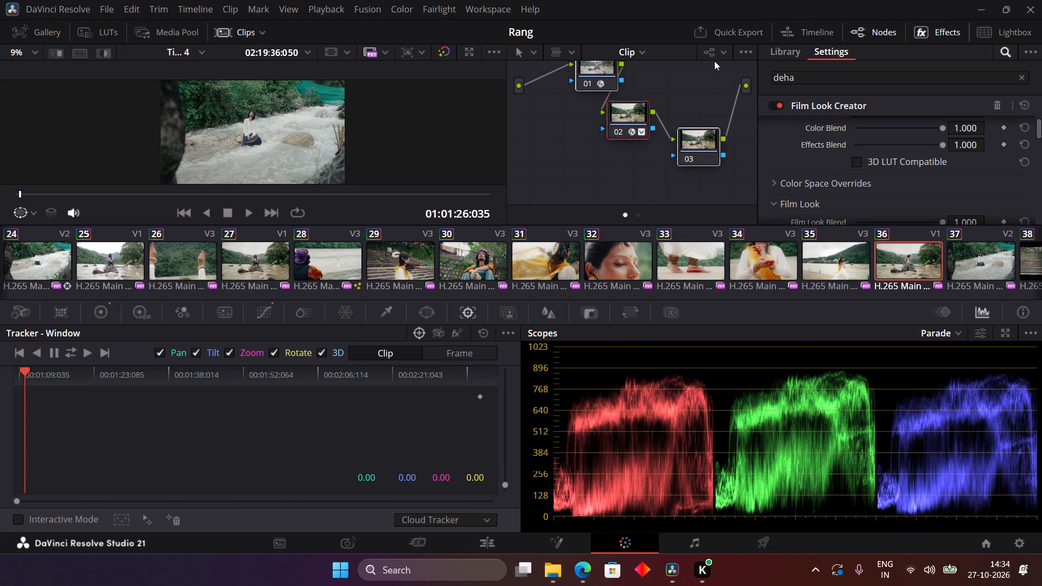
pyautogui.hscroll(-2, 920, 256)
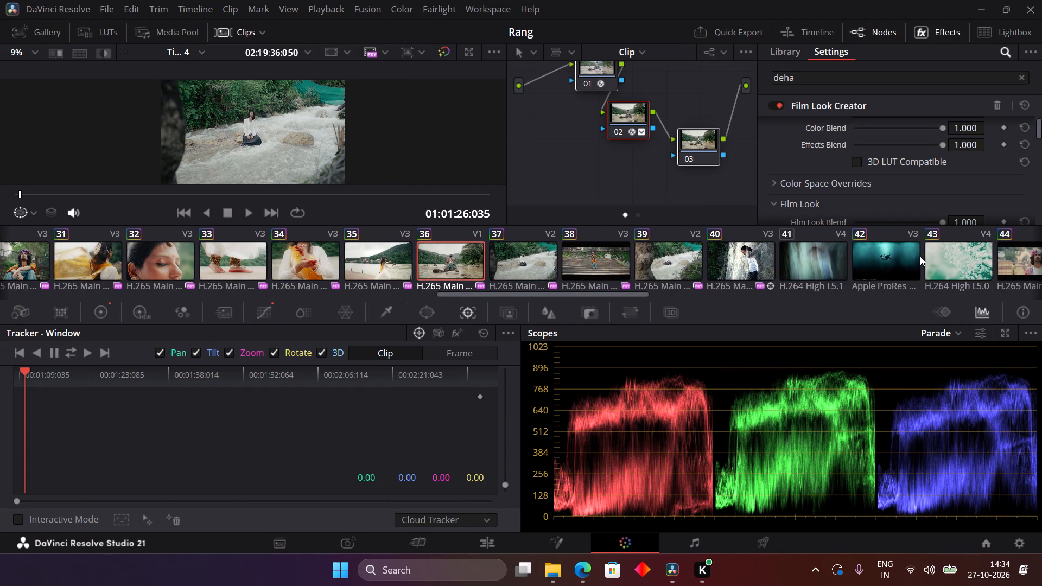
pyautogui.click(598, 265)
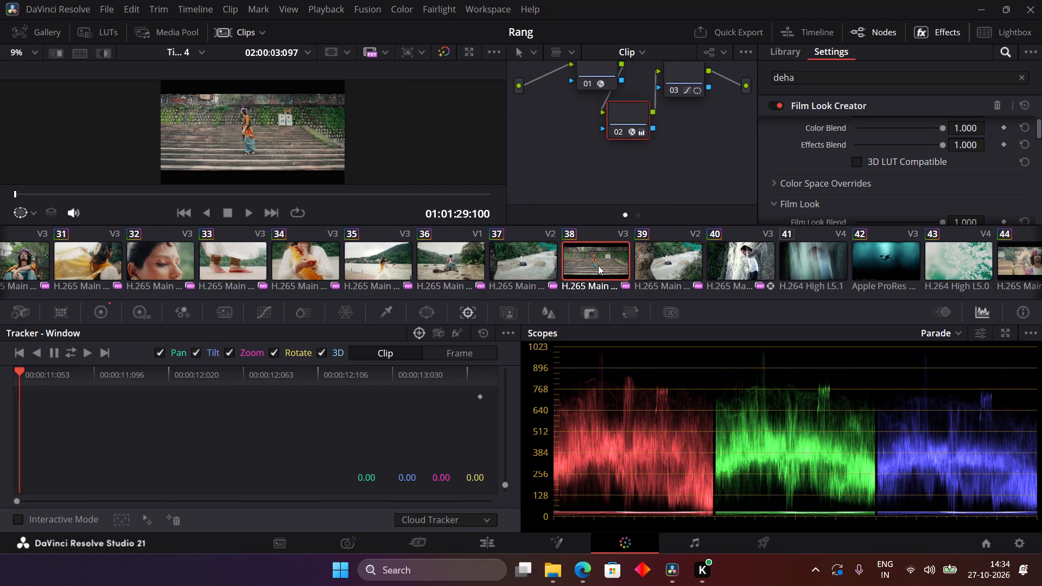
pyautogui.click(681, 270)
pyautogui.hscroll(-1, 681, 270)
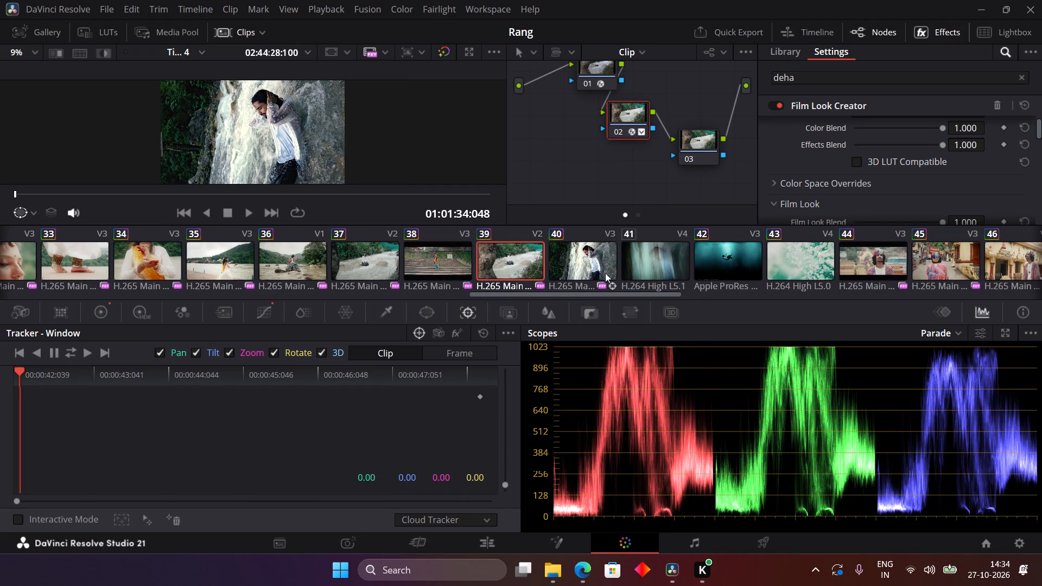
pyautogui.click(601, 274)
pyautogui.click(663, 262)
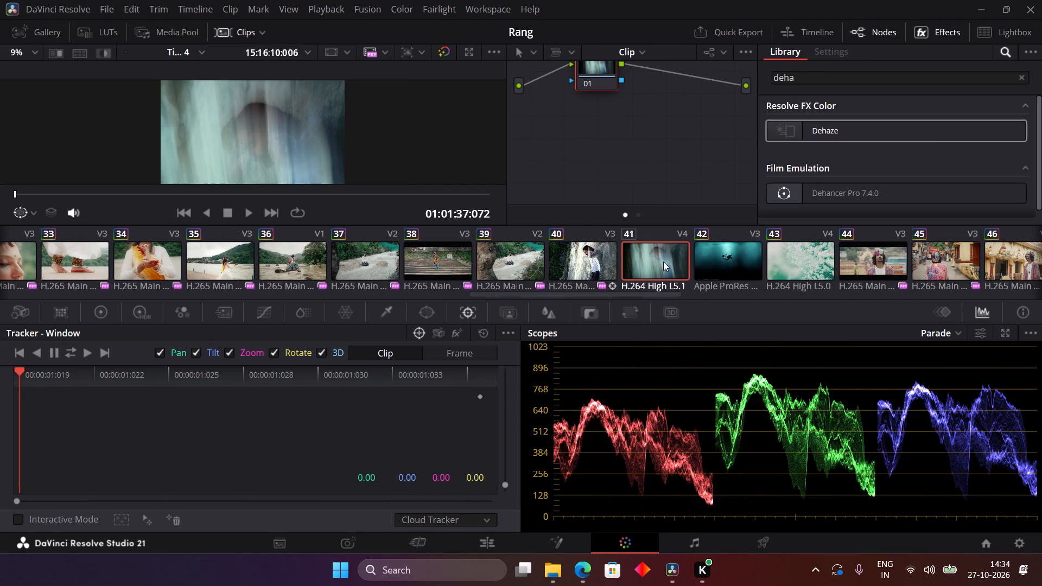
pyautogui.click(590, 256)
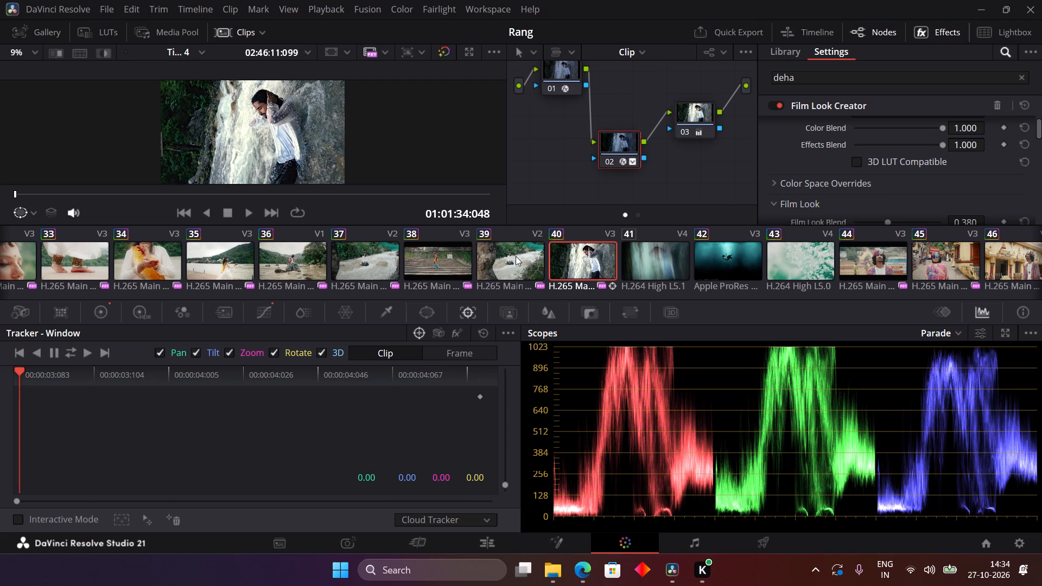
pyautogui.click(512, 256)
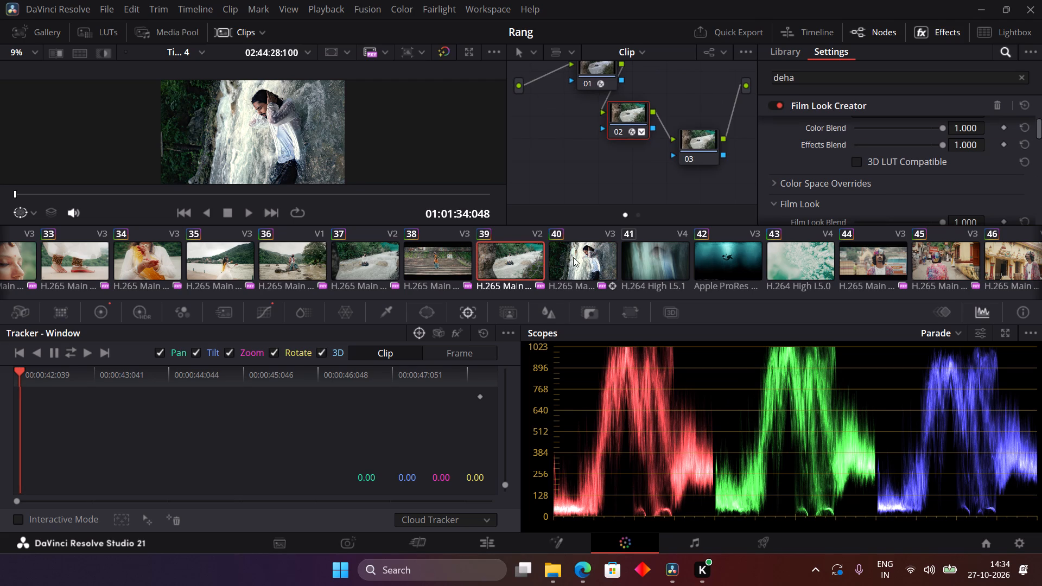
pyautogui.click(591, 257)
pyautogui.click(658, 256)
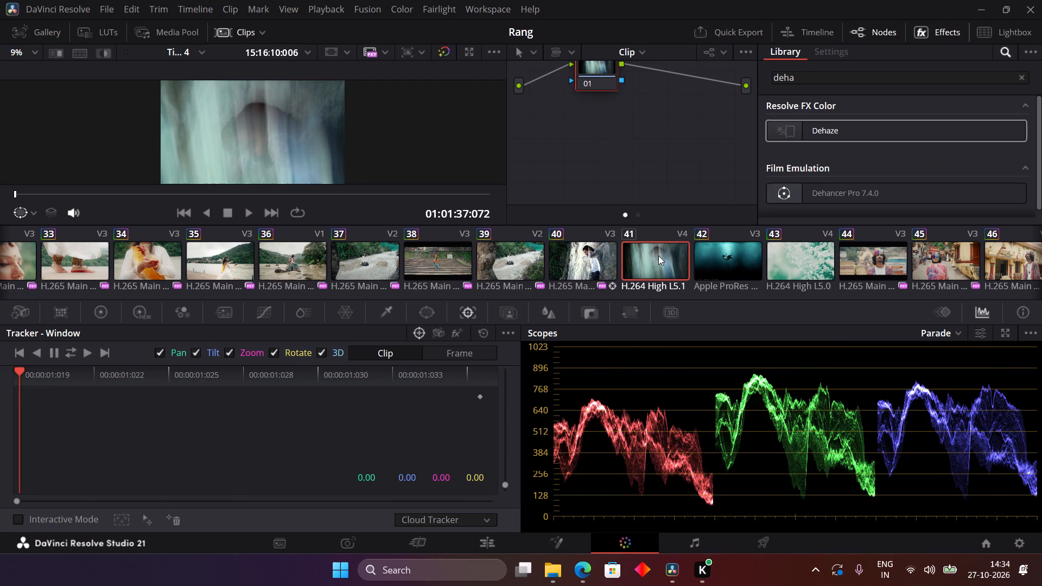
pyautogui.click(601, 254)
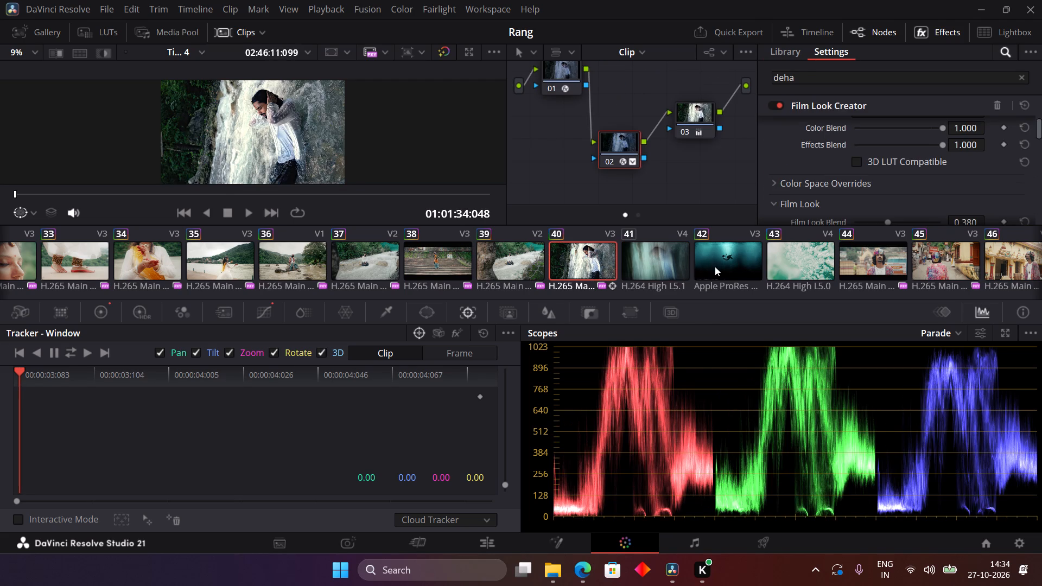
pyautogui.click(720, 265)
pyautogui.click(599, 262)
# Add a serial node after node 03 of clip 40 and place it beneath node 03.
pyautogui.click(688, 113)
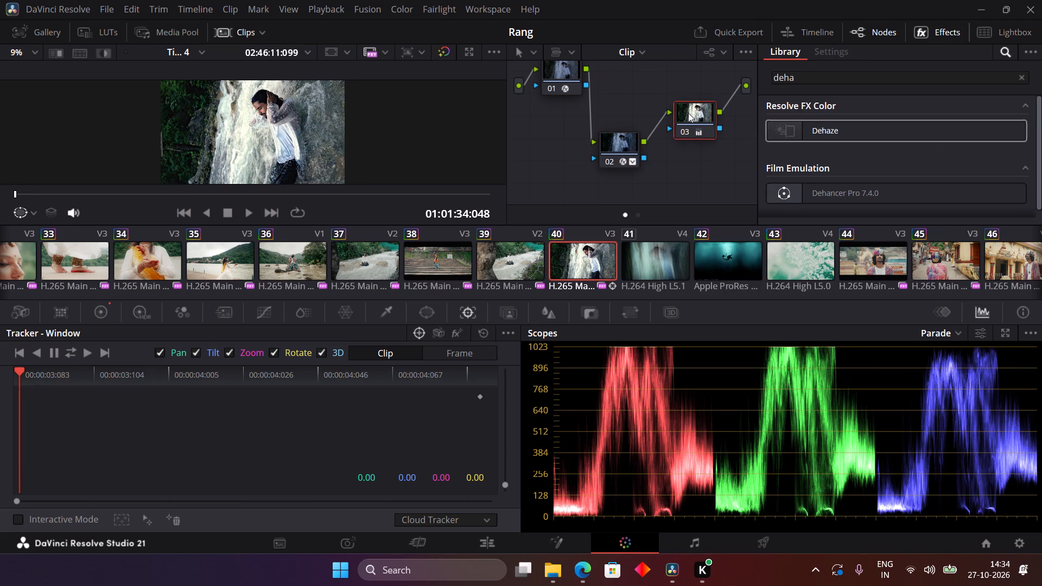
pyautogui.hotkey('alt', 's')
pyautogui.moveTo(552, 164); pyautogui.dragTo(681, 174)
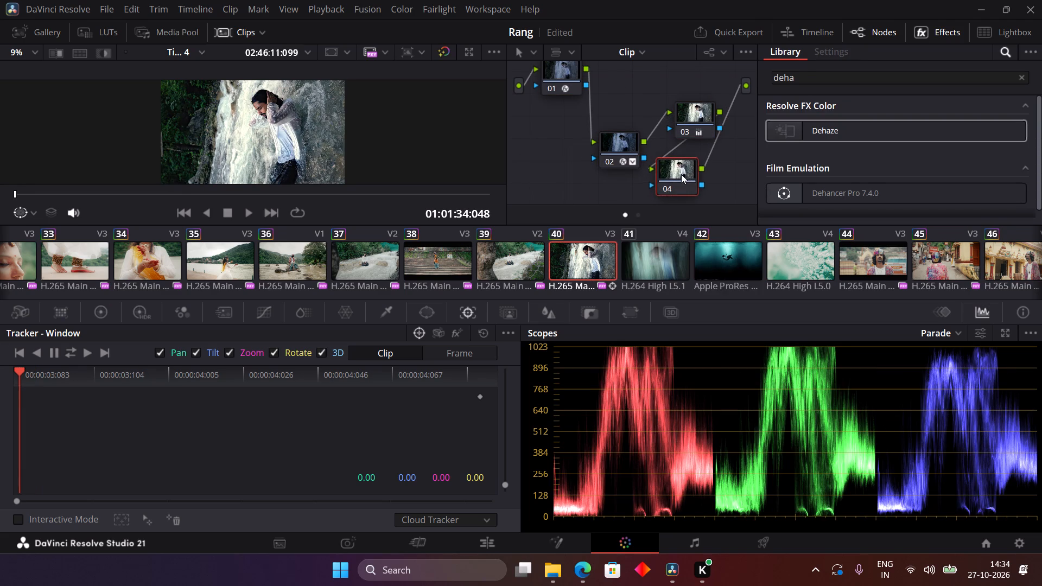
pyautogui.moveTo(681, 174); pyautogui.dragTo(681, 173)
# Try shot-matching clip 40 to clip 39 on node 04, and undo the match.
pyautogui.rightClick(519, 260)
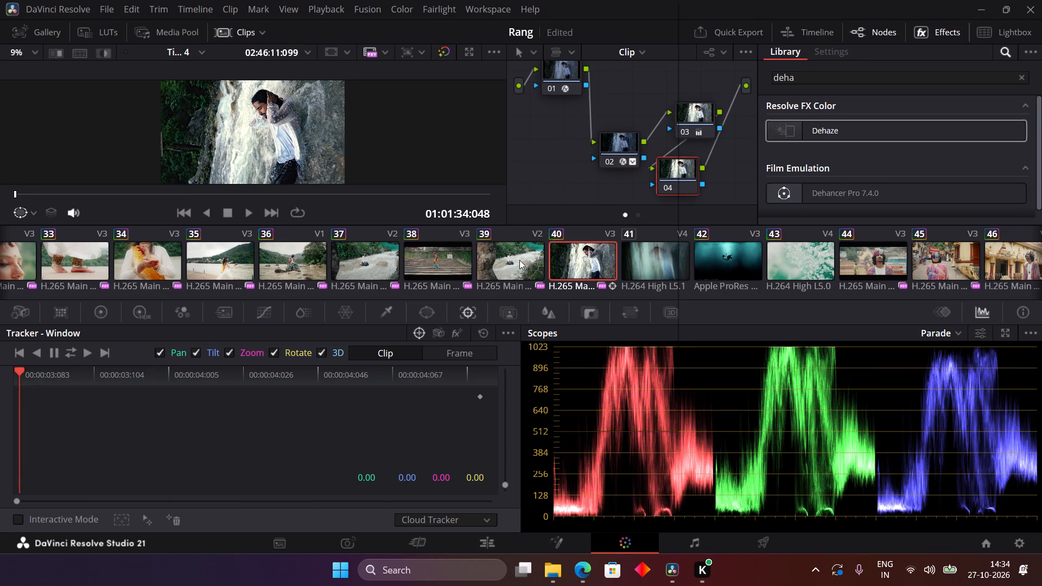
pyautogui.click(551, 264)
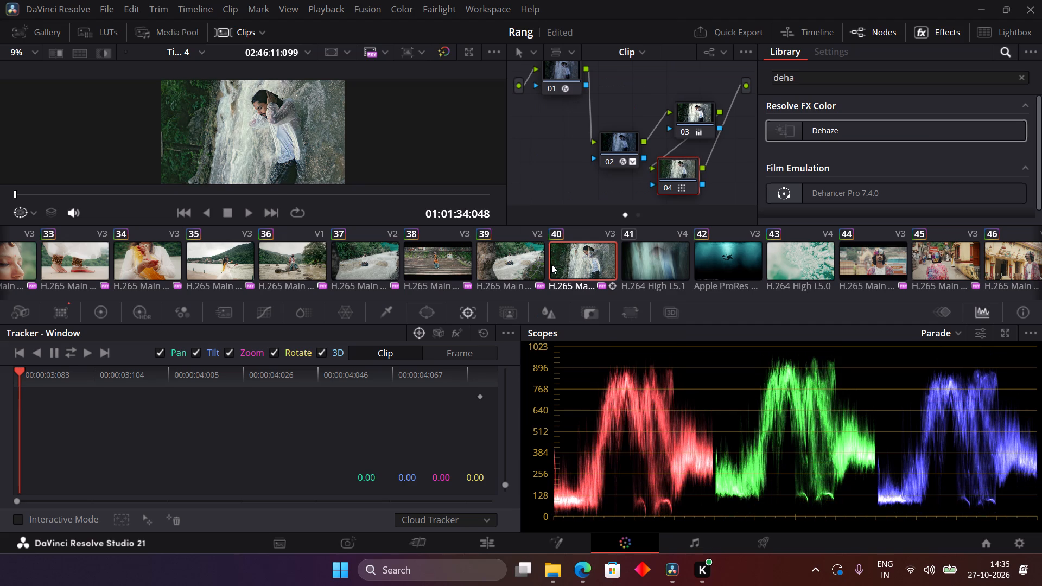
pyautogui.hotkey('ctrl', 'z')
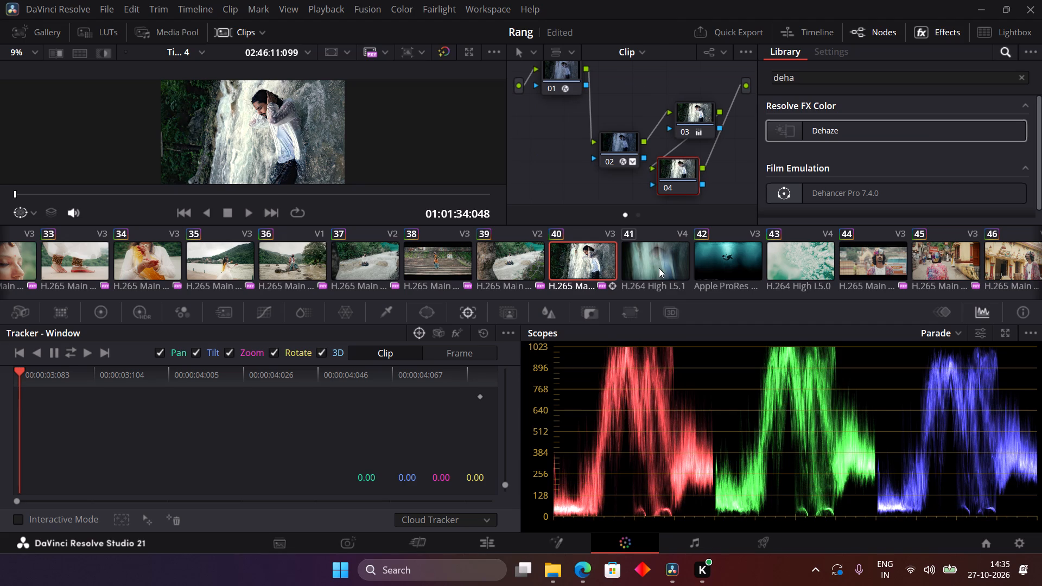
# Review the grades of the street clips 44 to 48, scrubbing through clip 44.
pyautogui.hscroll(-1, 722, 253)
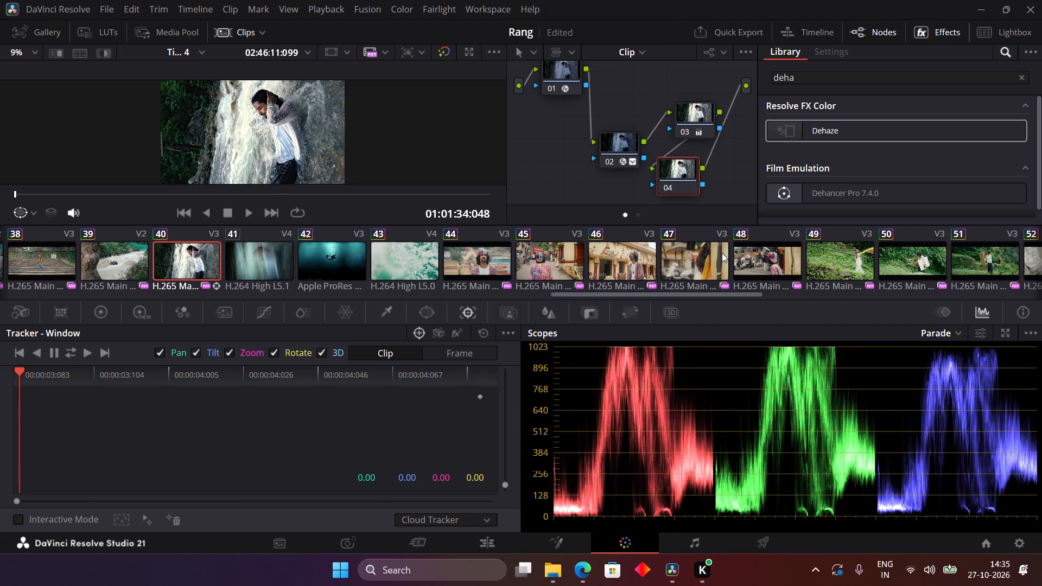
pyautogui.hscroll(-2, 693, 265)
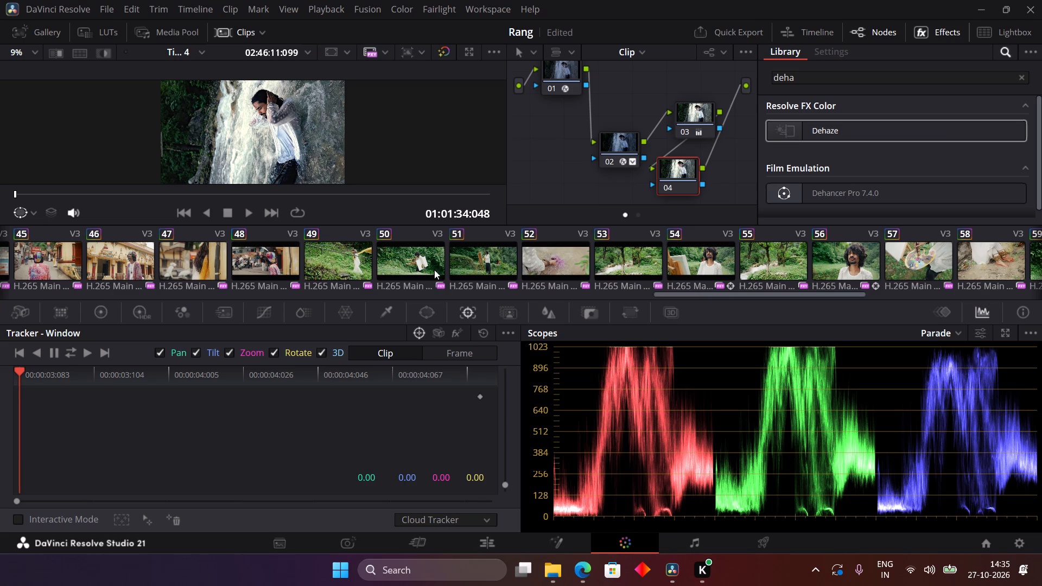
pyautogui.hscroll(1, 498, 270)
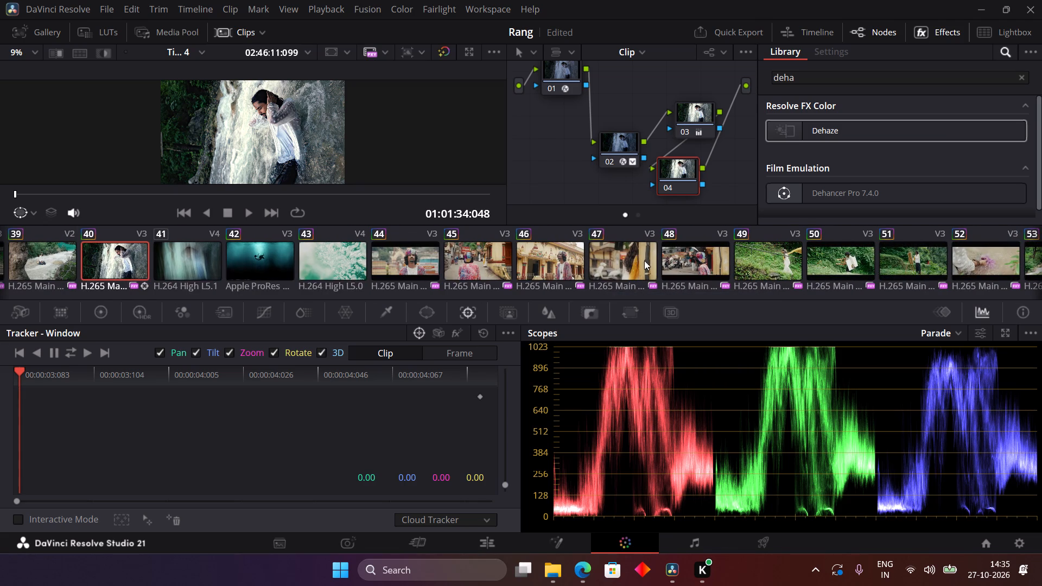
pyautogui.click(685, 260)
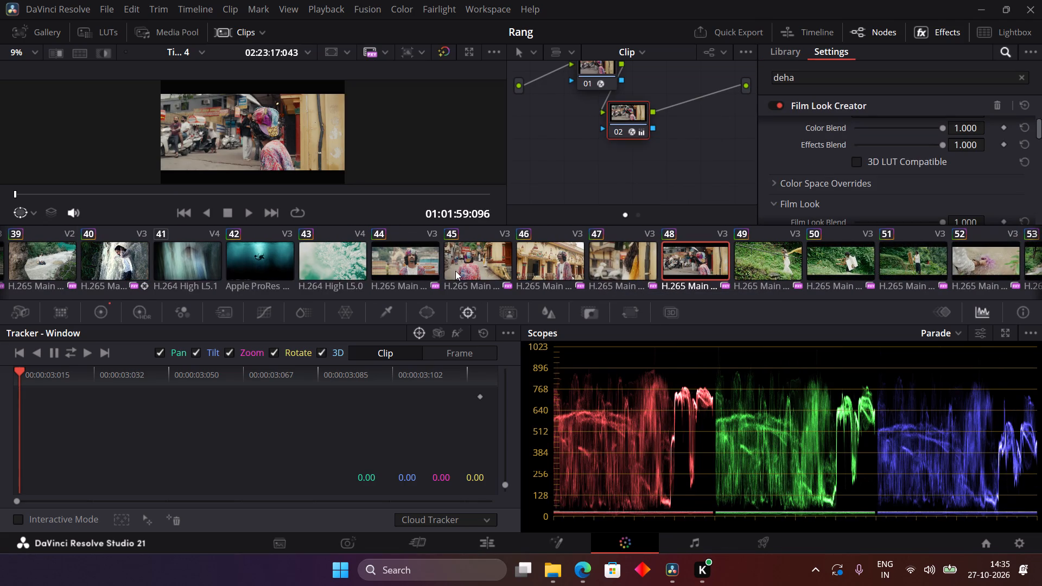
pyautogui.click(417, 270)
pyautogui.moveTo(224, 192); pyautogui.dragTo(329, 196)
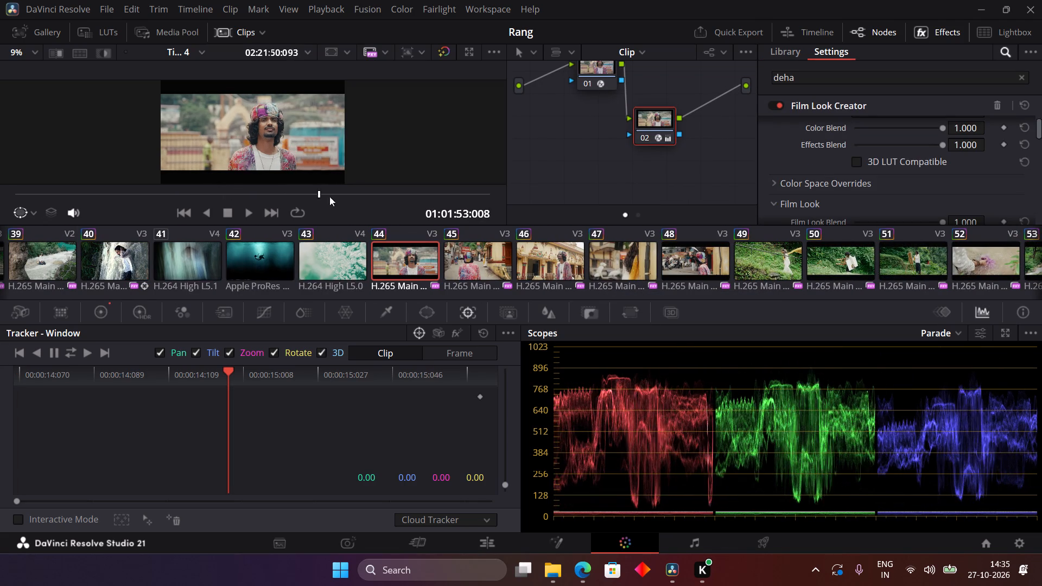
pyautogui.moveTo(329, 196); pyautogui.dragTo(493, 203)
pyautogui.click(484, 240)
pyautogui.click(484, 260)
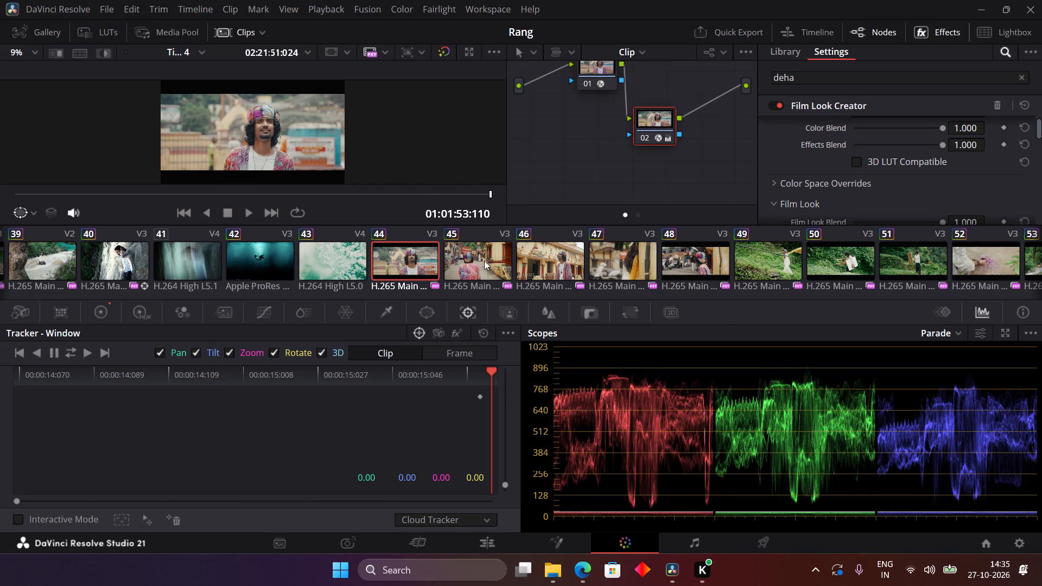
pyautogui.click(542, 262)
pyautogui.click(622, 261)
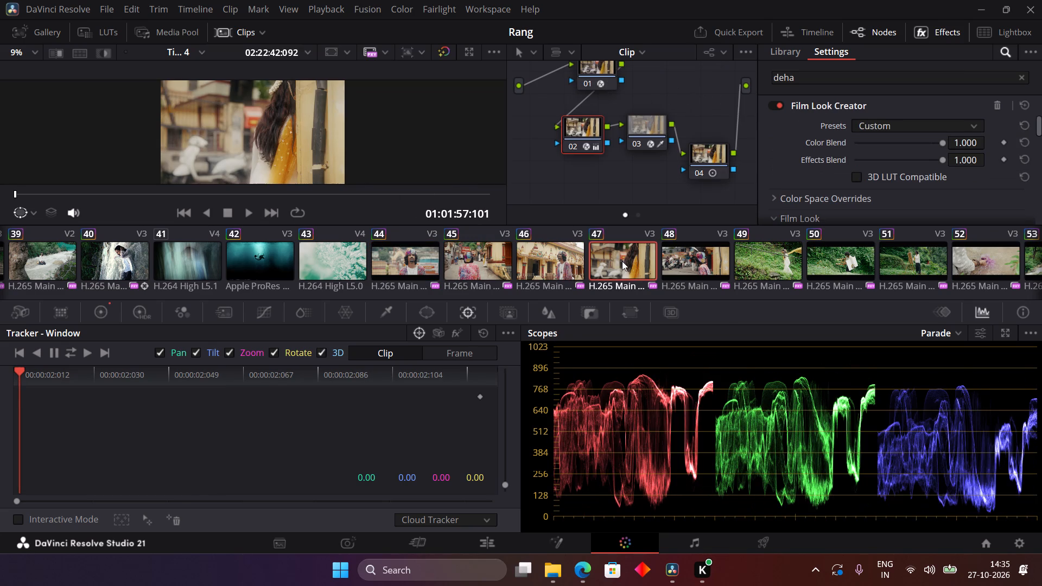
pyautogui.click(696, 260)
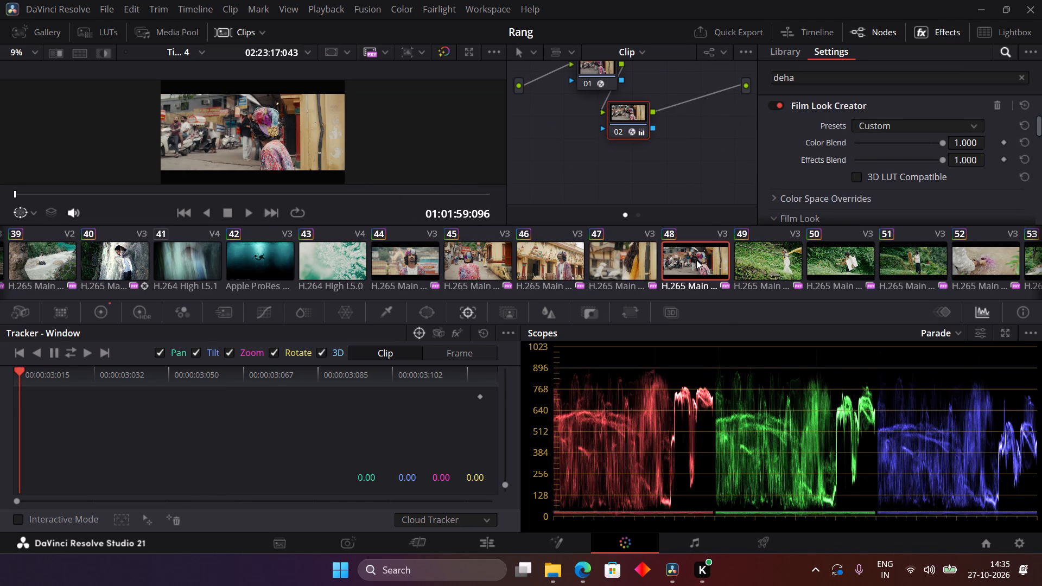
# Look back through the earlier clips of the sequence, checking the grade of clip 15.
pyautogui.hscroll(-2, 696, 260)
pyautogui.hscroll(8, 696, 260)
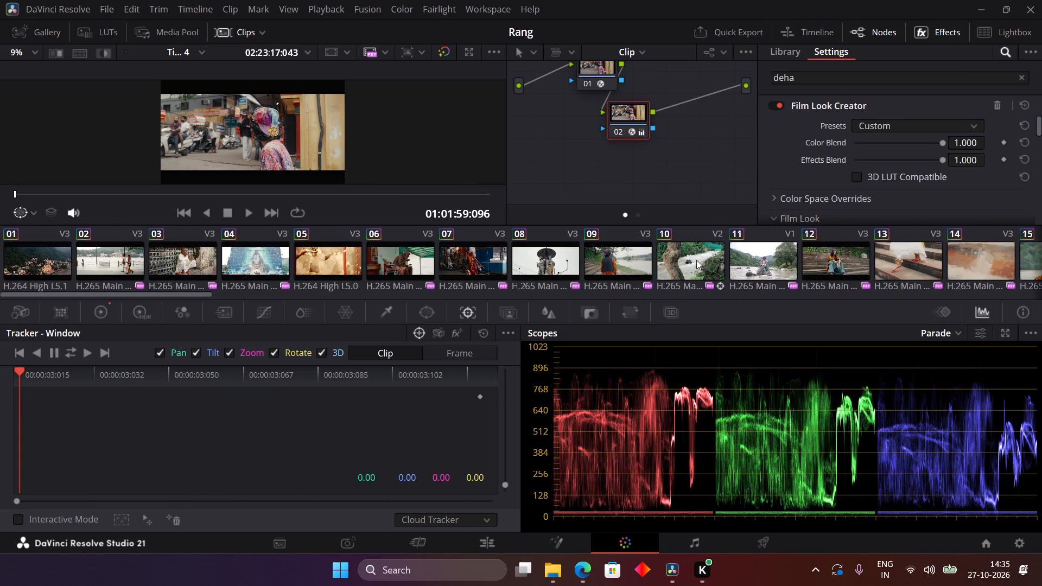
pyautogui.hscroll(-1, 696, 260)
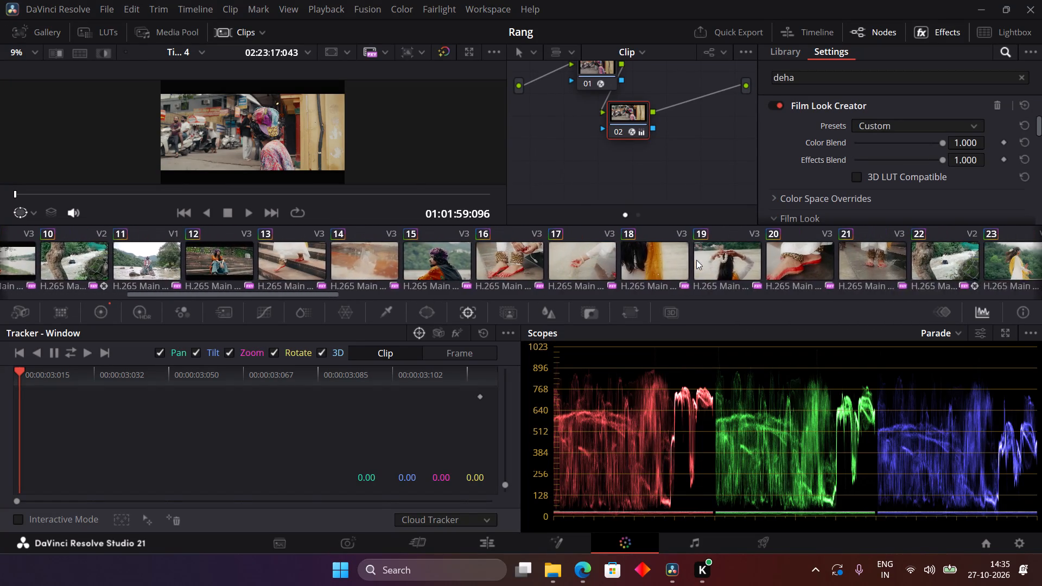
pyautogui.hscroll(-2, 696, 260)
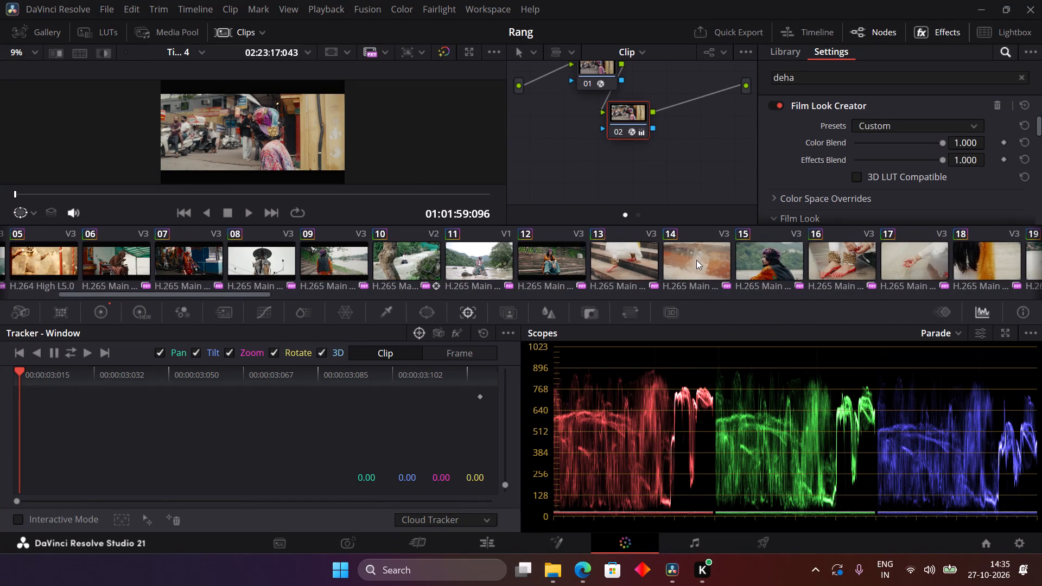
pyautogui.click(768, 269)
pyautogui.hscroll(-2, 768, 269)
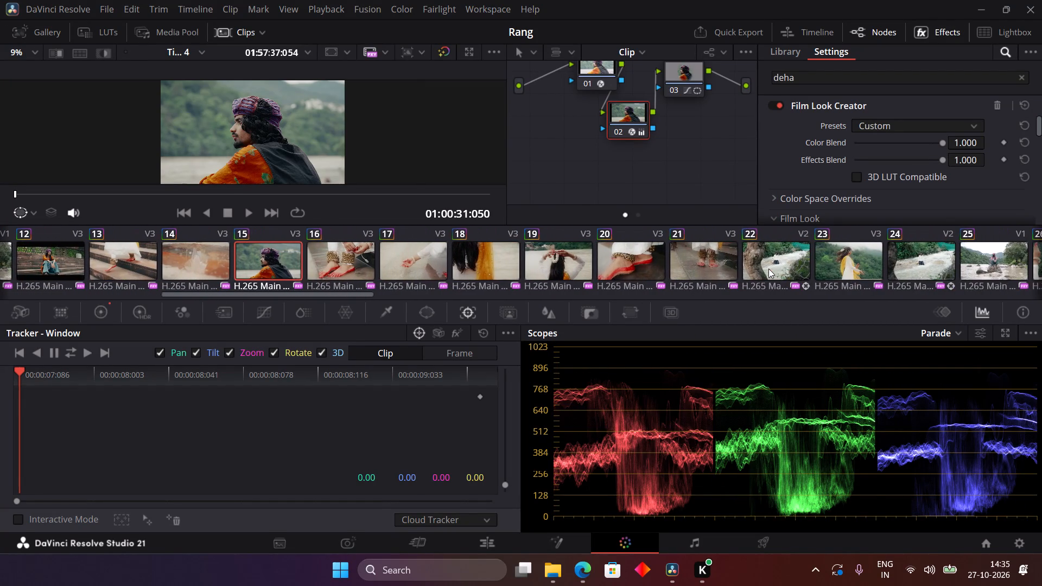
pyautogui.hscroll(-3, 768, 269)
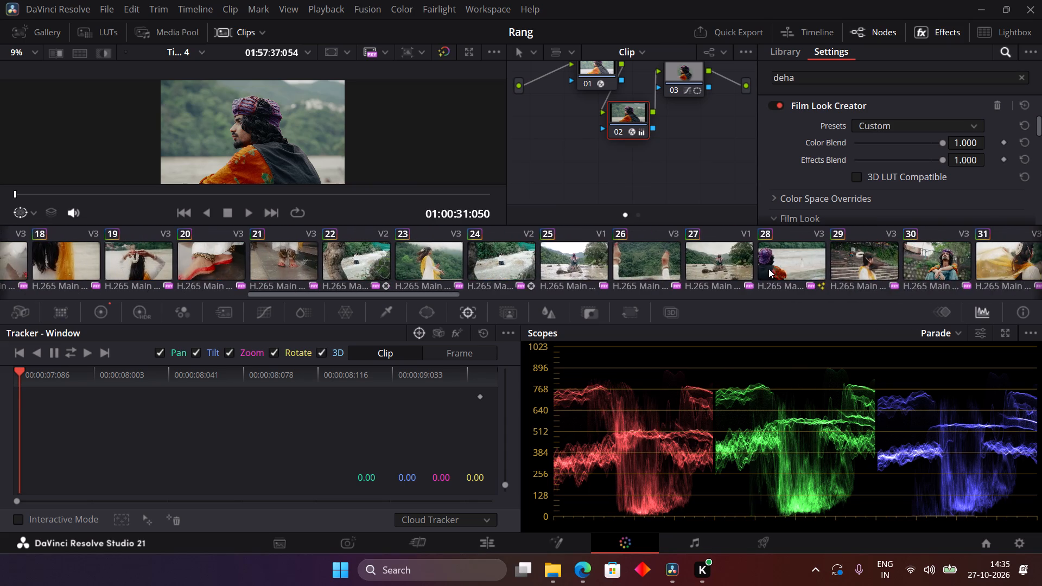
pyautogui.hscroll(-1, 768, 269)
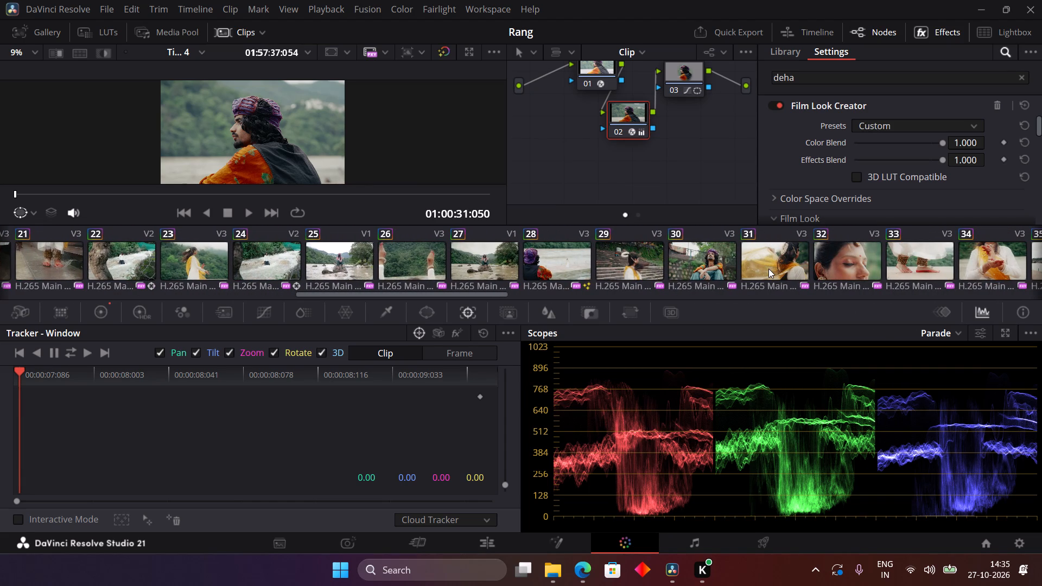
# Add a serial node after node 03 of clip 28, arranging it between nodes 03 and 05.
pyautogui.click(557, 266)
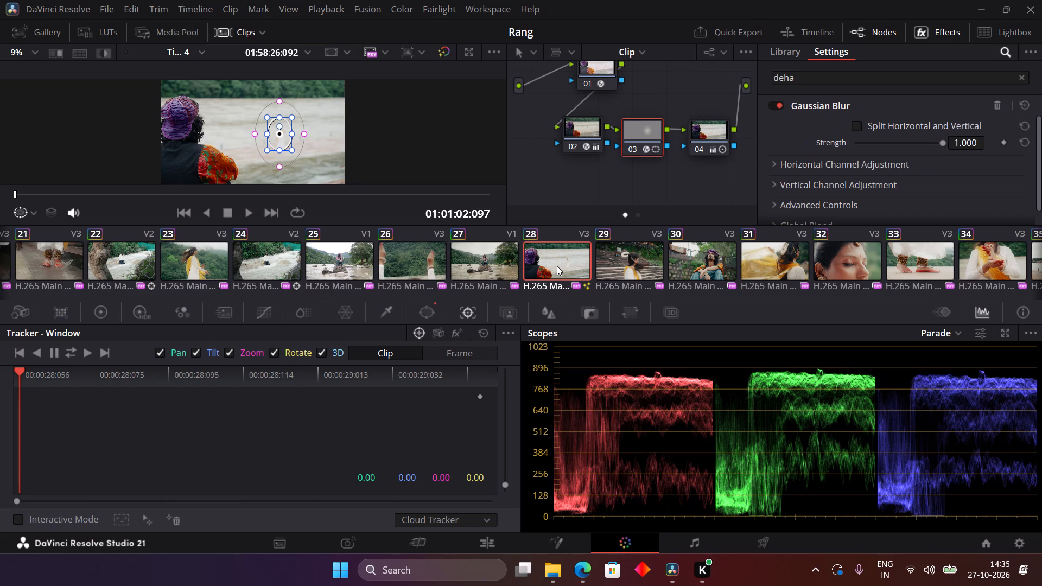
pyautogui.hotkey('ctrl', 'f')
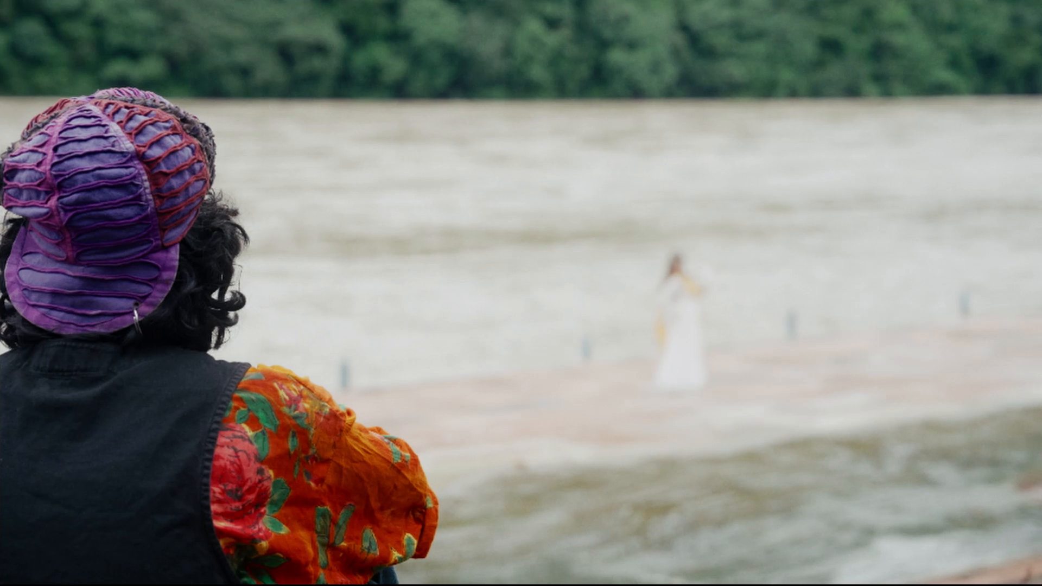
pyautogui.hotkey('ctrl', 'f')
pyautogui.click(641, 128)
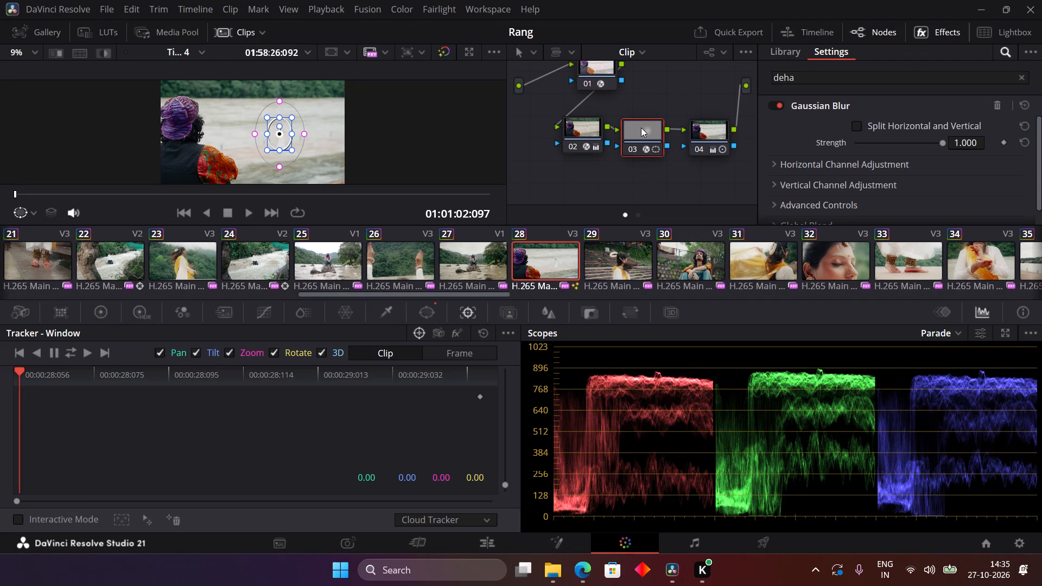
pyautogui.hotkey('alt', 's')
pyautogui.moveTo(710, 137); pyautogui.dragTo(721, 107)
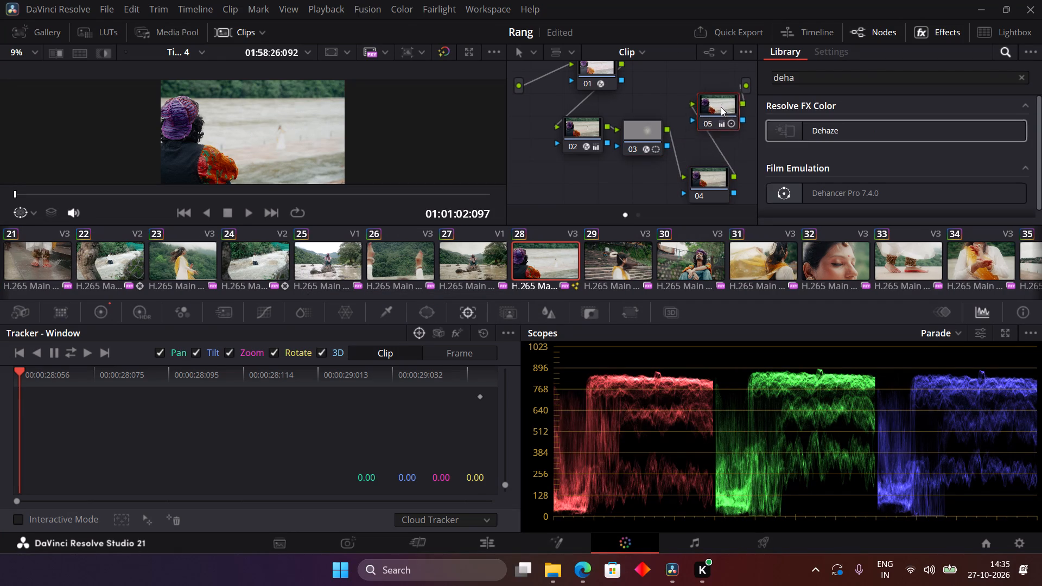
pyautogui.moveTo(721, 107); pyautogui.dragTo(721, 106)
pyautogui.click(711, 181)
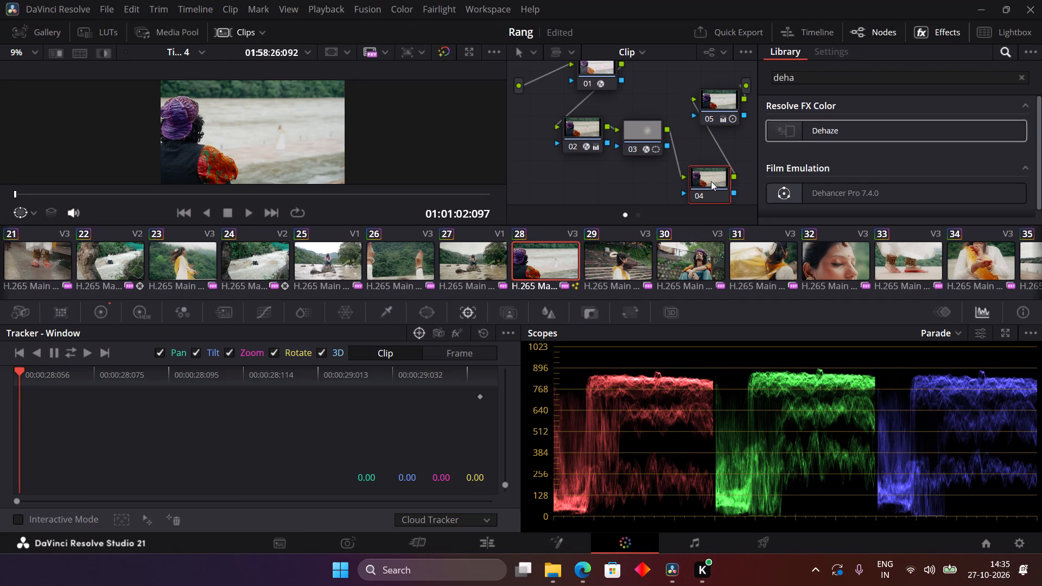
pyautogui.moveTo(708, 180); pyautogui.dragTo(690, 157)
# Place a narrow oval window with softness about 4.5 around the distant woman on node 04, and invert it.
pyautogui.click(425, 312)
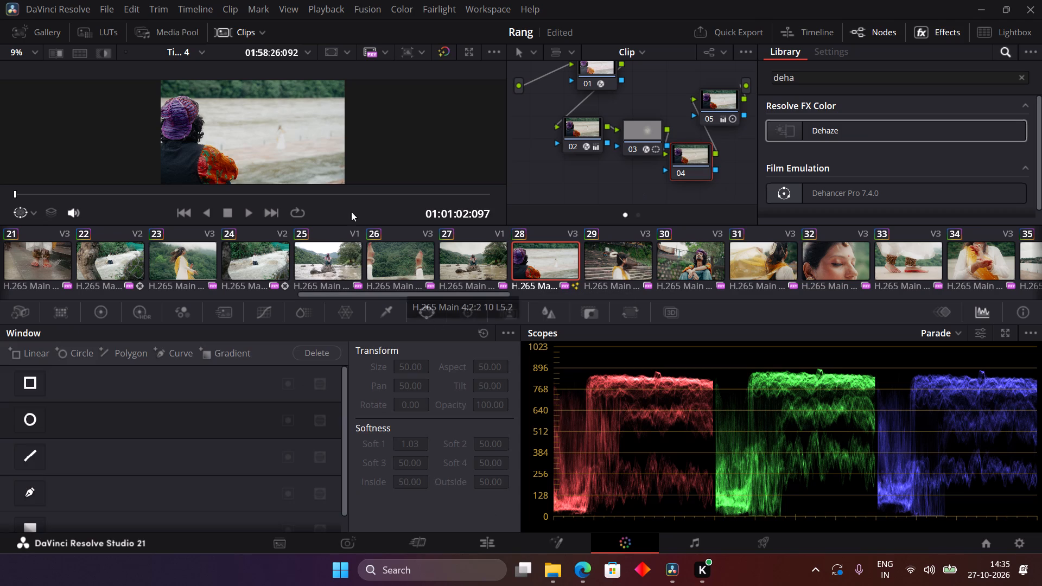
pyautogui.click(27, 416)
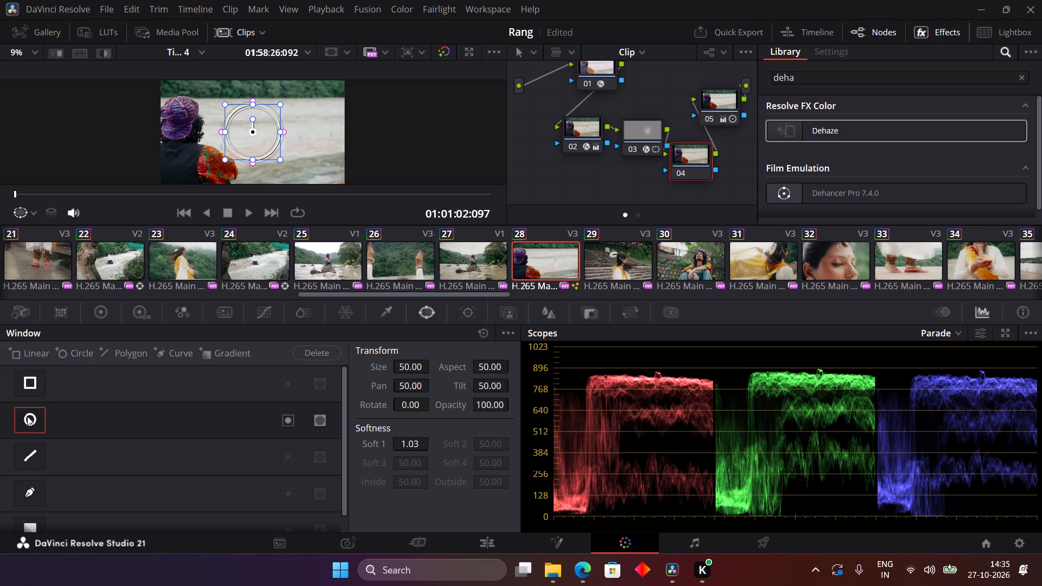
pyautogui.moveTo(255, 136); pyautogui.dragTo(294, 141)
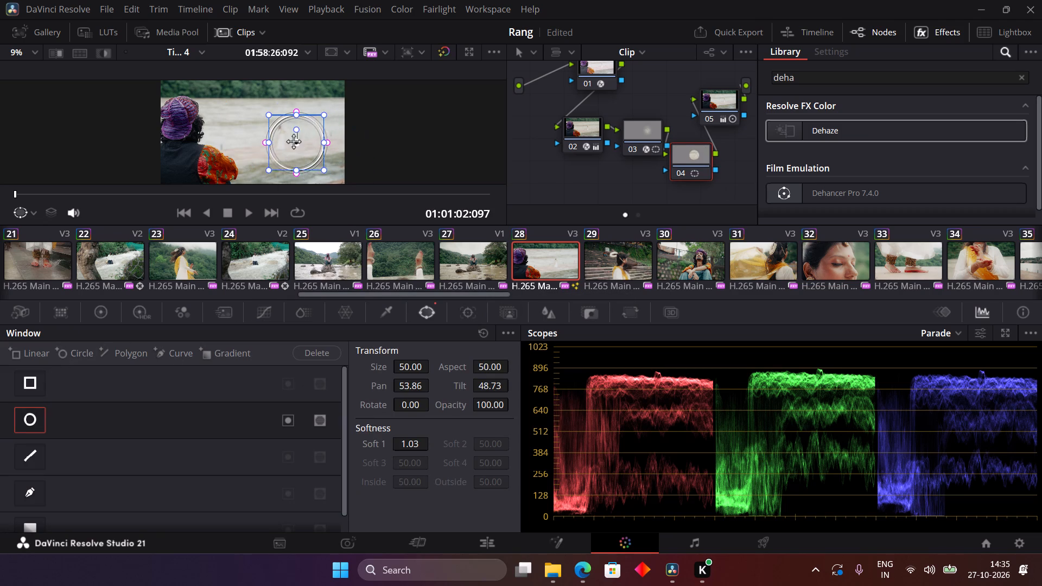
pyautogui.moveTo(294, 141); pyautogui.dragTo(281, 137)
pyautogui.moveTo(253, 136); pyautogui.dragTo(270, 141)
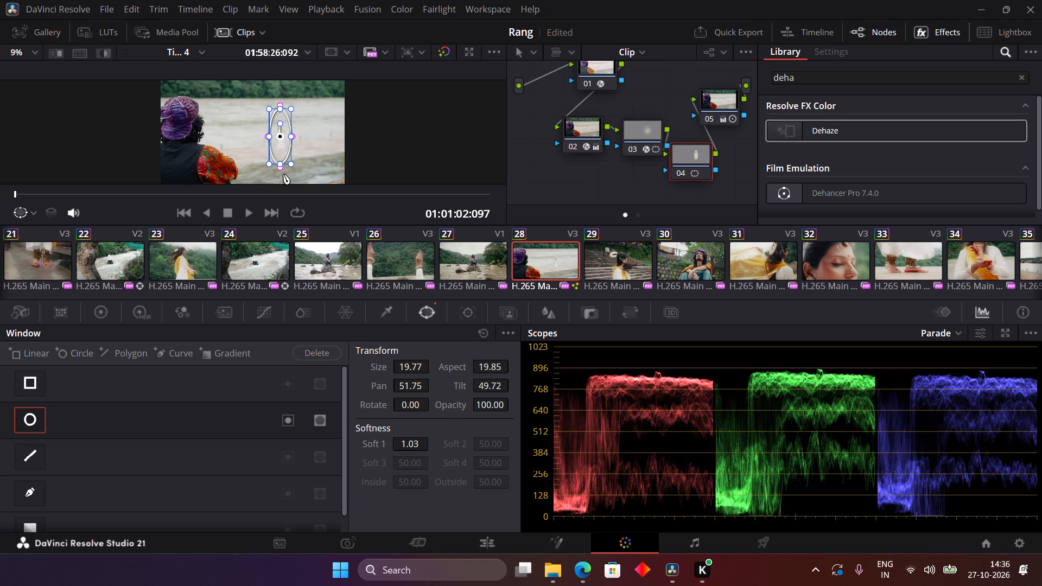
pyautogui.moveTo(280, 163); pyautogui.dragTo(279, 154)
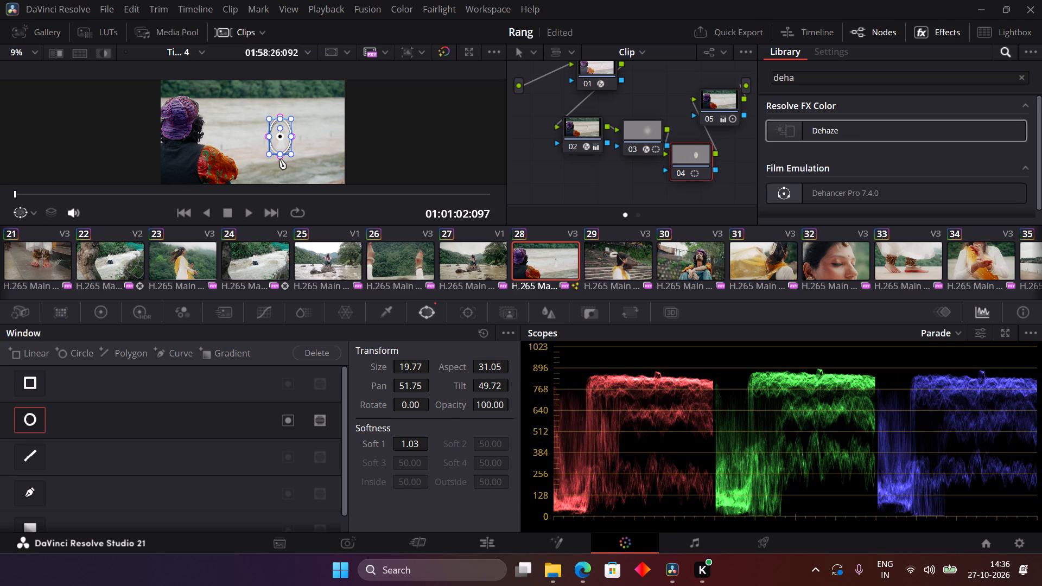
pyautogui.click(279, 159)
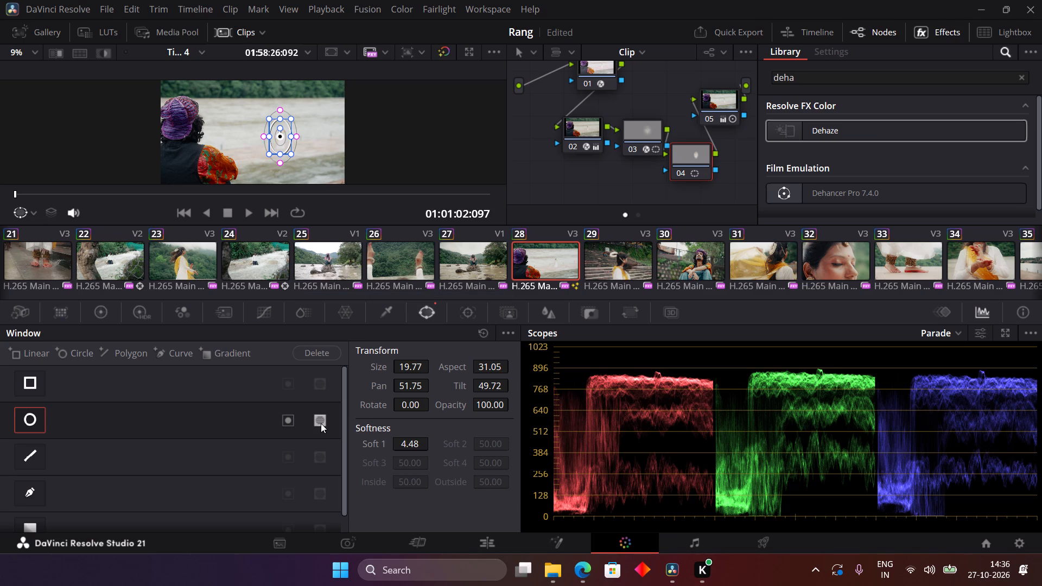
pyautogui.click(290, 421)
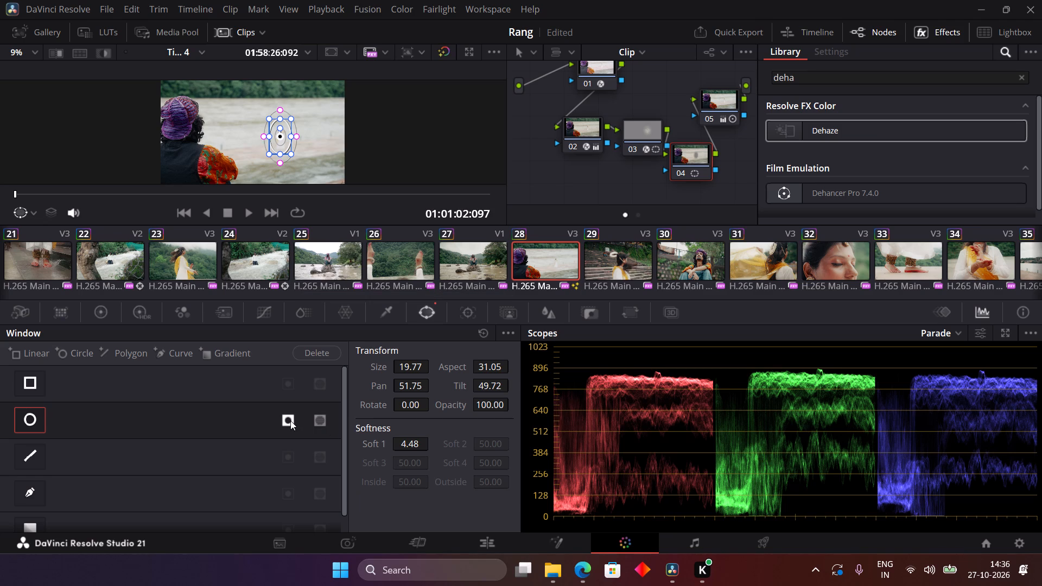
# Lower the midtones slightly with the custom curve on node 04 of clip 28, checking the image full screen.
pyautogui.click(260, 313)
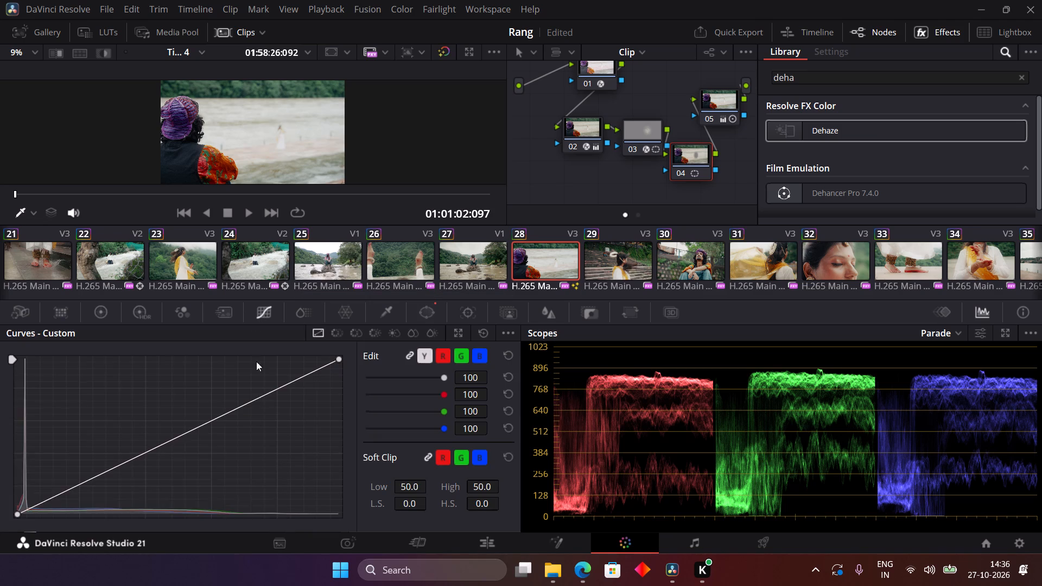
pyautogui.moveTo(173, 438); pyautogui.dragTo(174, 442)
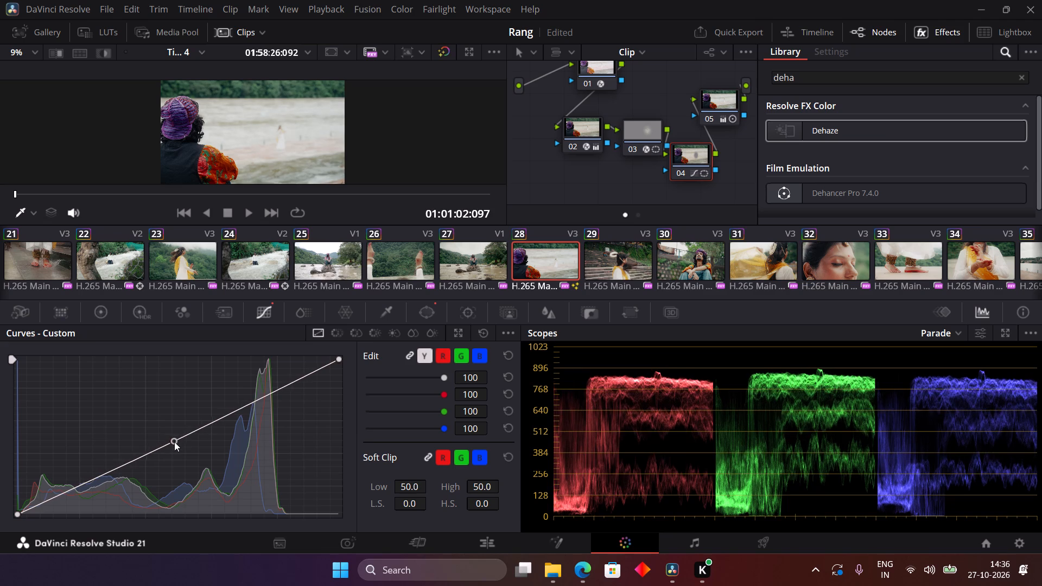
pyautogui.moveTo(174, 442); pyautogui.dragTo(177, 444)
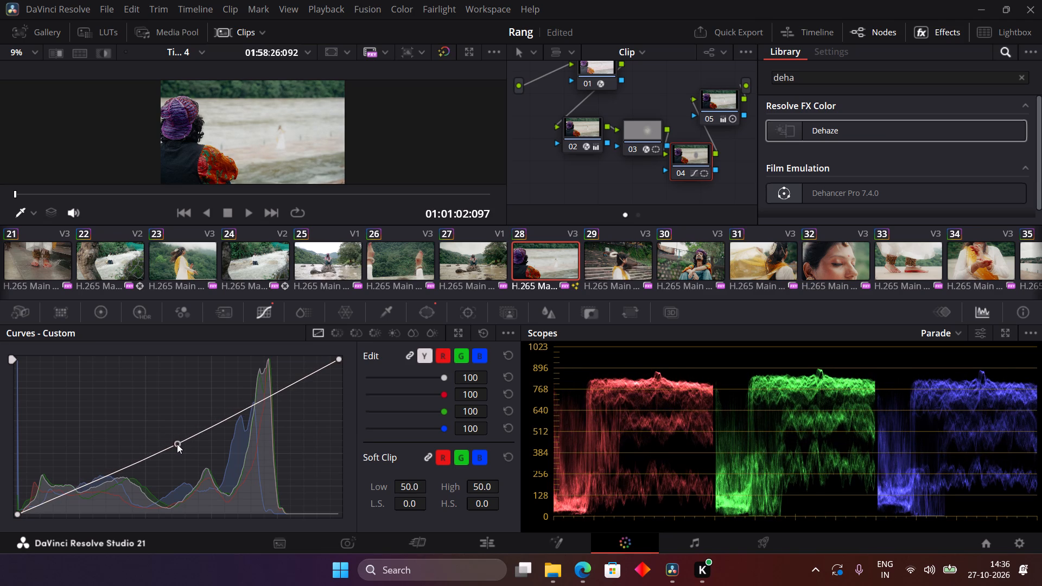
pyautogui.hotkey('ctrl', 'f')
pyautogui.hotkey('ctrl', 'f')
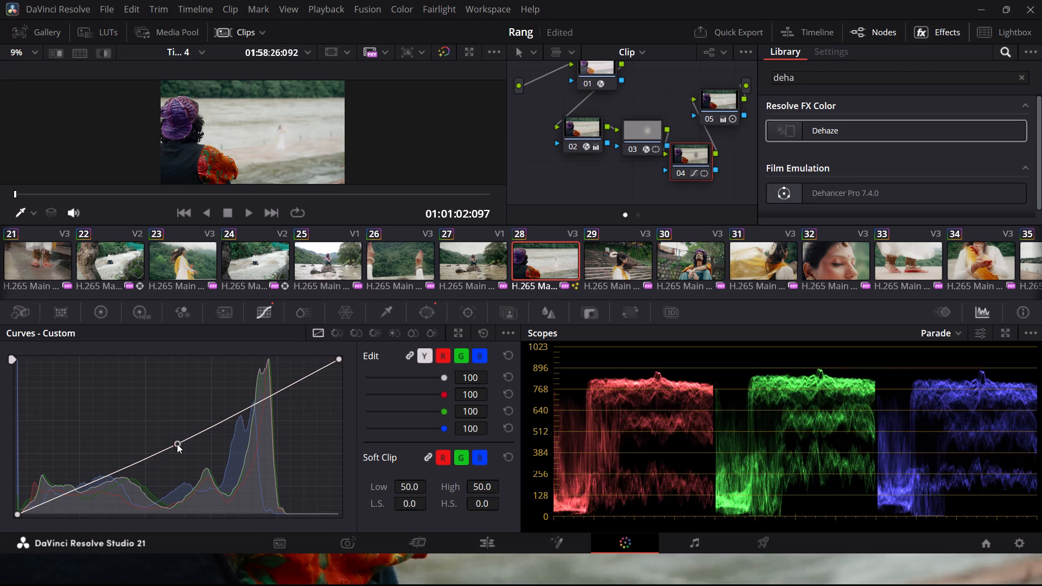
# Play the sequence from clip 28 through clip 37 to review the grades.
pyautogui.press('space')
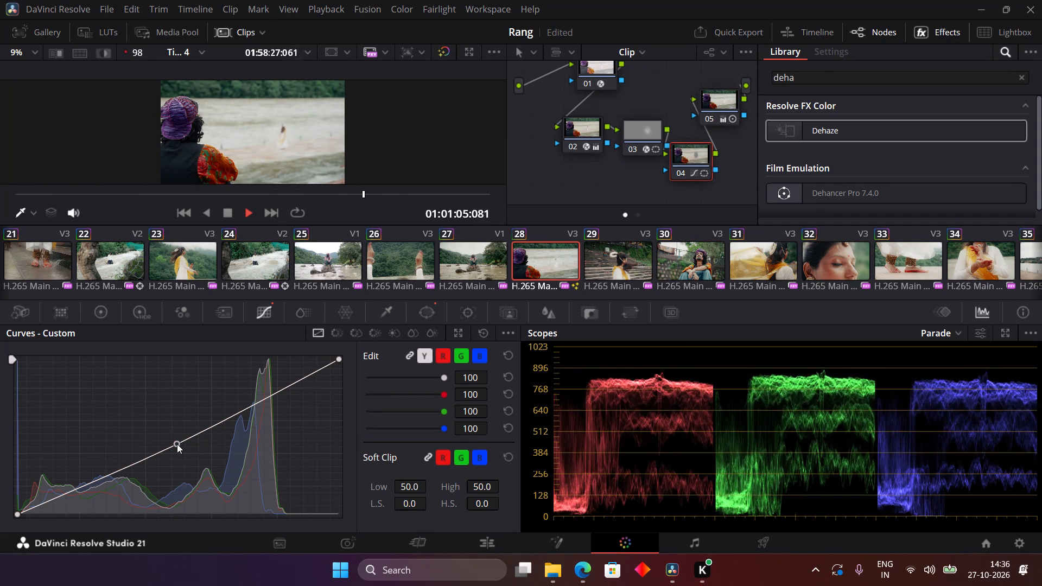
pyautogui.press('space')
pyautogui.press('space')
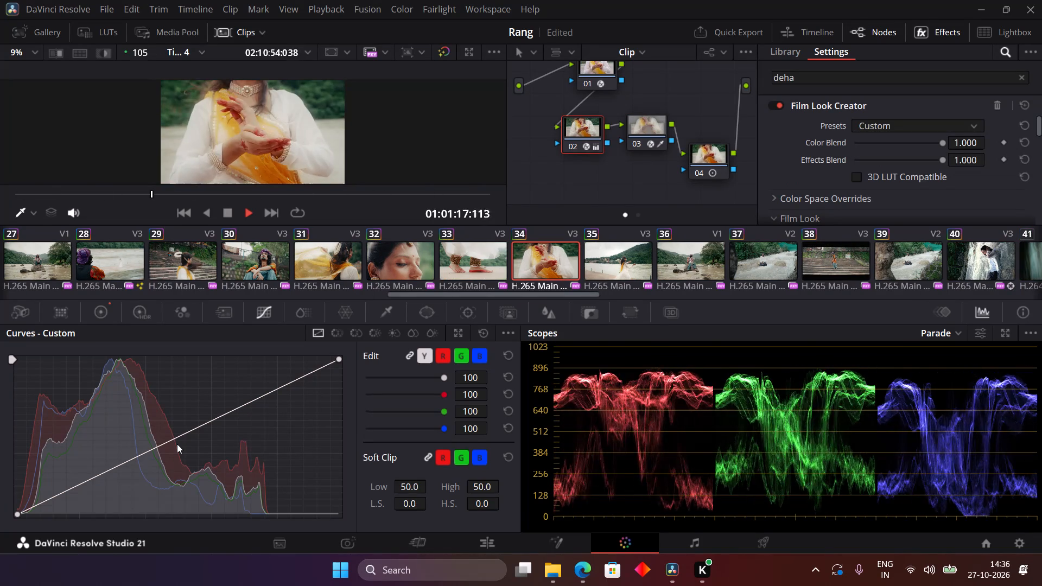
pyautogui.press('space')
pyautogui.press('space')
pyautogui.press('space')
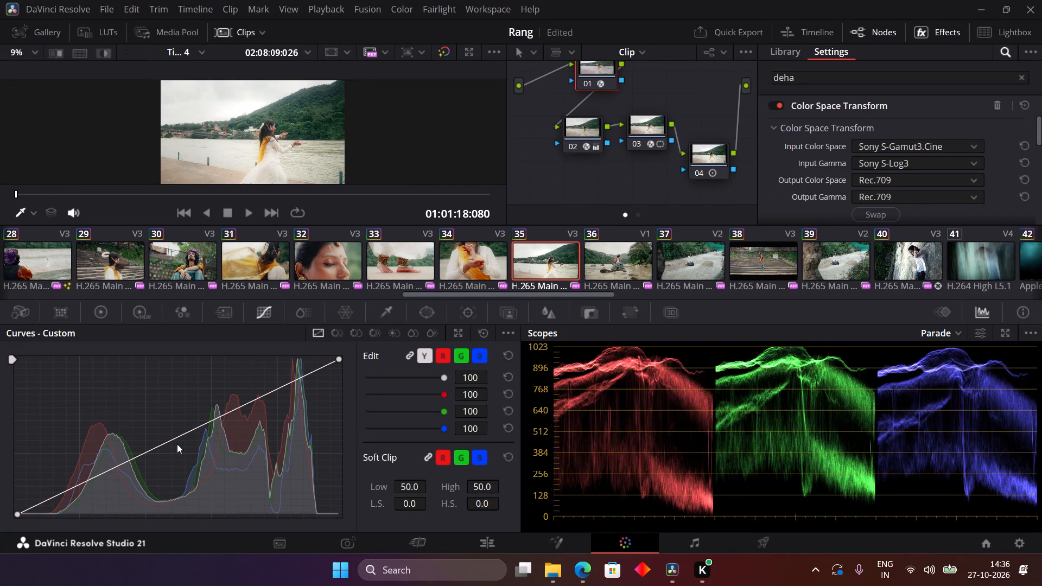
pyautogui.press('space')
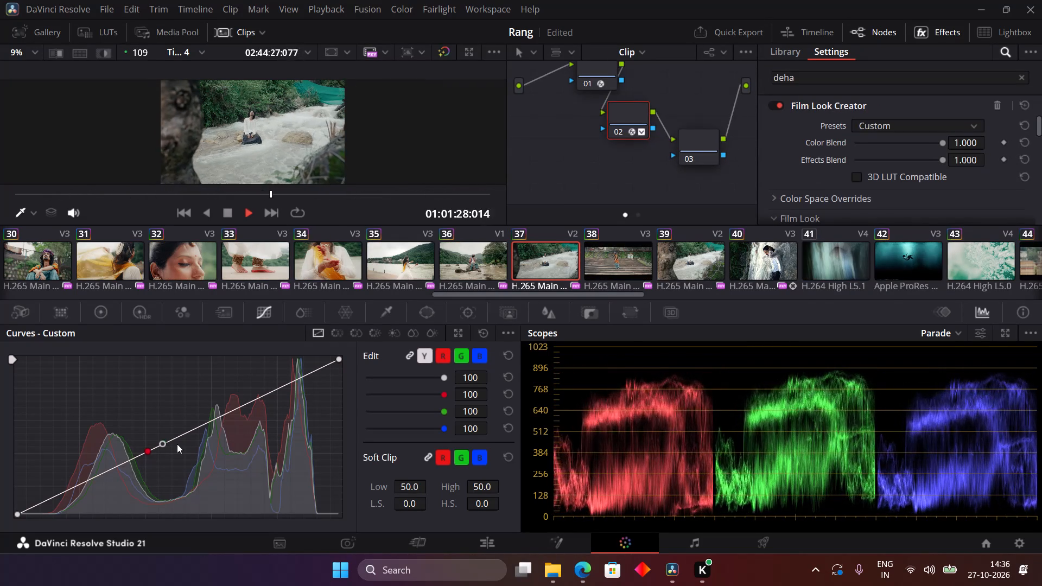
pyautogui.press('space')
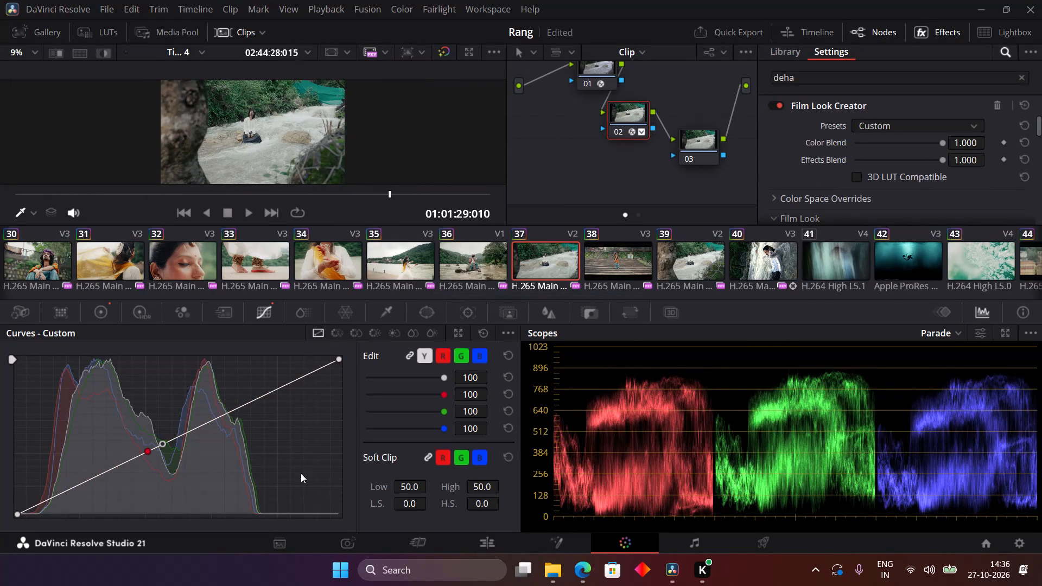
# Add a serial node after node 03 of clip 37 and raise its midtones with the custom curve.
pyautogui.click(397, 269)
pyautogui.click(523, 256)
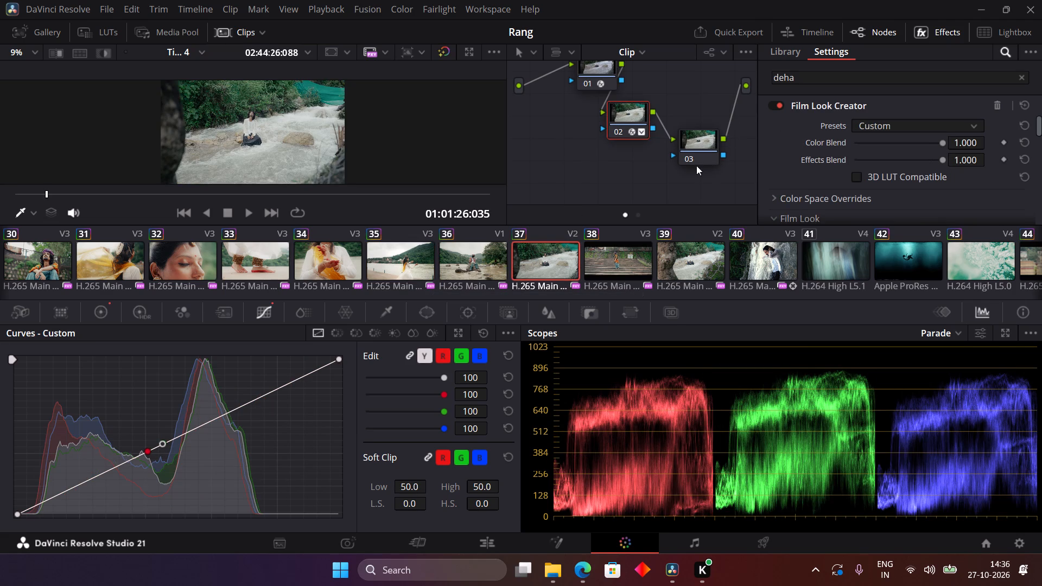
pyautogui.click(706, 148)
pyautogui.hotkey('alt', 's')
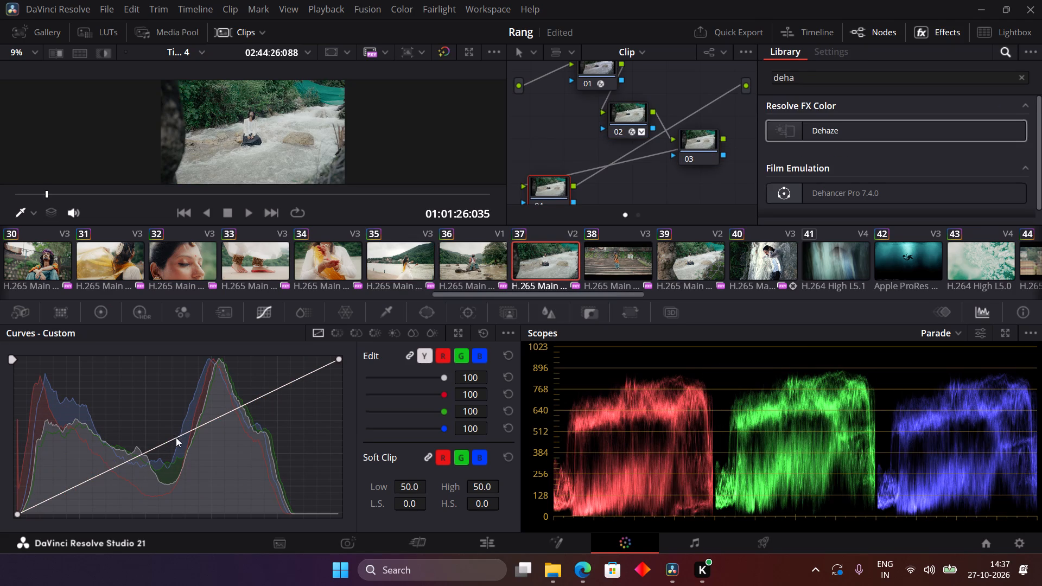
pyautogui.moveTo(176, 437); pyautogui.dragTo(172, 429)
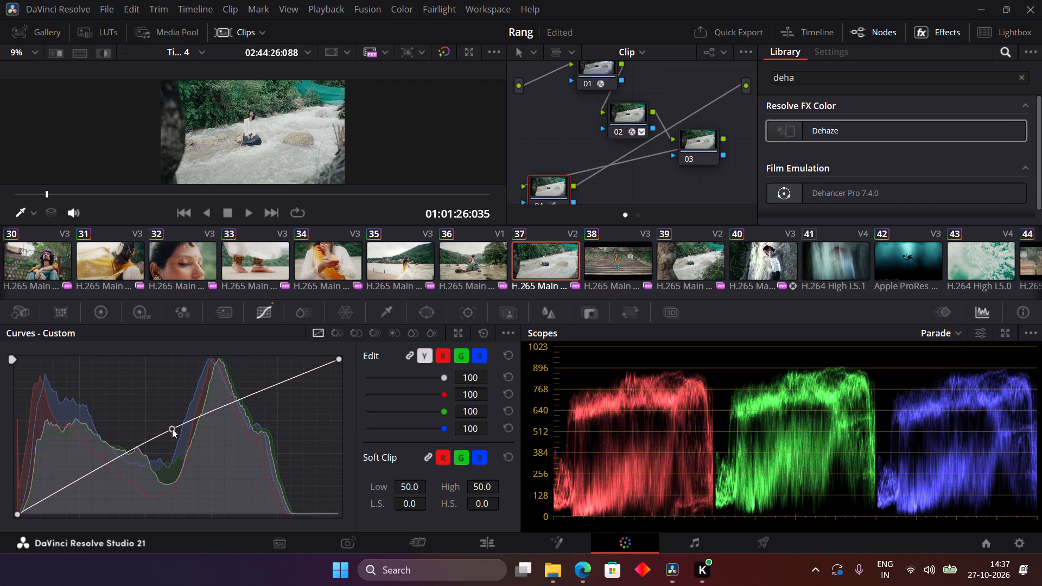
pyautogui.hotkey('ctrl', 'f')
pyautogui.hotkey('ctrl', 'f')
# Disable proxy media and set the timeline playback resolution to Full.
pyautogui.moveTo(372, 53); pyautogui.dragTo(404, 75)
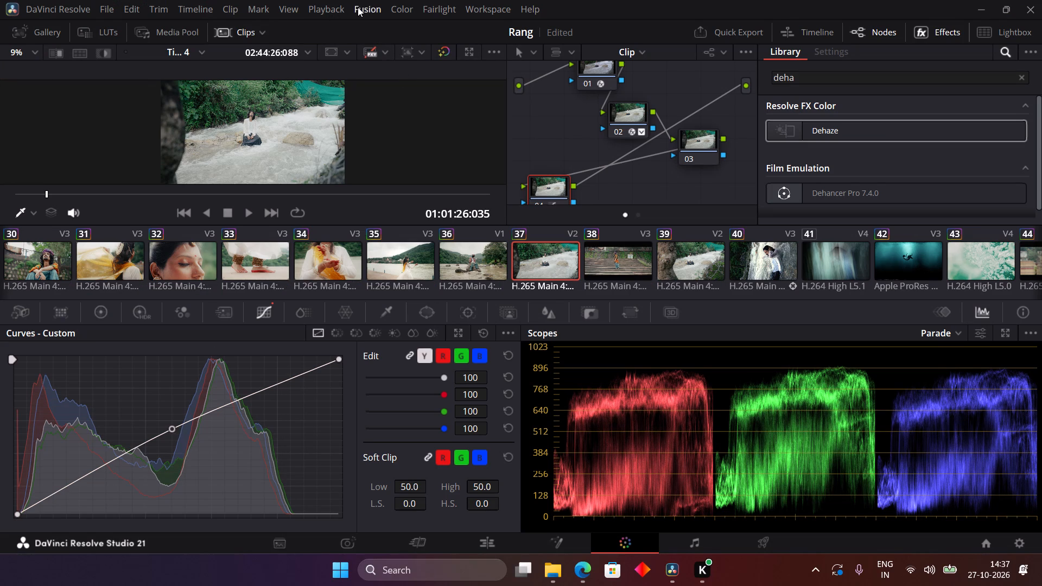
pyautogui.moveTo(345, 11); pyautogui.dragTo(356, 49)
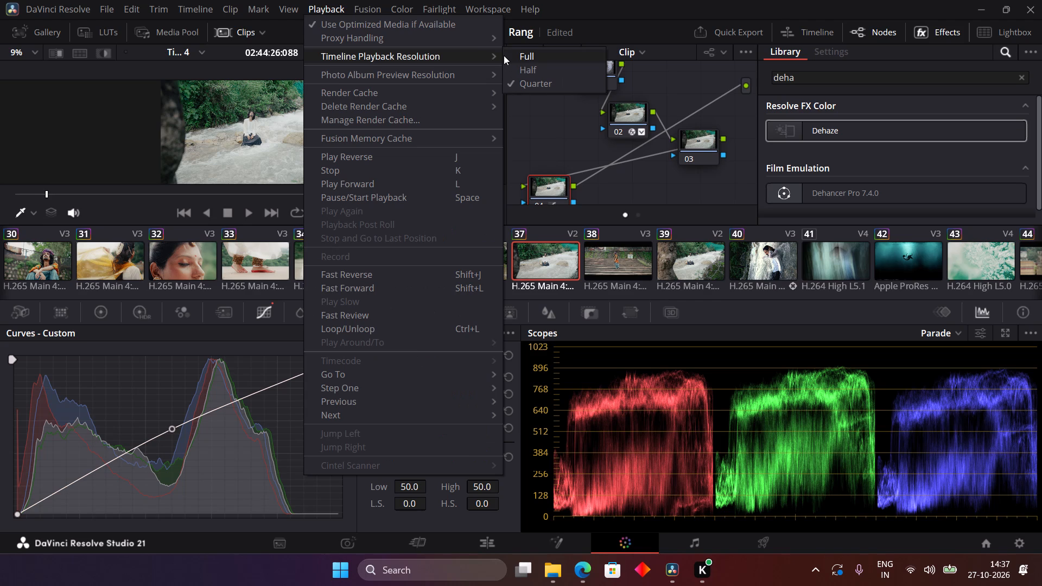
pyautogui.click(504, 55)
# Play clip 37 full screen to check its grade at full playback quality.
pyautogui.hotkey('ctrl', 'f')
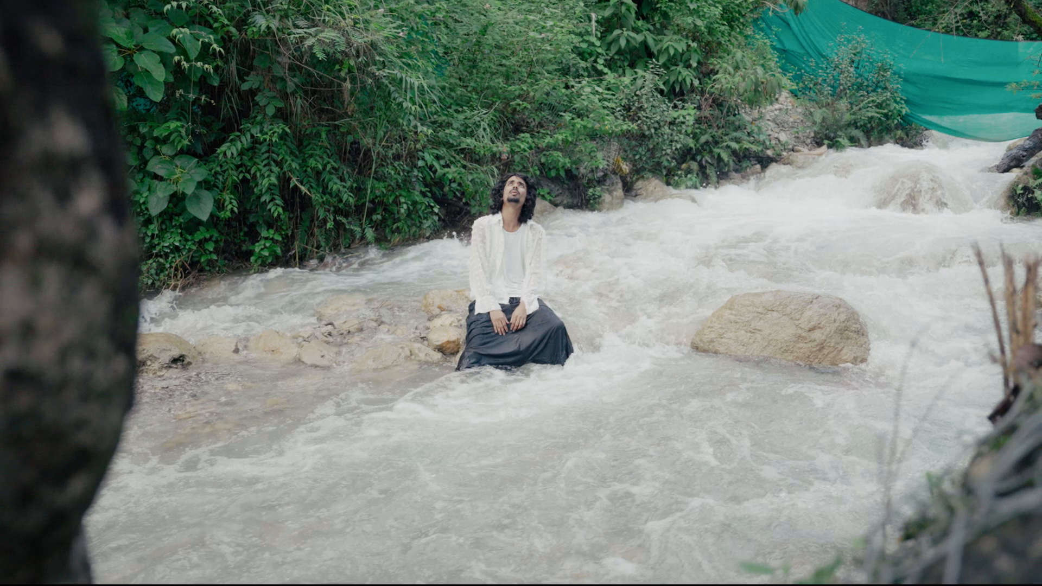
pyautogui.press('space')
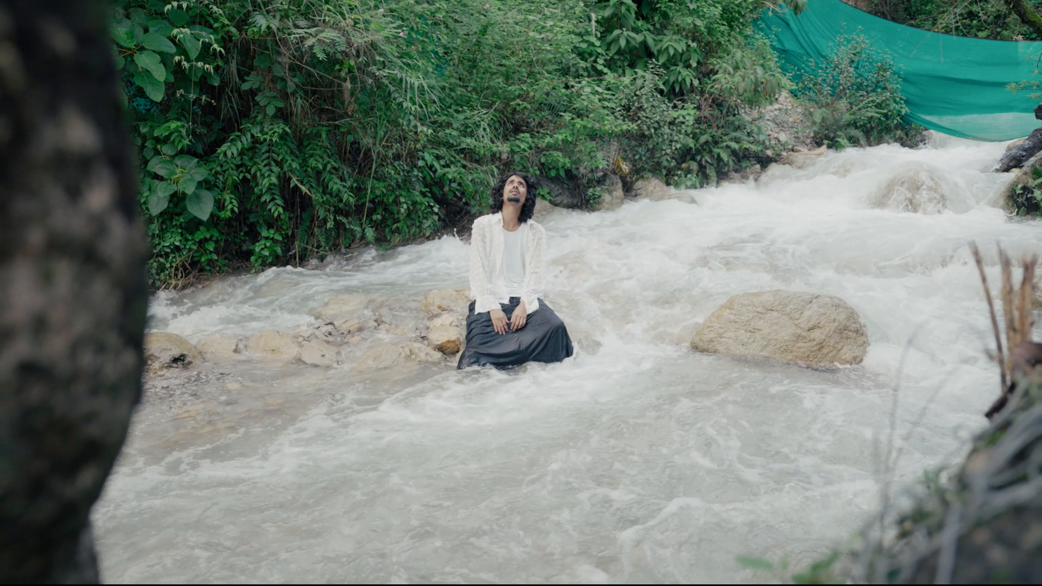
pyautogui.press('space')
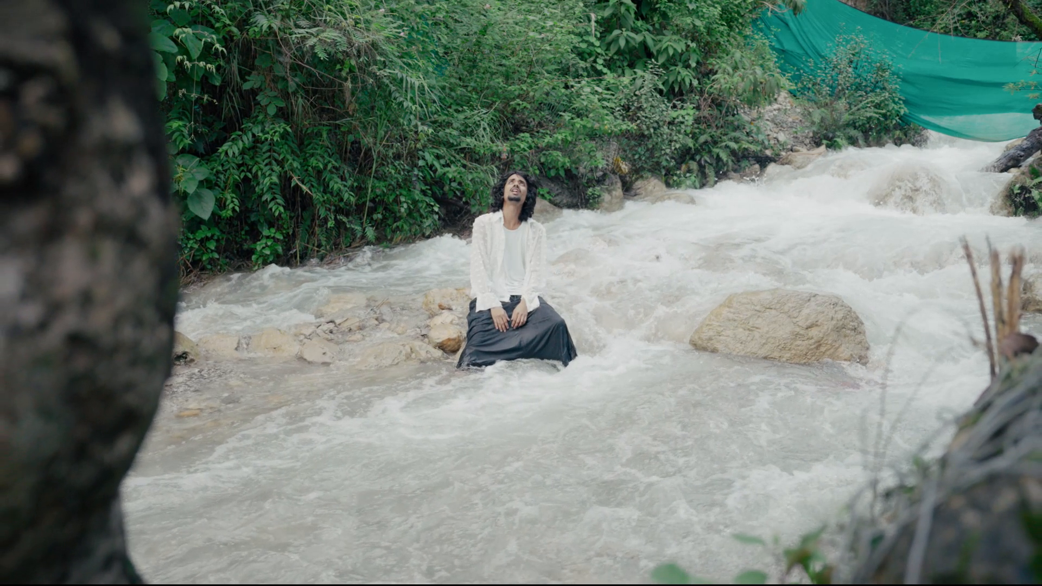
pyautogui.press('Escape')
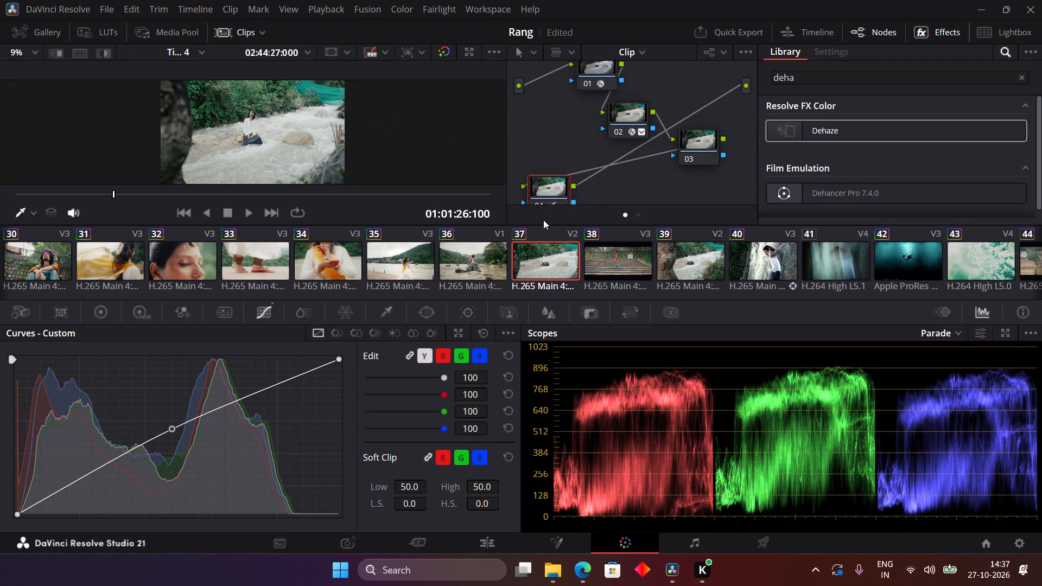
# Turn proxy media back on and set the timeline playback resolution to Quarter.
pyautogui.moveTo(382, 51); pyautogui.dragTo(389, 85)
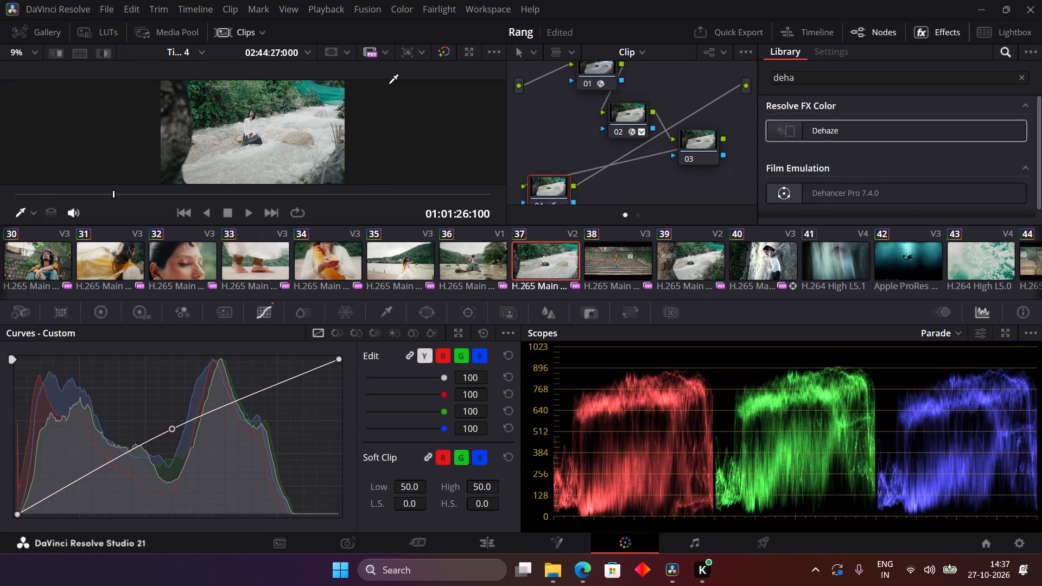
pyautogui.moveTo(319, 9); pyautogui.dragTo(389, 56)
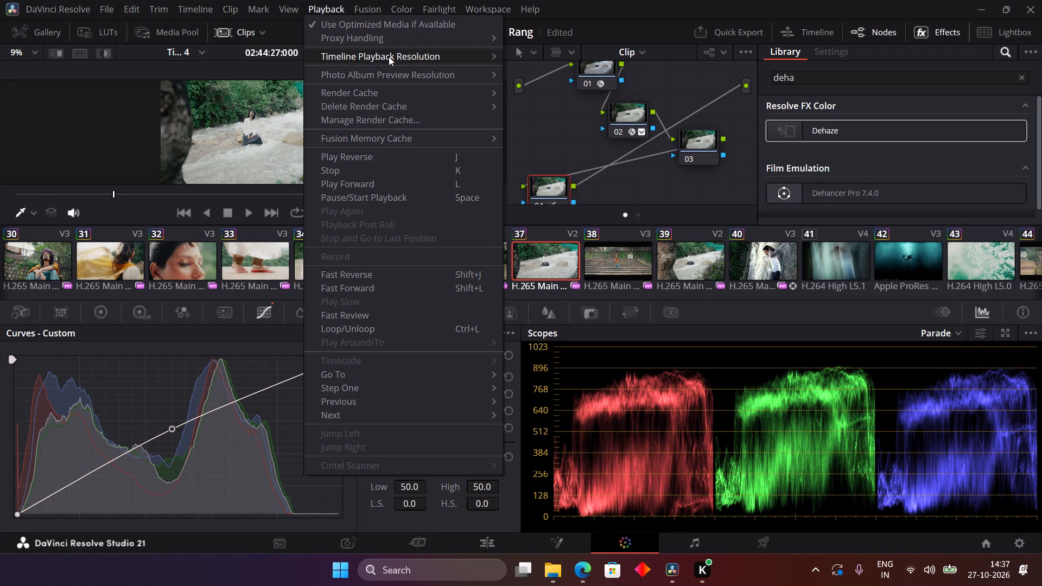
pyautogui.click(535, 80)
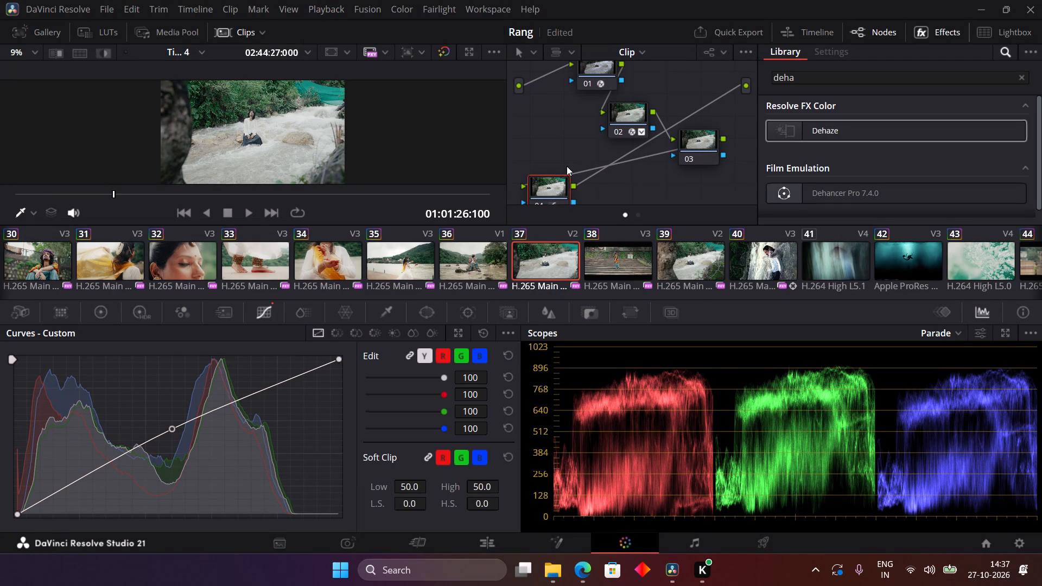
# Save the project.
pyautogui.hotkey('ctrl', 's')
# Compare the images and scopes of clips 37, 39 and 40, ending on clip 40.
pyautogui.hscroll(-1, 645, 264)
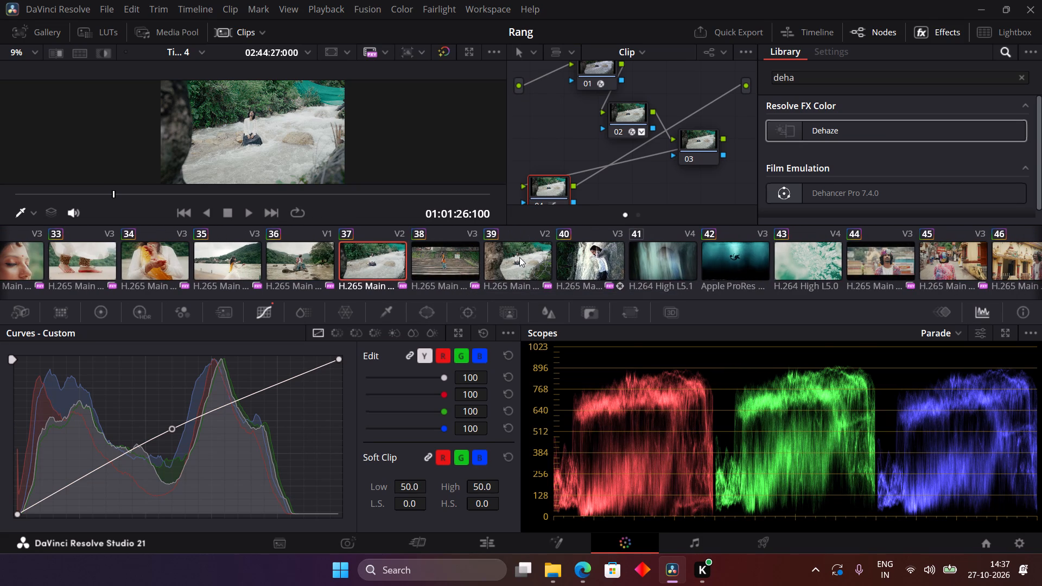
pyautogui.click(519, 257)
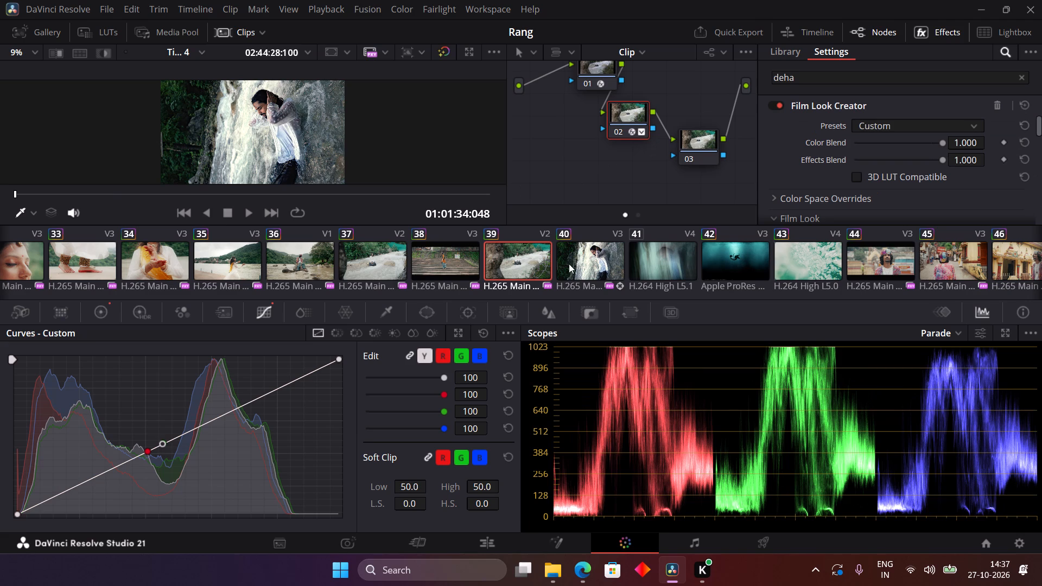
pyautogui.click(391, 259)
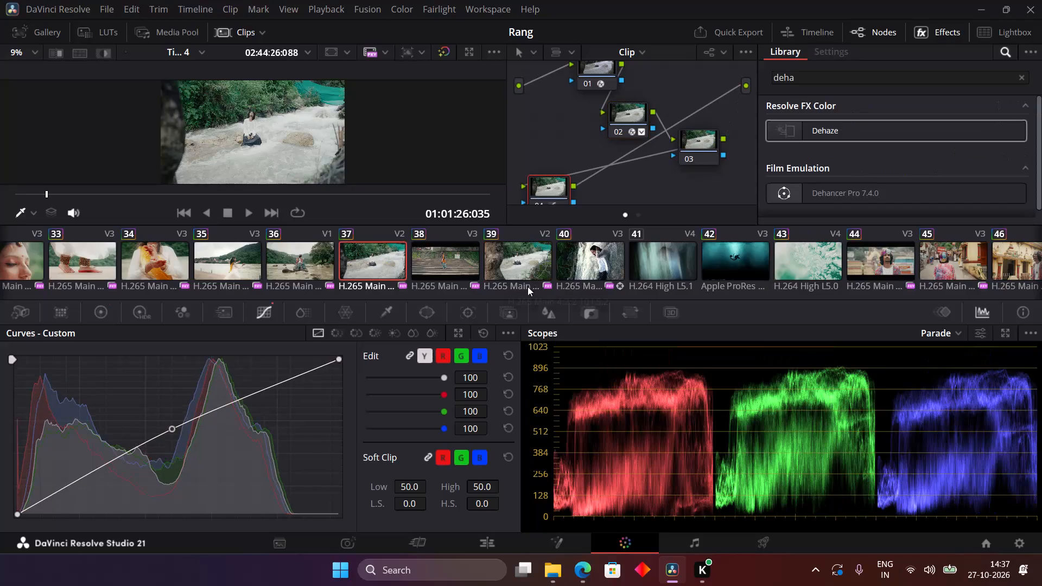
pyautogui.click(578, 255)
pyautogui.click(373, 260)
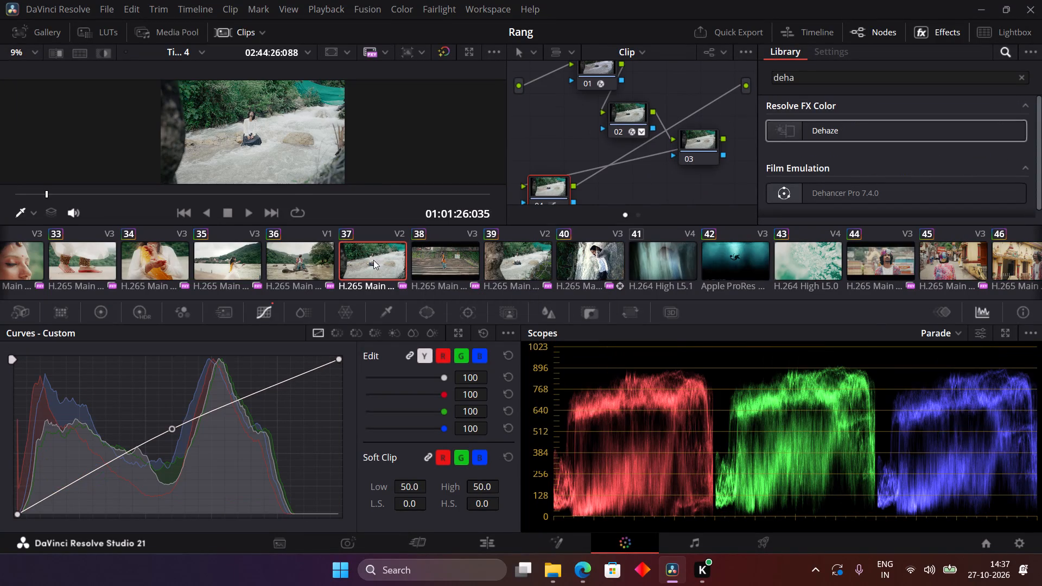
pyautogui.click(603, 259)
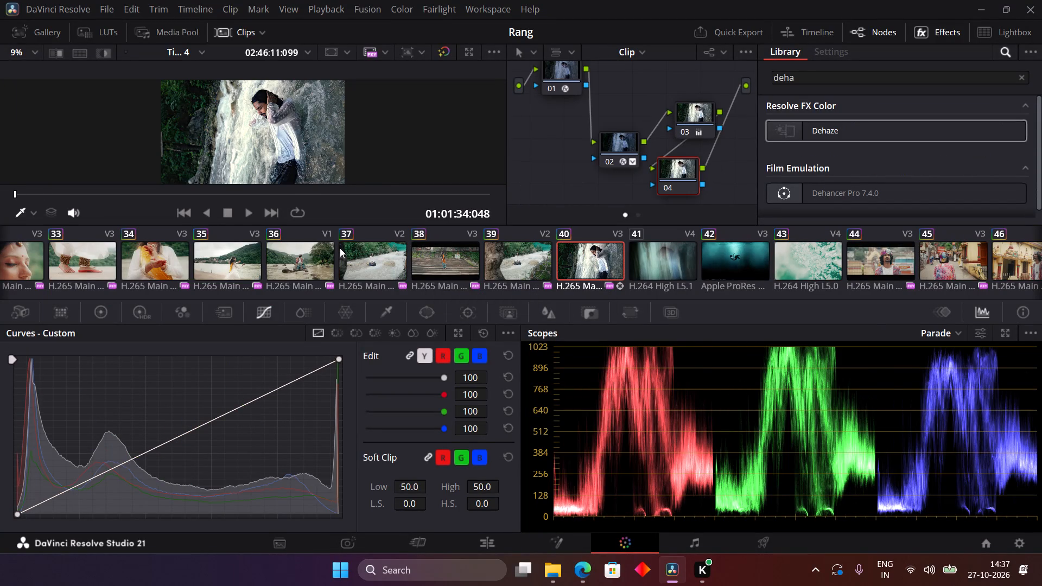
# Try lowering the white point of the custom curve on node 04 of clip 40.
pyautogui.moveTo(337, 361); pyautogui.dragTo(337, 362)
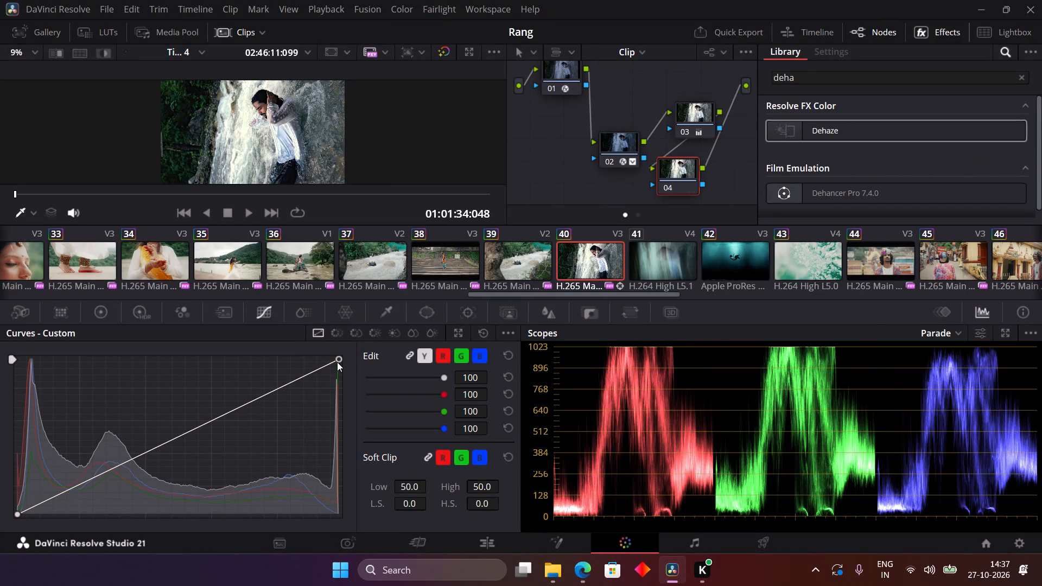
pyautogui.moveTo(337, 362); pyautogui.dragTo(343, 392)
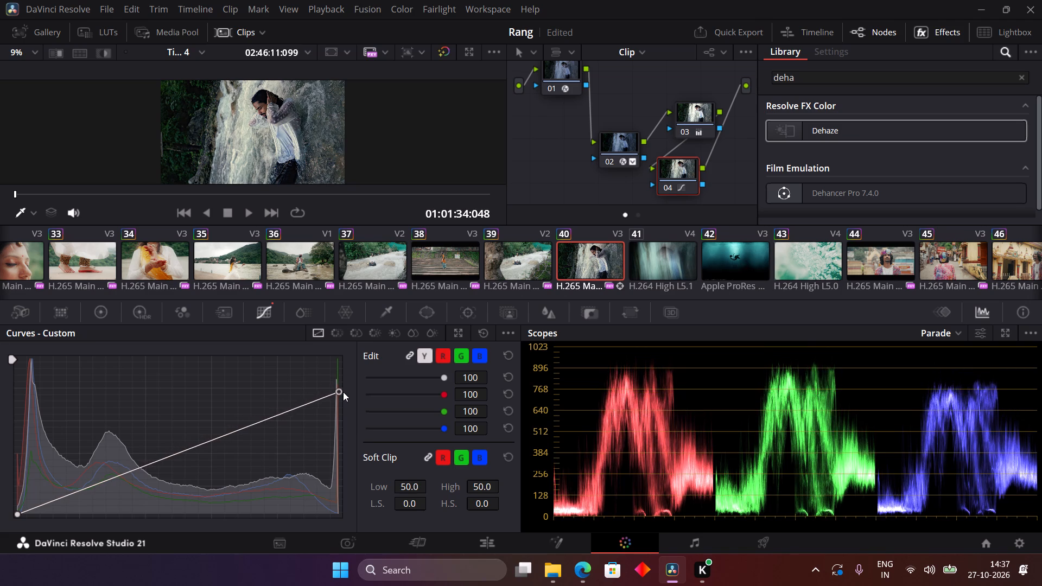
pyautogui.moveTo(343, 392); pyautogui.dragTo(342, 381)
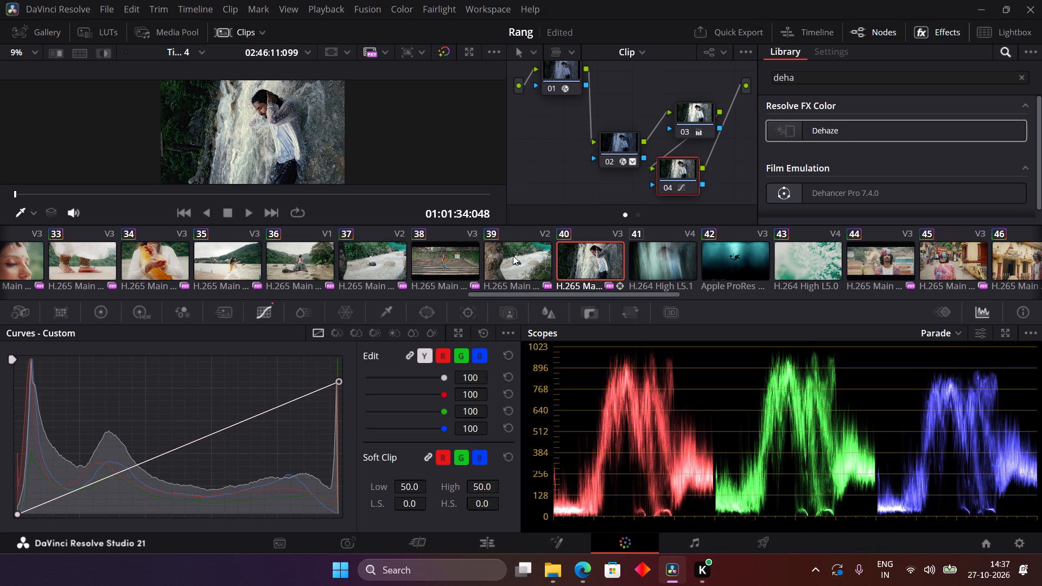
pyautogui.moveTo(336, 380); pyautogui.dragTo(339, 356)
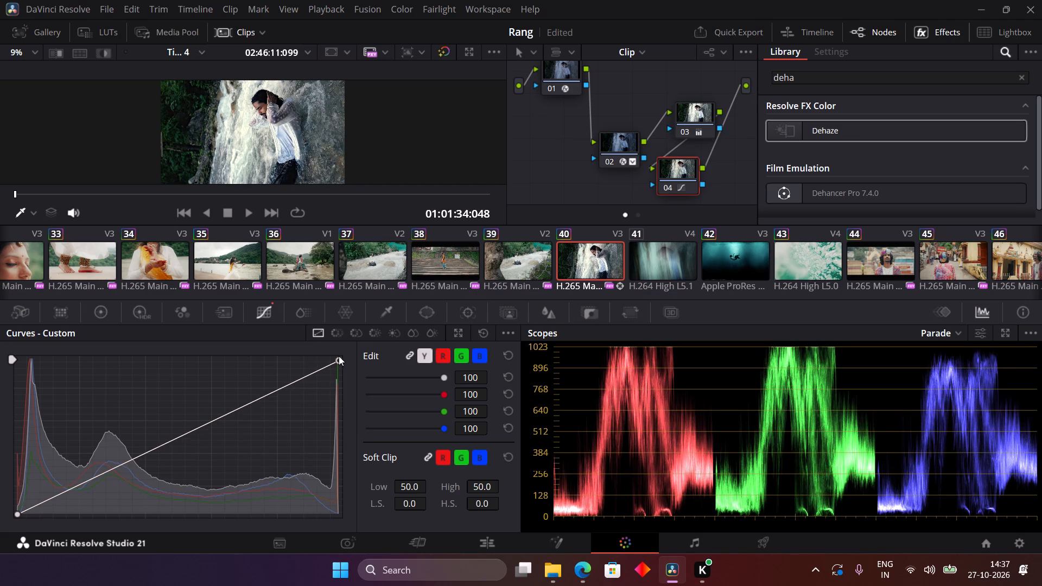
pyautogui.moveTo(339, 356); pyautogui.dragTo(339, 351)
# Lower the highlights on node 04 of clip 40 with a custom curve point just below the white point, checking the image full screen.
pyautogui.moveTo(275, 387); pyautogui.dragTo(282, 402)
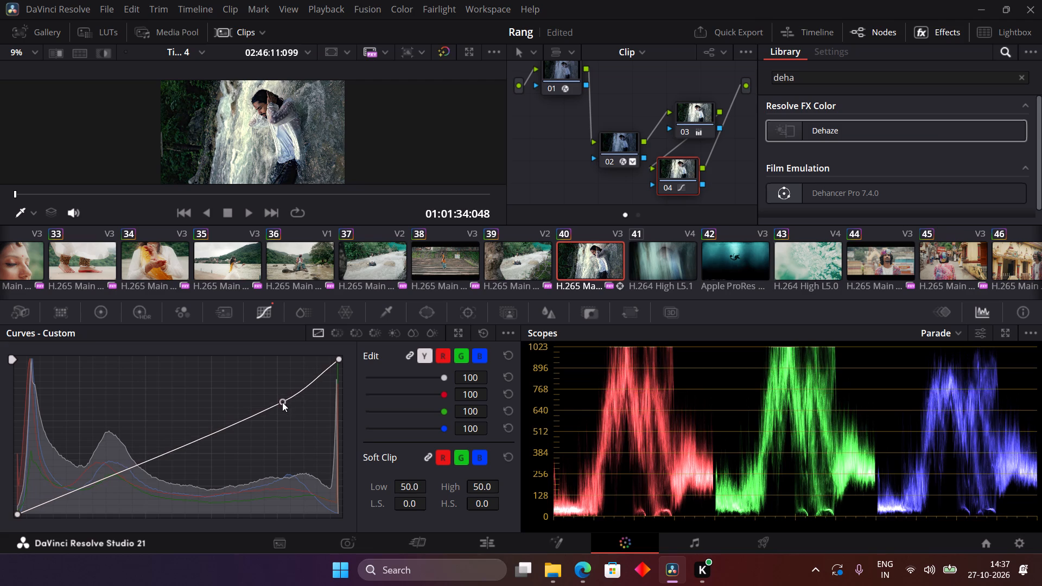
pyautogui.moveTo(282, 402); pyautogui.dragTo(318, 379)
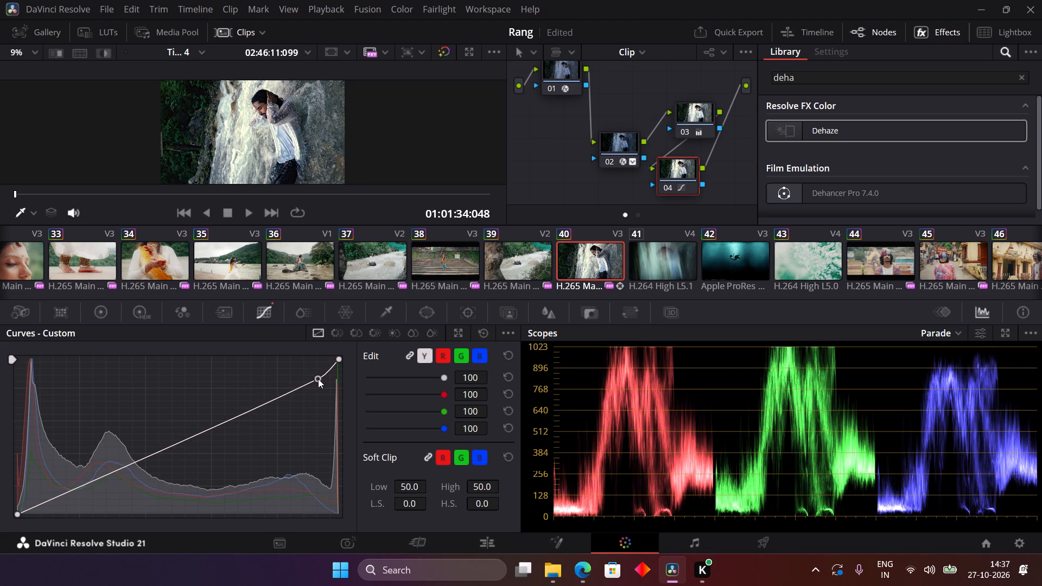
pyautogui.moveTo(318, 379); pyautogui.dragTo(323, 379)
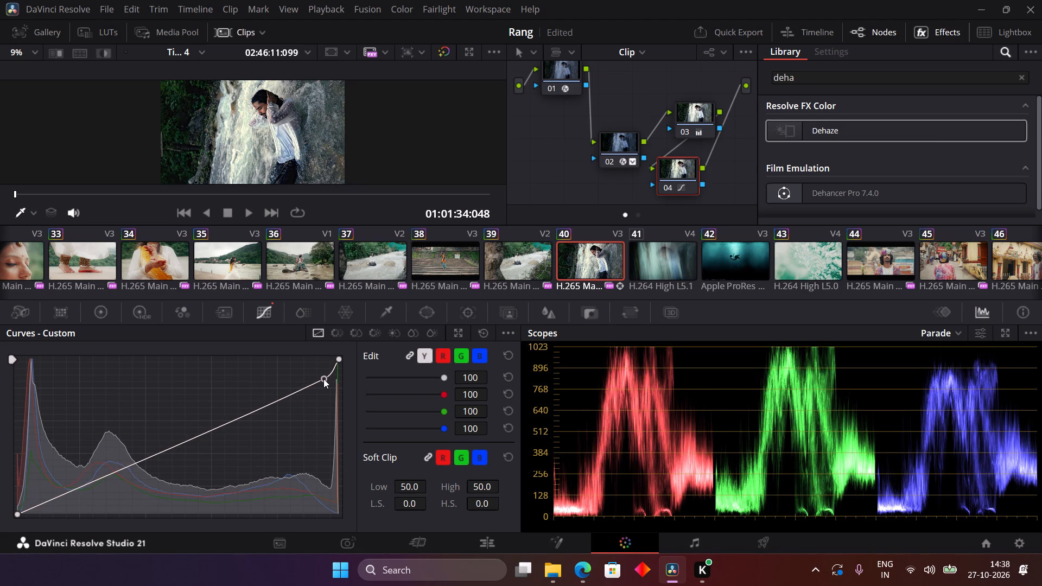
pyautogui.hotkey('ctrl', 'f')
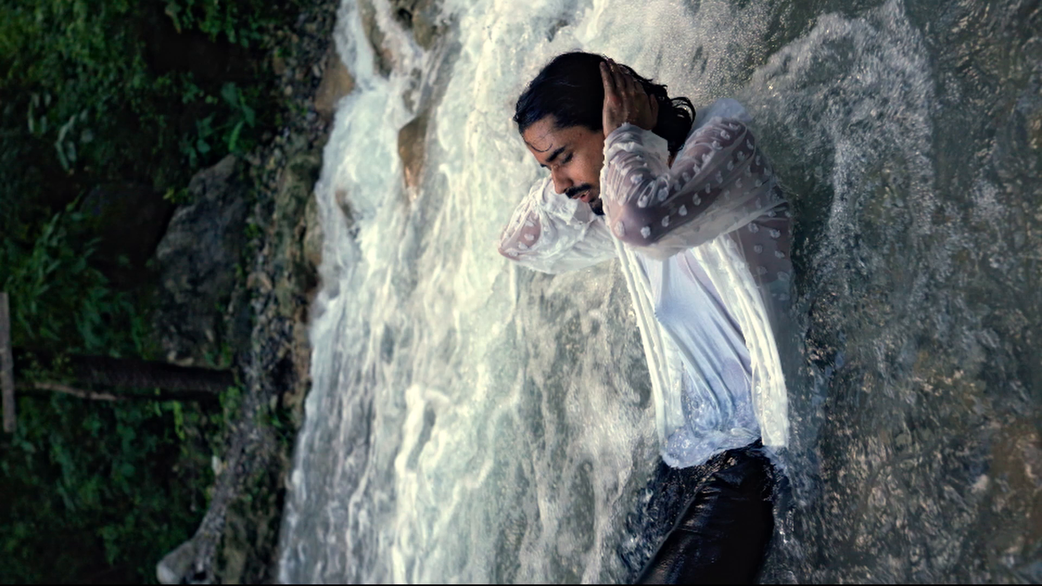
pyautogui.hotkey('ctrl', 'f')
pyautogui.click(688, 170)
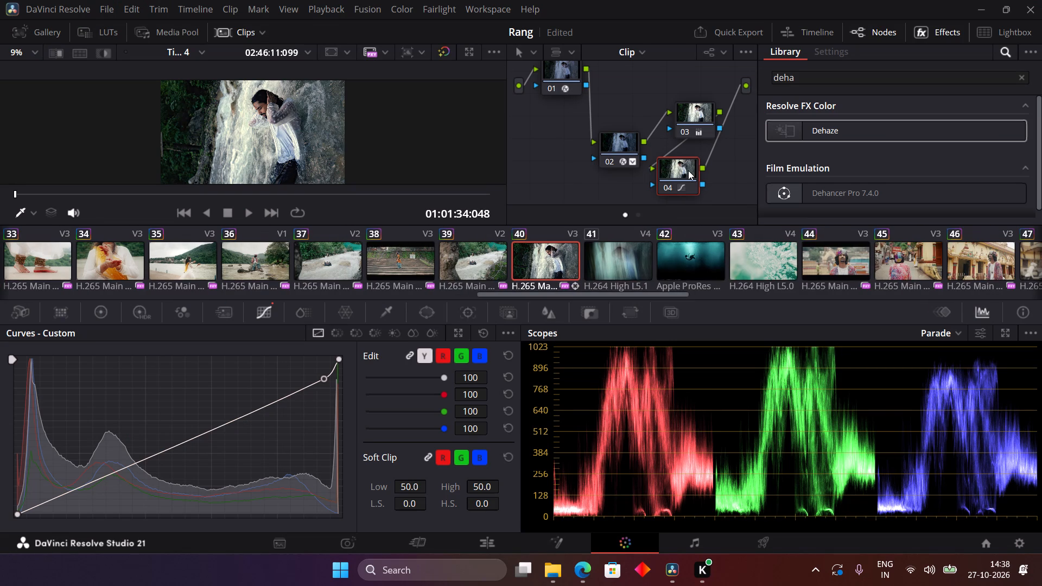
# Copy the Gaussian Blur and HSL qualifier grade from node 03 of clip 34 and return to node 04 of clip 40.
pyautogui.click(124, 264)
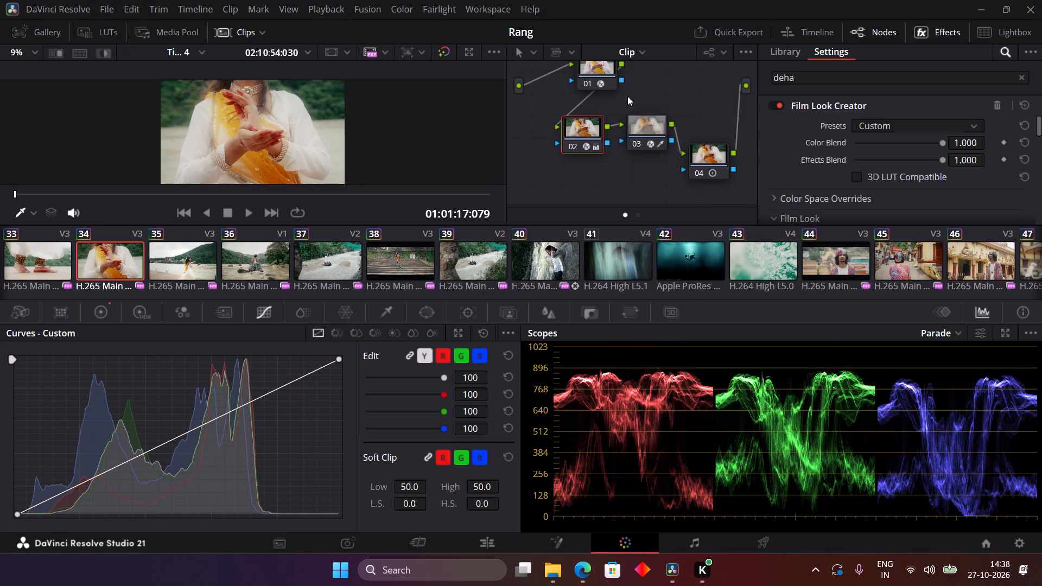
pyautogui.click(650, 125)
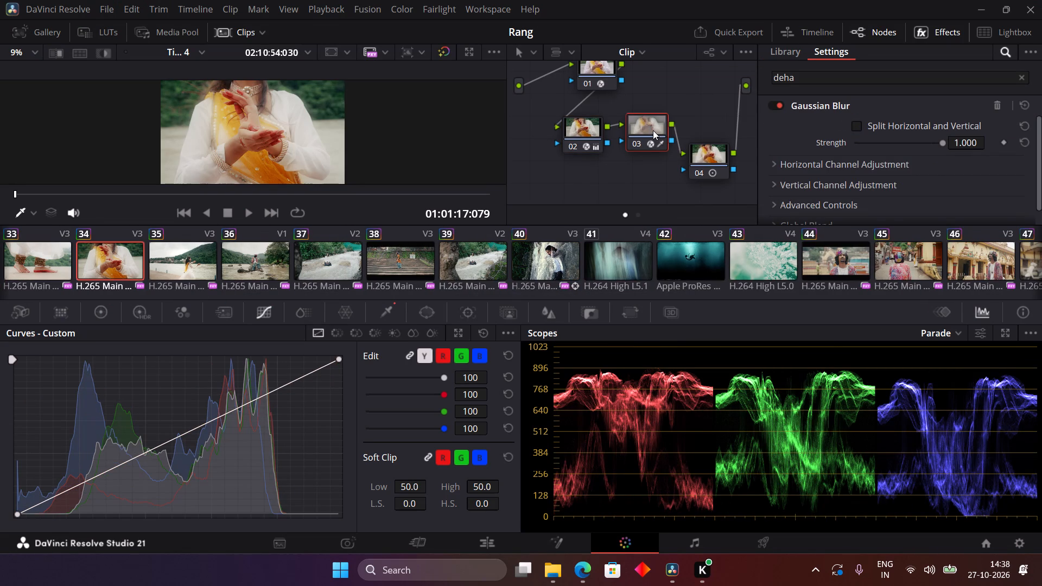
pyautogui.hotkey('ctrl', 'c')
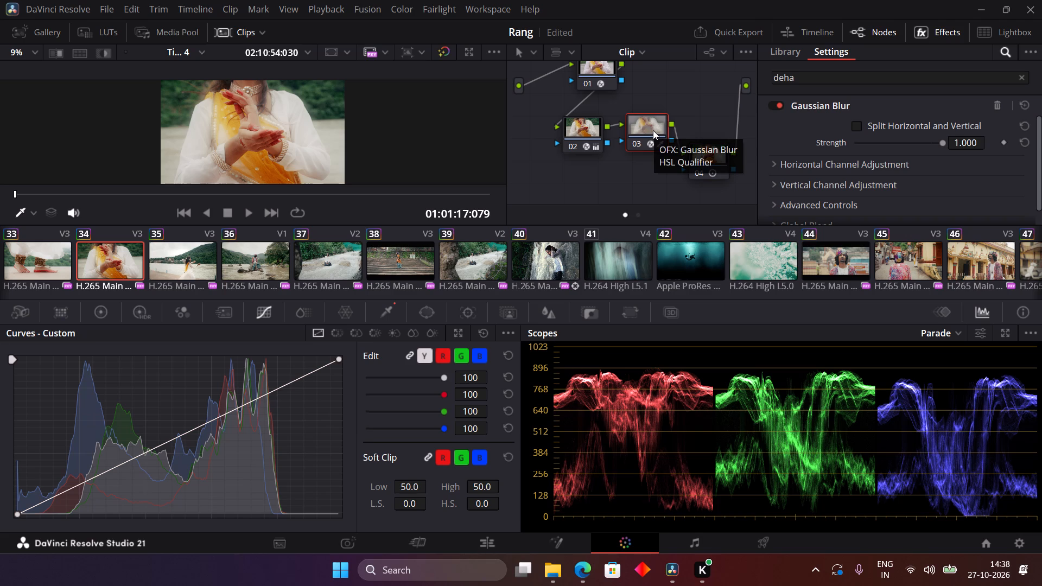
pyautogui.click(546, 253)
pyautogui.click(679, 171)
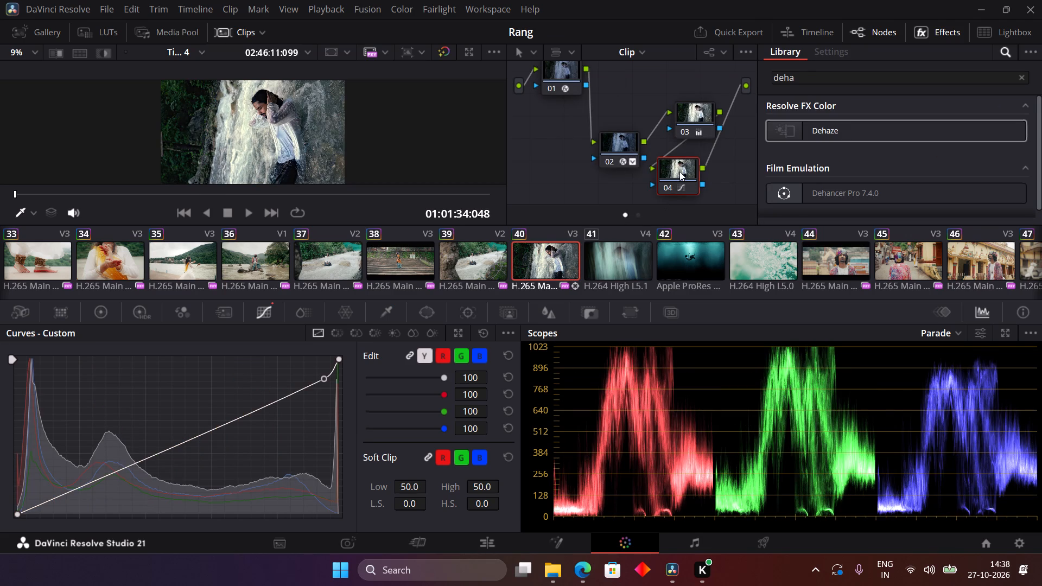
# Clear the effects search and toggle node 04 of clip 40 off and on to compare its effect.
pyautogui.click(1024, 78)
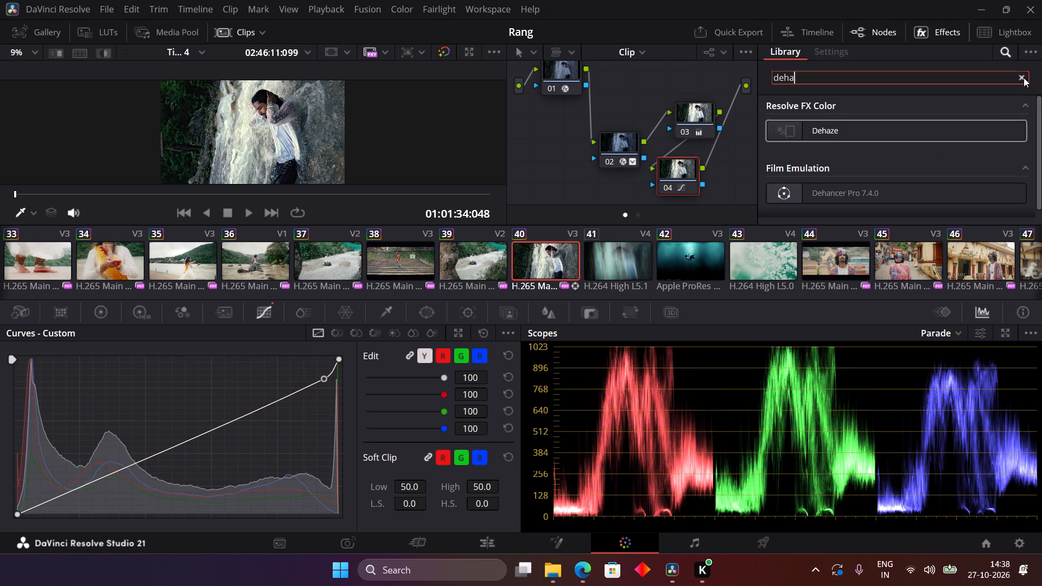
pyautogui.hotkey('ctrl', 'd')
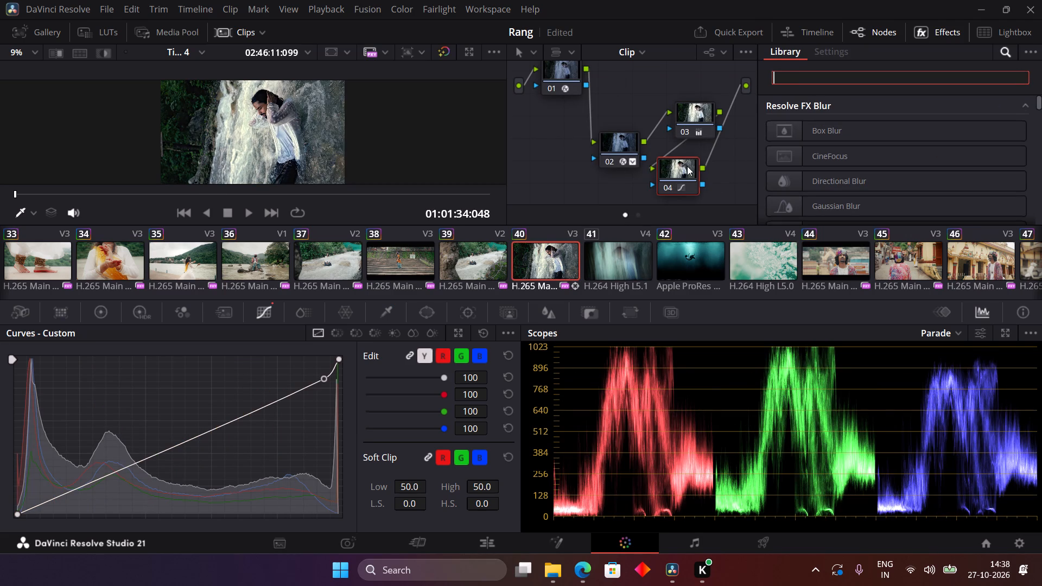
pyautogui.click(688, 165)
pyautogui.hotkey('ctrl', 'd')
pyautogui.hotkey('ctrl', 'd')
pyautogui.hotkey('ctrl', 'd')
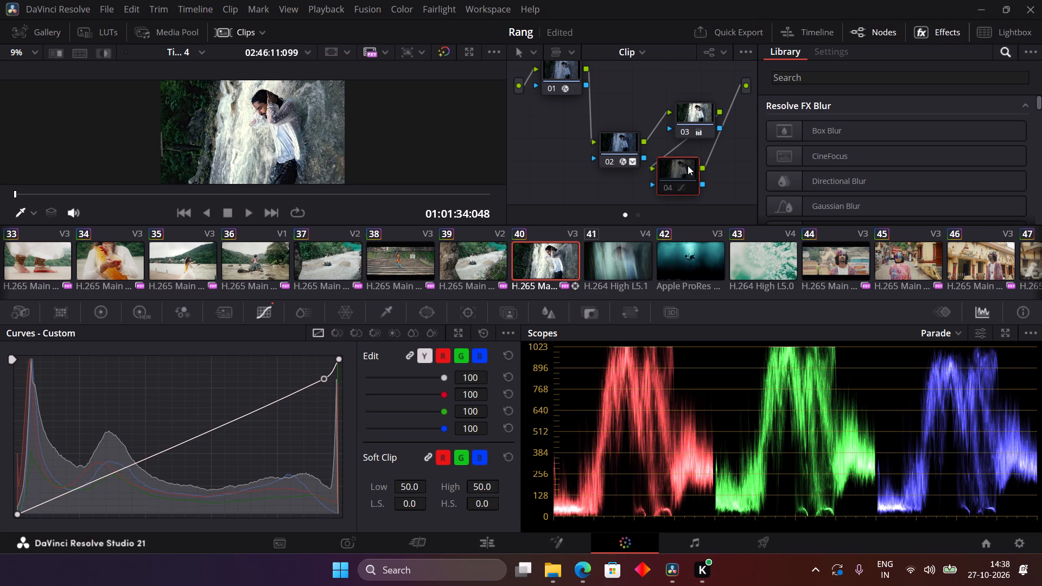
pyautogui.hotkey('ctrl', 'd')
pyautogui.hotkey('ctrl', 'd')
pyautogui.hotkey('ctrl', 'd')
# Add a serial node after node 04 of clip 40 and paste the copied grade onto it.
pyautogui.hotkey('alt', 's')
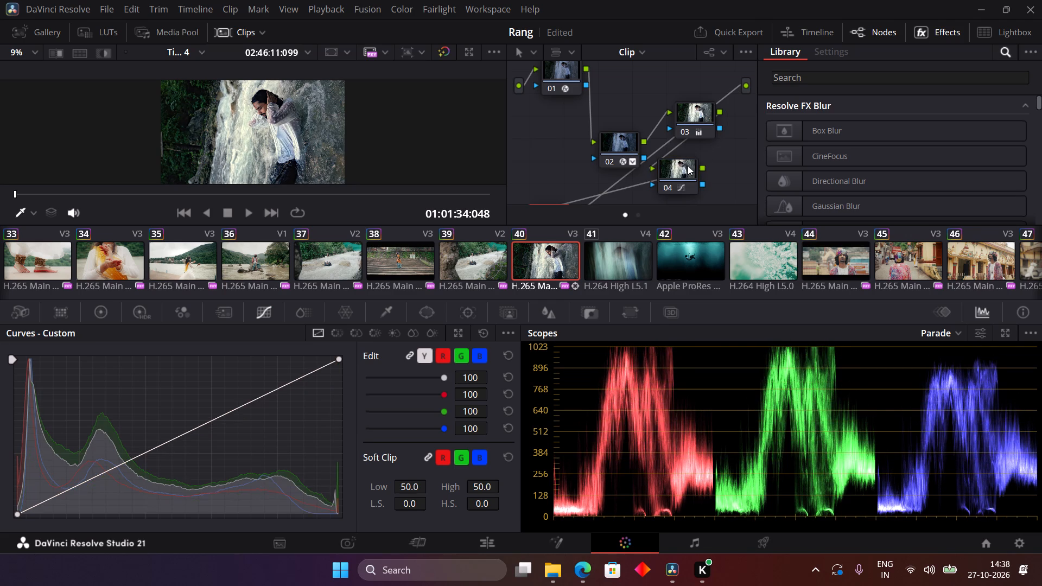
pyautogui.hotkey('ctrl', 'v')
# Extend the new node's HSL qualifier selection by adding a sample from the man's white shirt.
pyautogui.scroll(-1, 566, 191)
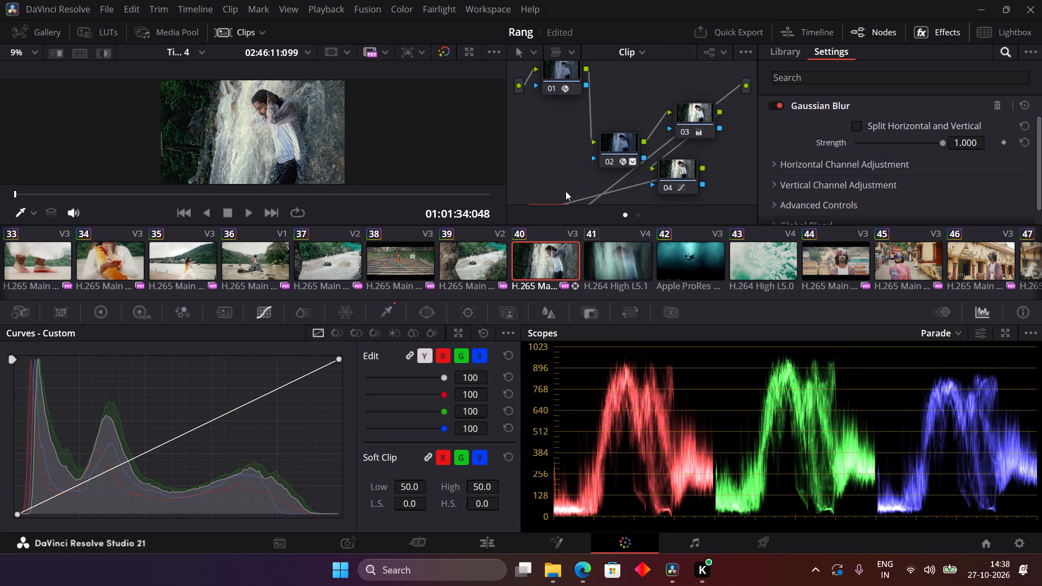
pyautogui.scroll(-1, 566, 191)
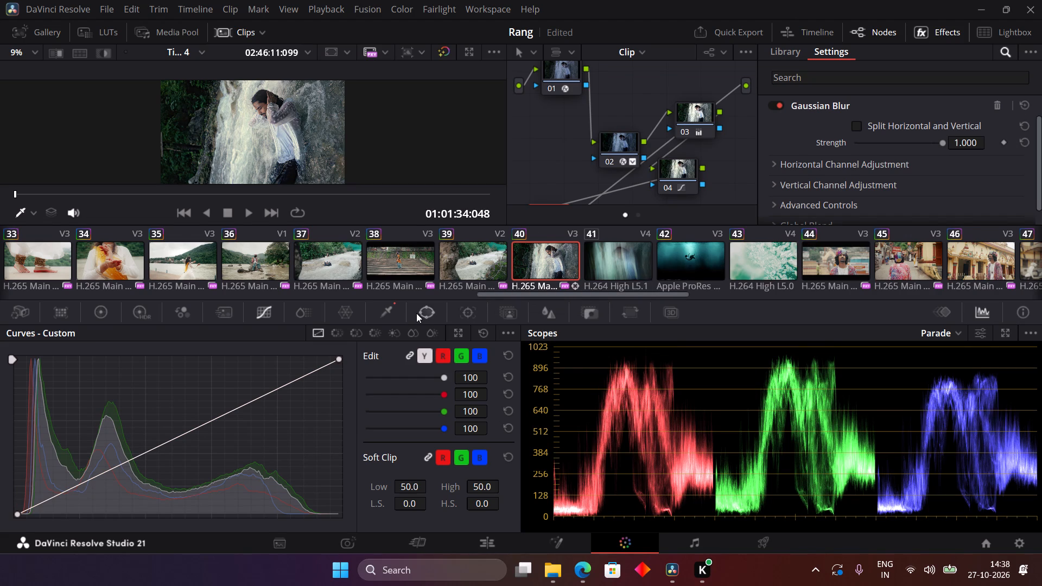
pyautogui.click(380, 307)
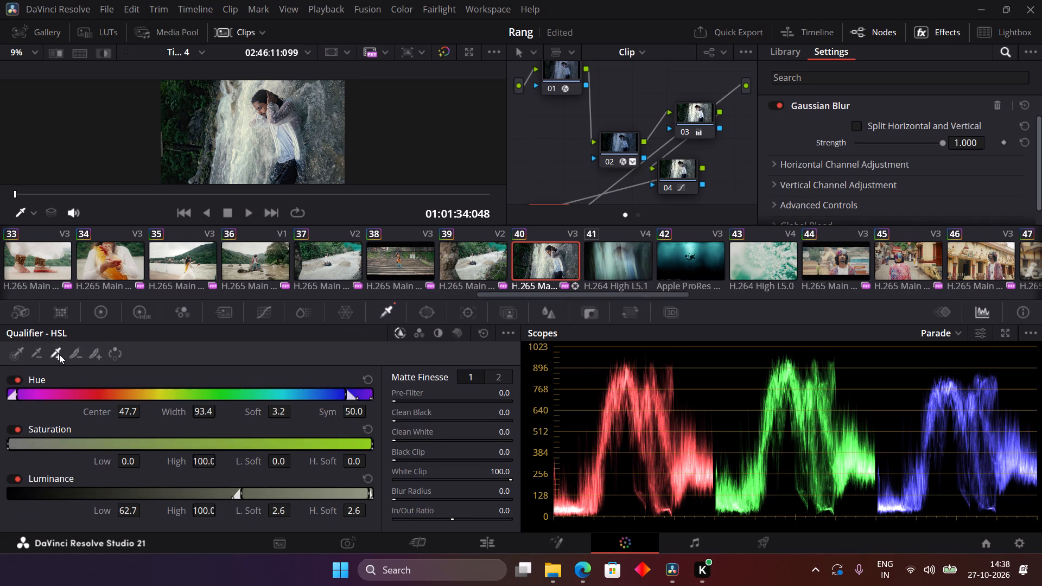
pyautogui.click(59, 354)
pyautogui.moveTo(289, 142); pyautogui.dragTo(284, 135)
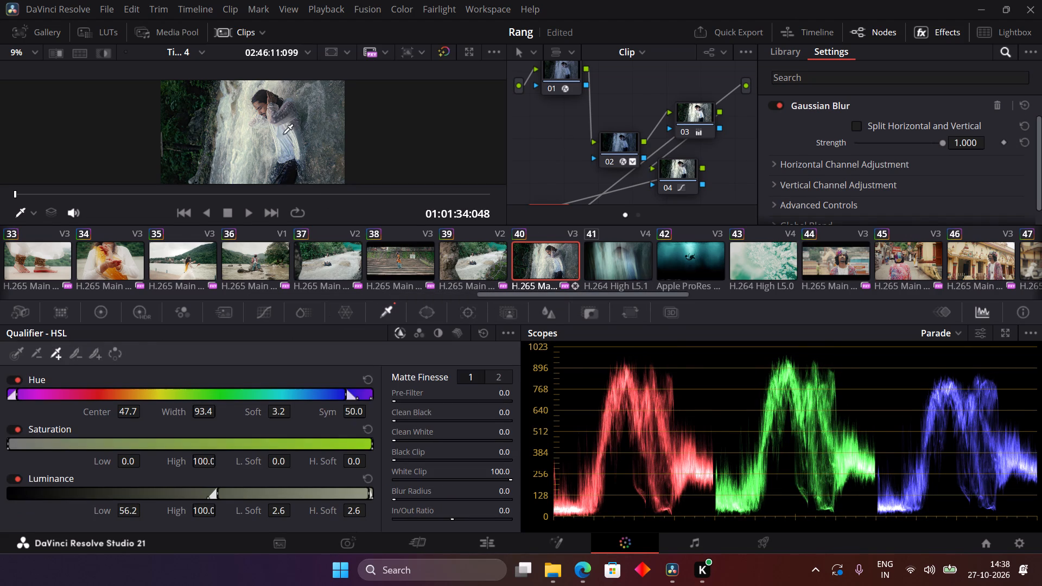
# Add another sample from the man's white shirt to clip 40's HSL qualifier and check the picture full screen.
pyautogui.moveTo(284, 135); pyautogui.dragTo(283, 141)
pyautogui.hotkey('ctrl', 'f')
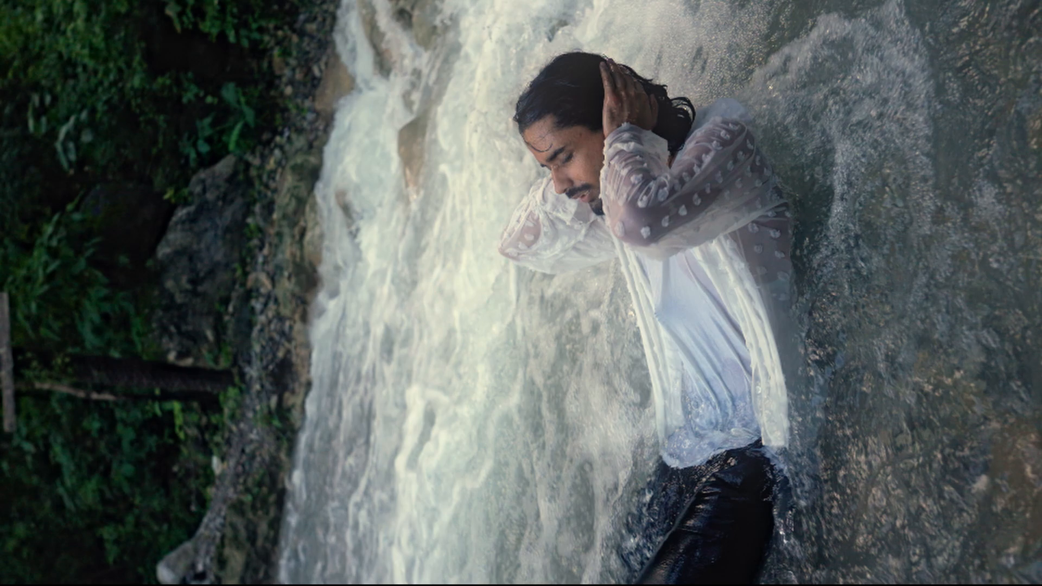
pyautogui.hotkey('ctrl', 'f')
# Play the sequence onward from clip 40 to the wide river shot in clip 36 to review the grades.
pyautogui.press('space')
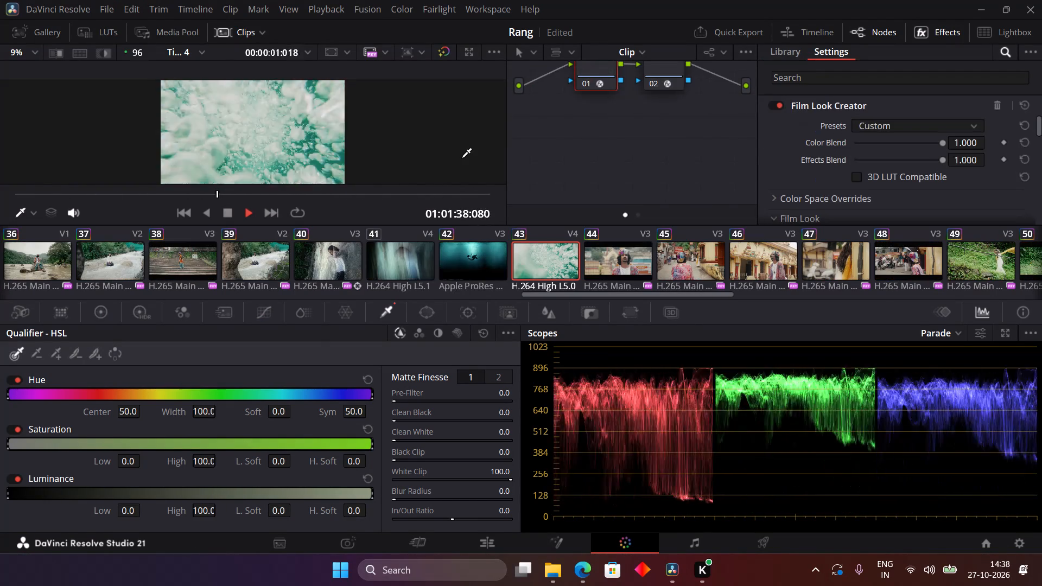
pyautogui.press('space')
pyautogui.press('space')
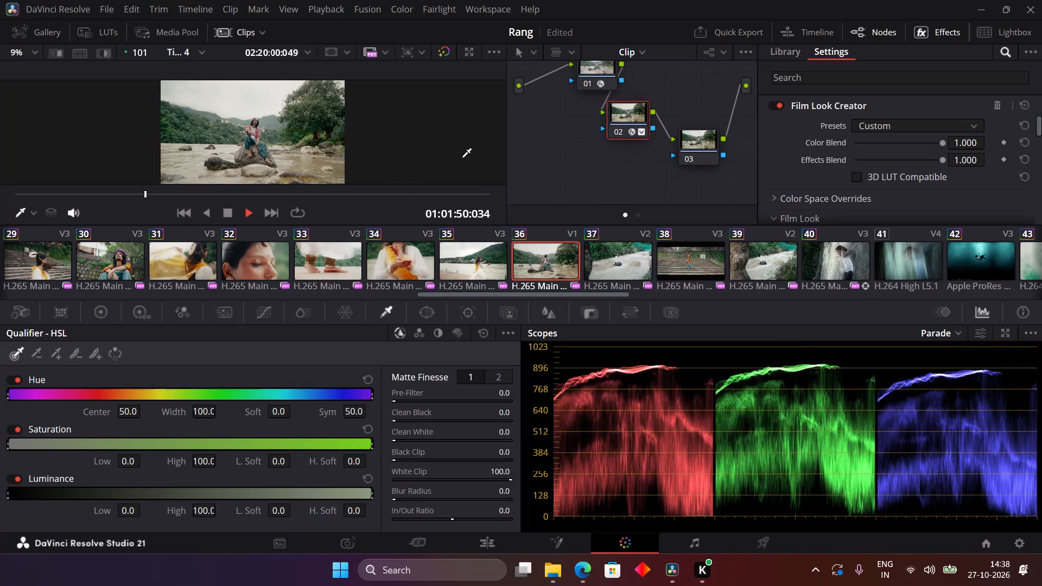
pyautogui.press('space')
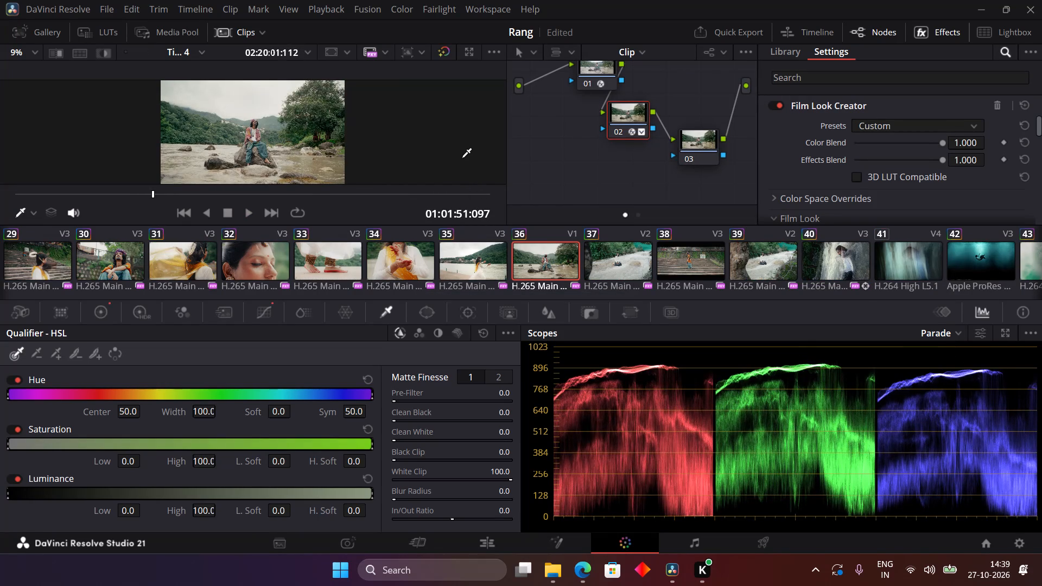
# Save the project.
pyautogui.hotkey('ctrl', 's')
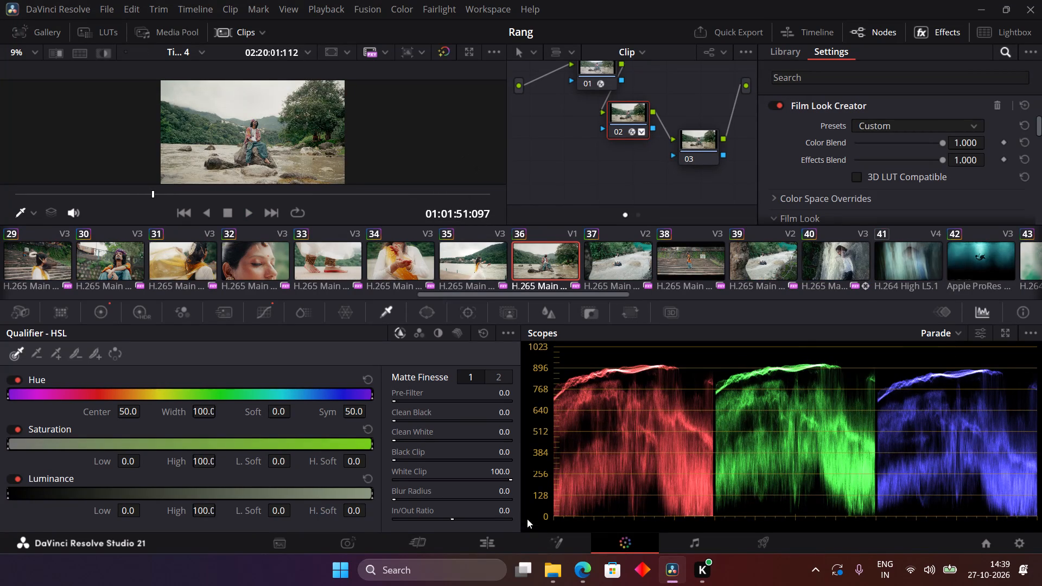
# Switch to the Edit page, play Timeline 4 onward through A0144.MP4 and A0154.MP4, and compare the two clips' looks.
pyautogui.click(478, 543)
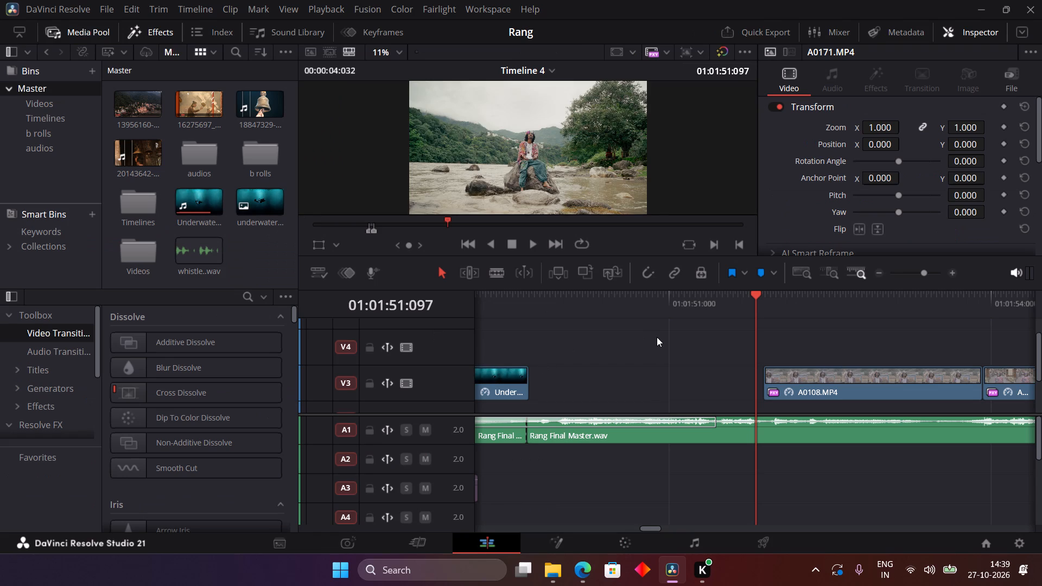
pyautogui.press('space')
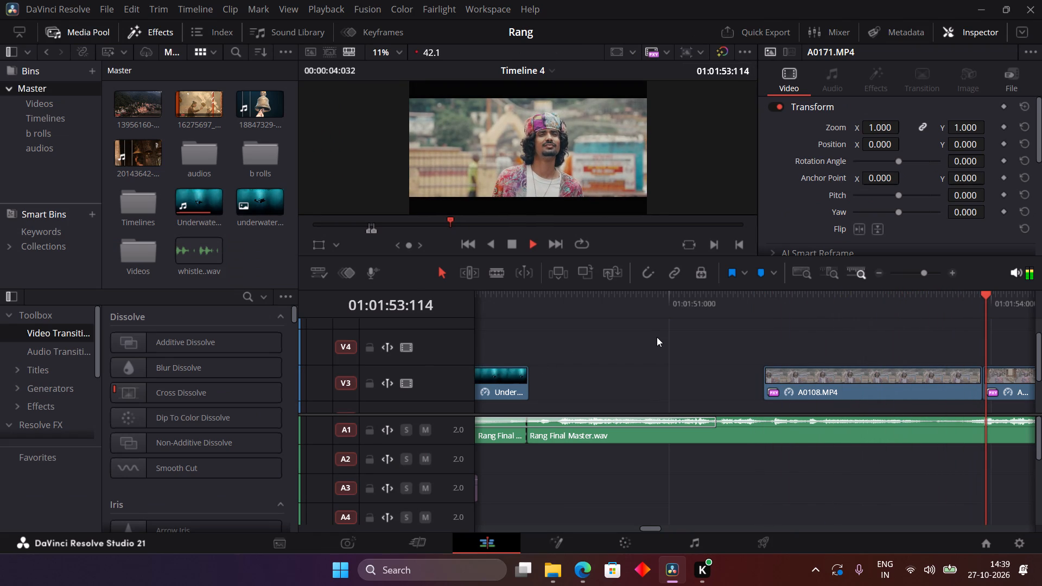
pyautogui.press('space')
pyautogui.press('space')
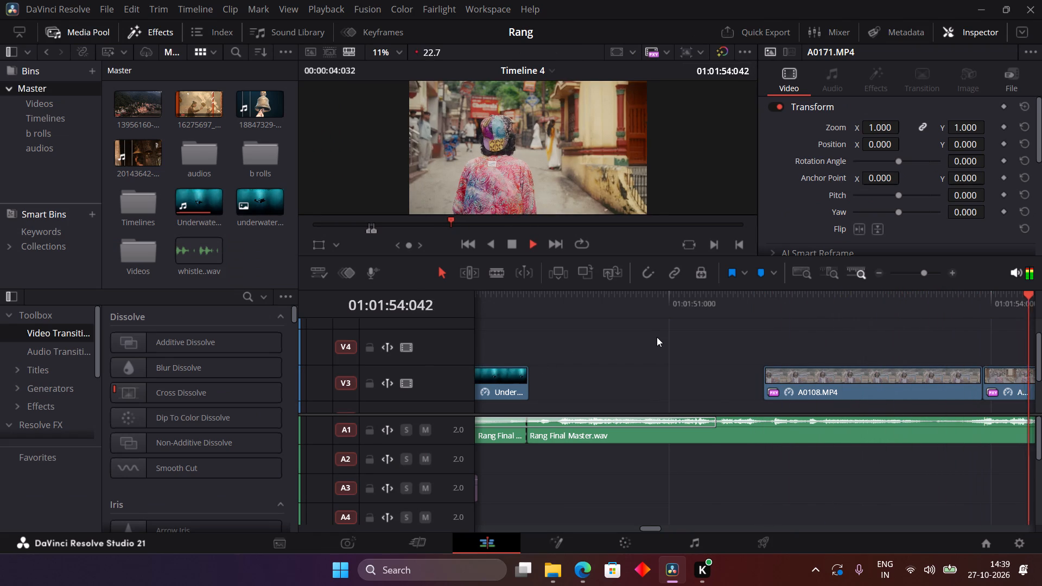
pyautogui.hscroll(-1, 657, 337)
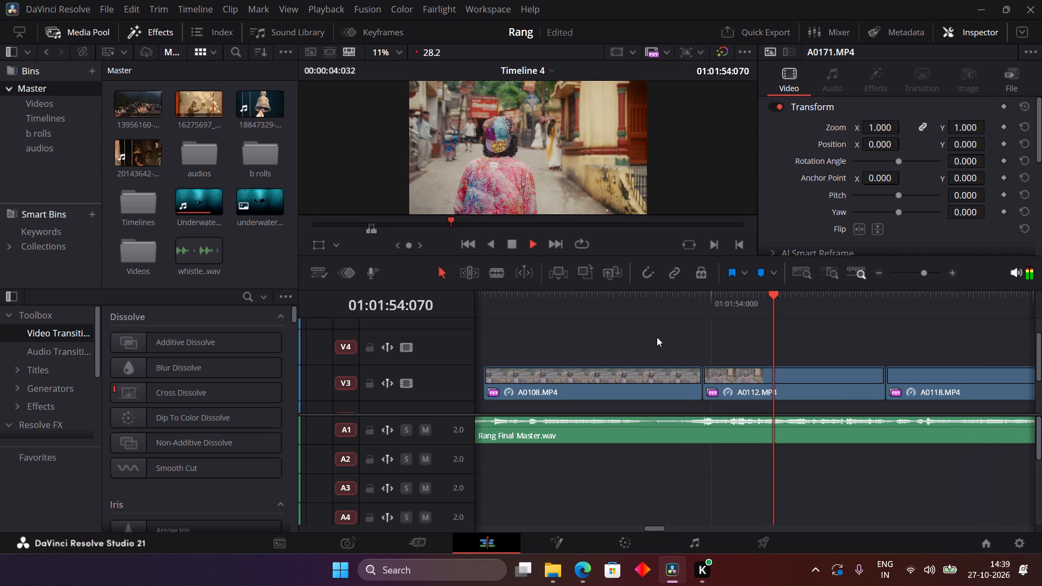
pyautogui.press('space')
pyautogui.press('space')
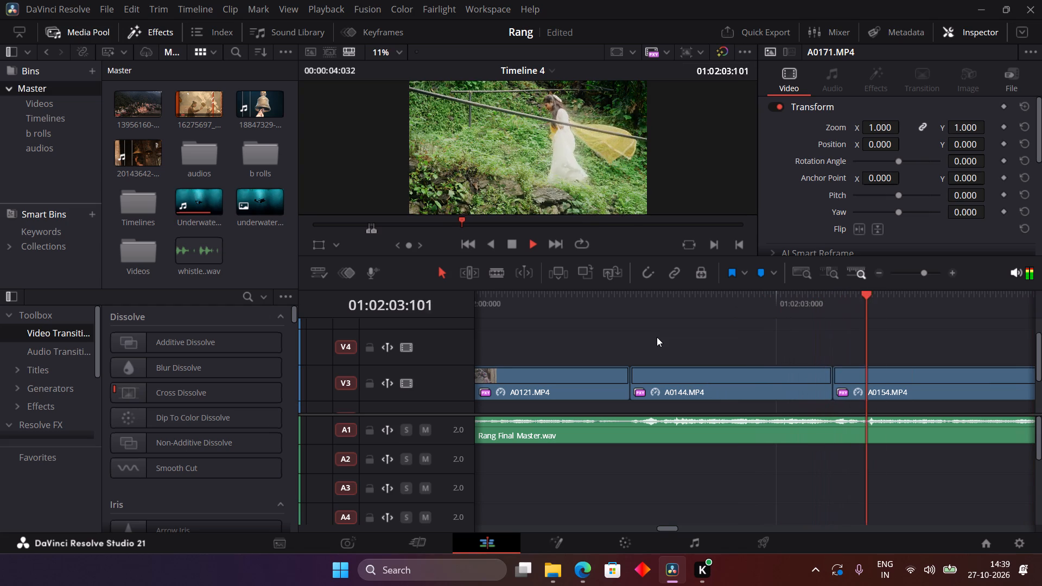
pyautogui.press('space')
pyautogui.moveTo(772, 296); pyautogui.dragTo(761, 298)
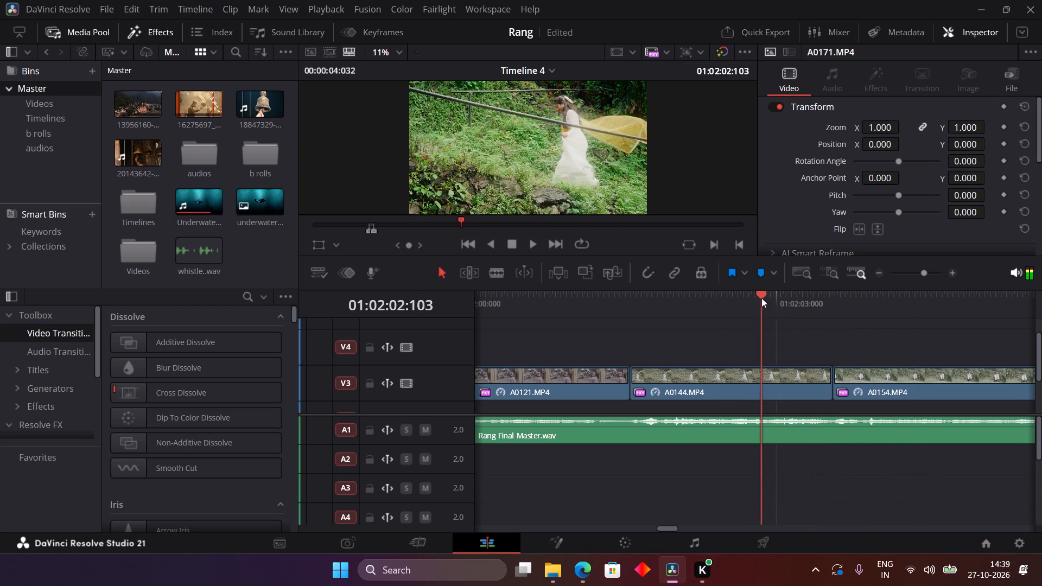
pyautogui.moveTo(761, 298); pyautogui.dragTo(875, 313)
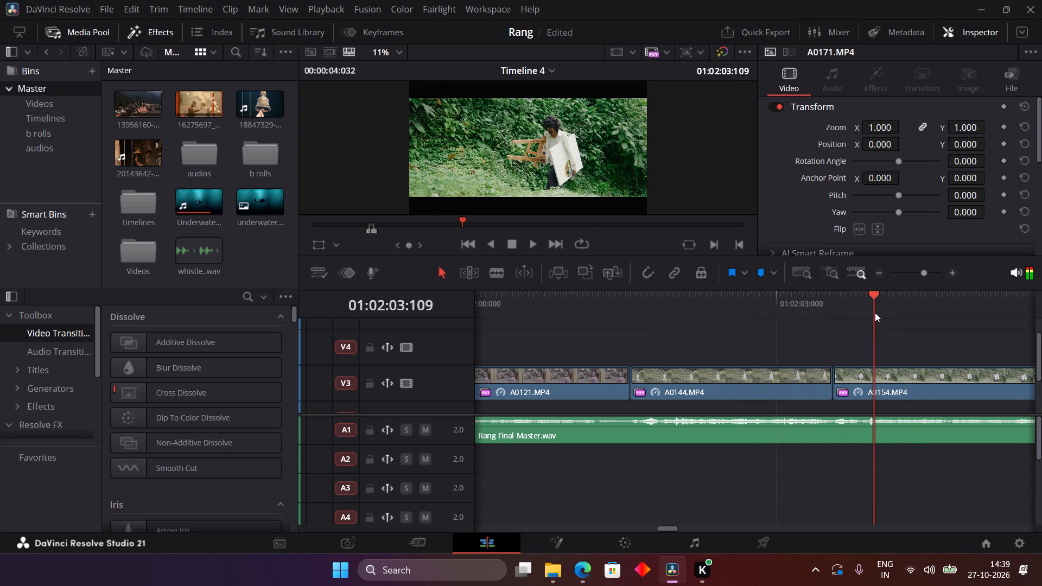
# On the Color page, add a serial node after node 04 of clip 49 and shot-match it to clip 50.
pyautogui.click(863, 372)
pyautogui.click(632, 538)
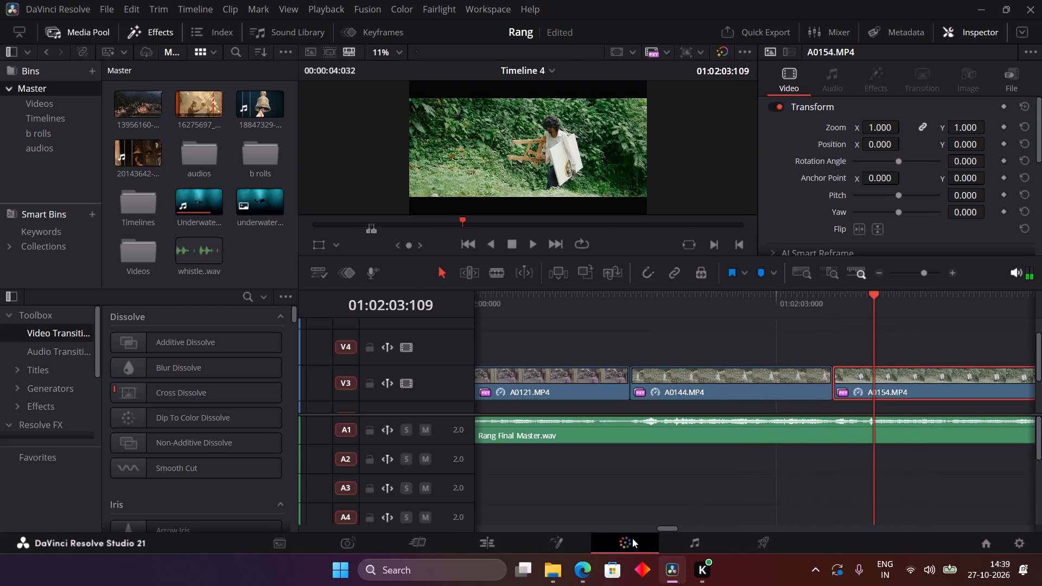
pyautogui.scroll(2, 679, 190)
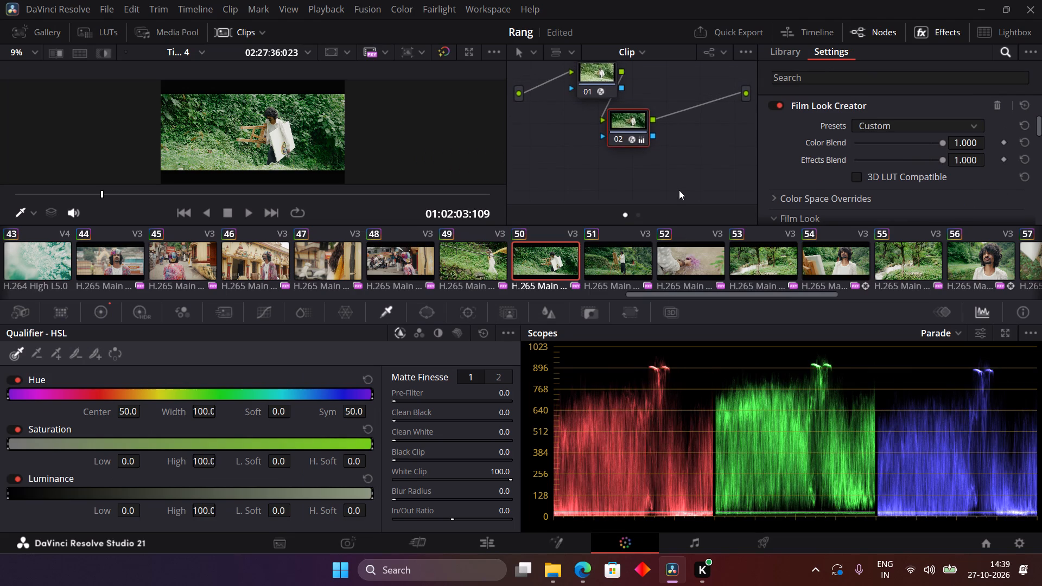
pyautogui.scroll(2, 679, 190)
pyautogui.click(467, 257)
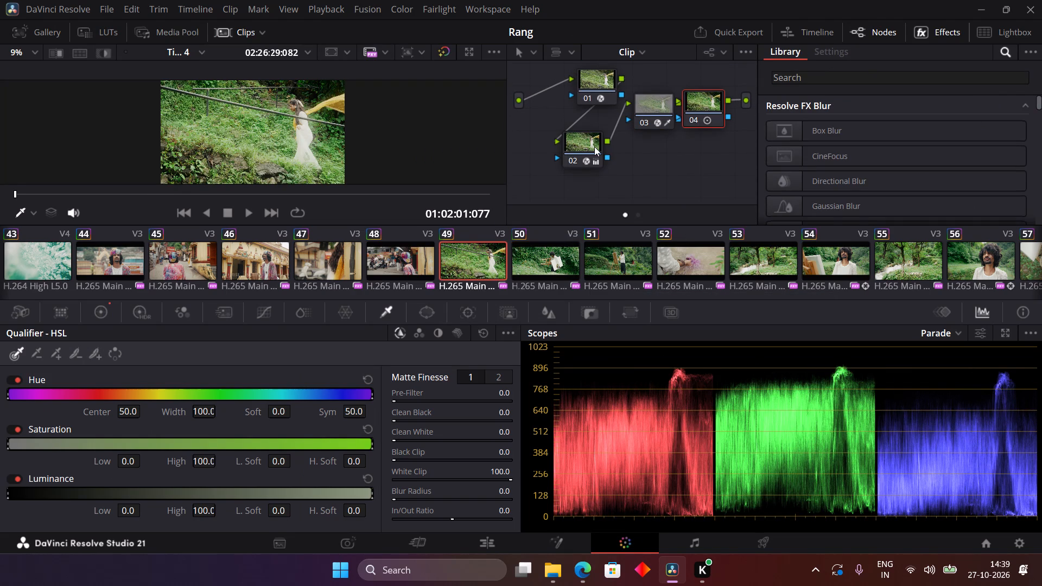
pyautogui.moveTo(706, 97); pyautogui.dragTo(703, 157)
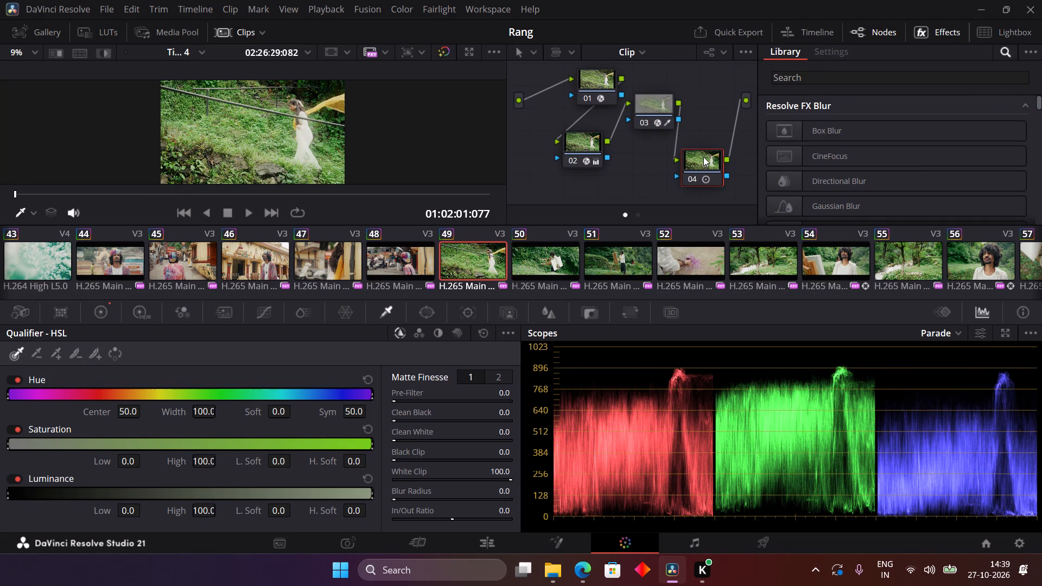
pyautogui.hotkey('alt', 's')
pyautogui.rightClick(557, 258)
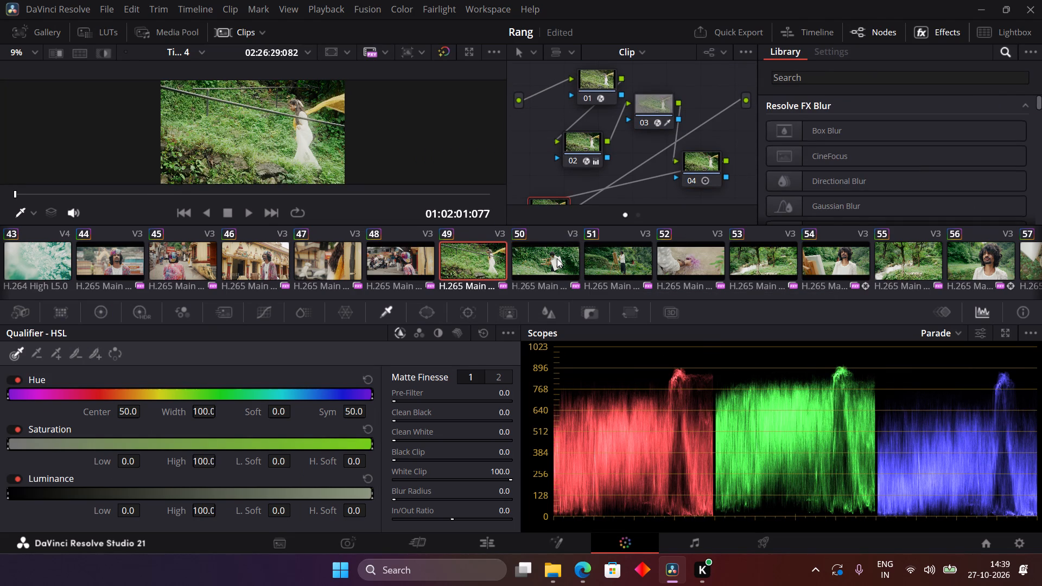
pyautogui.click(620, 265)
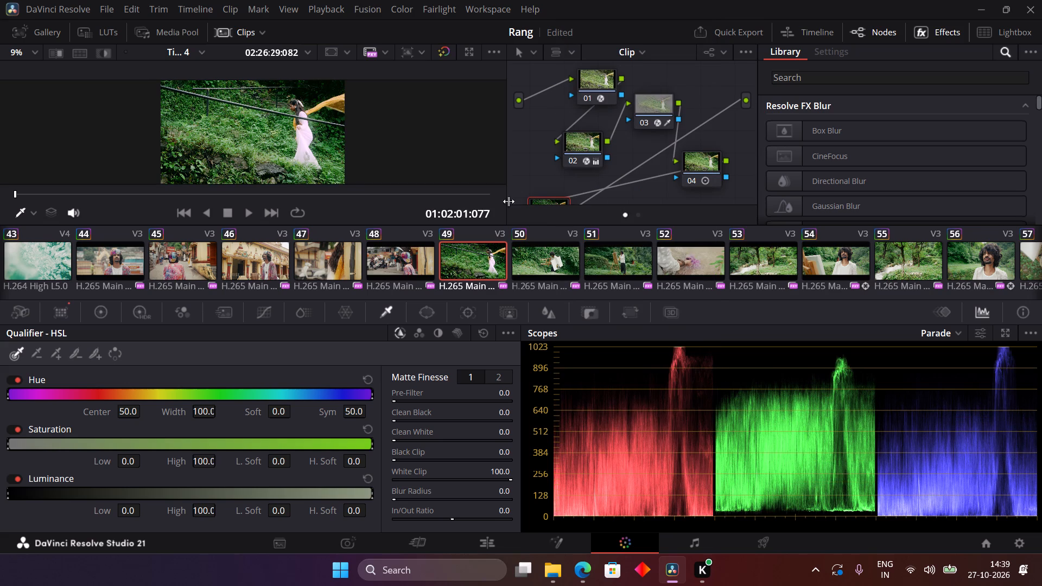
# Play clip 49 and review its cut into clip 50 on the Edit page, including full screen, to compare the matched look.
pyautogui.press('space')
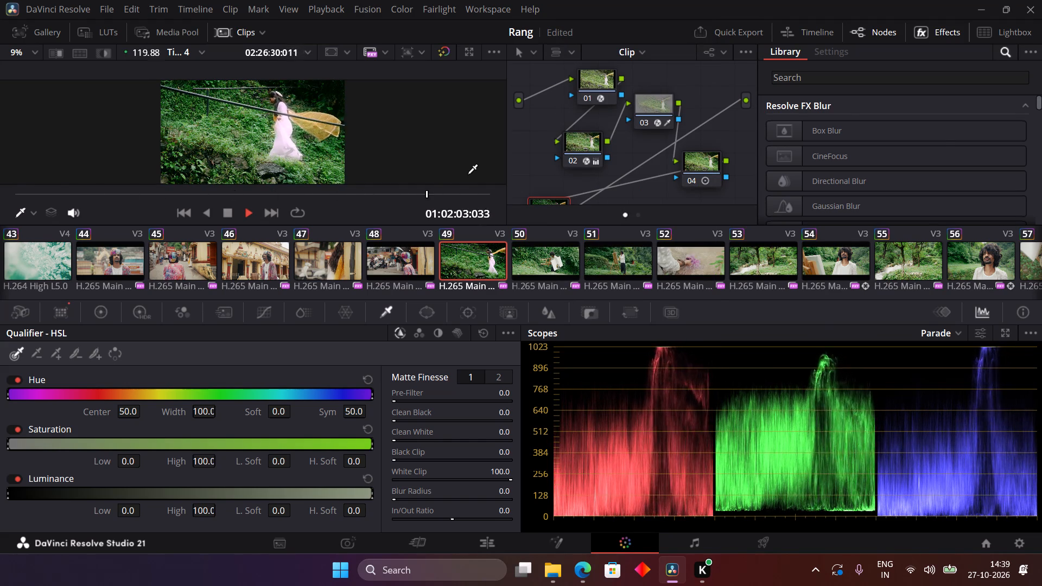
pyautogui.press('space')
pyautogui.click(472, 262)
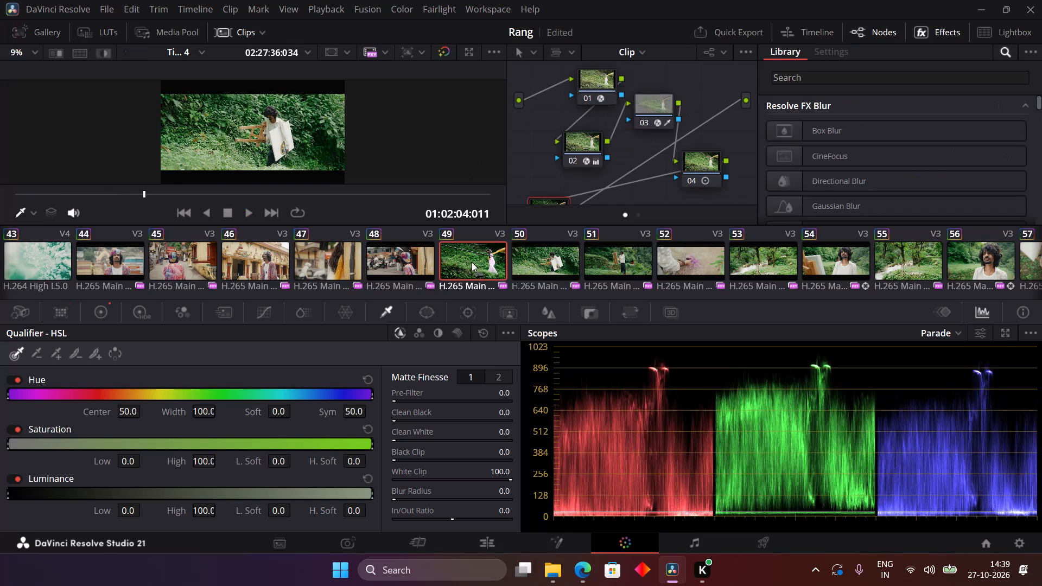
pyautogui.click(481, 538)
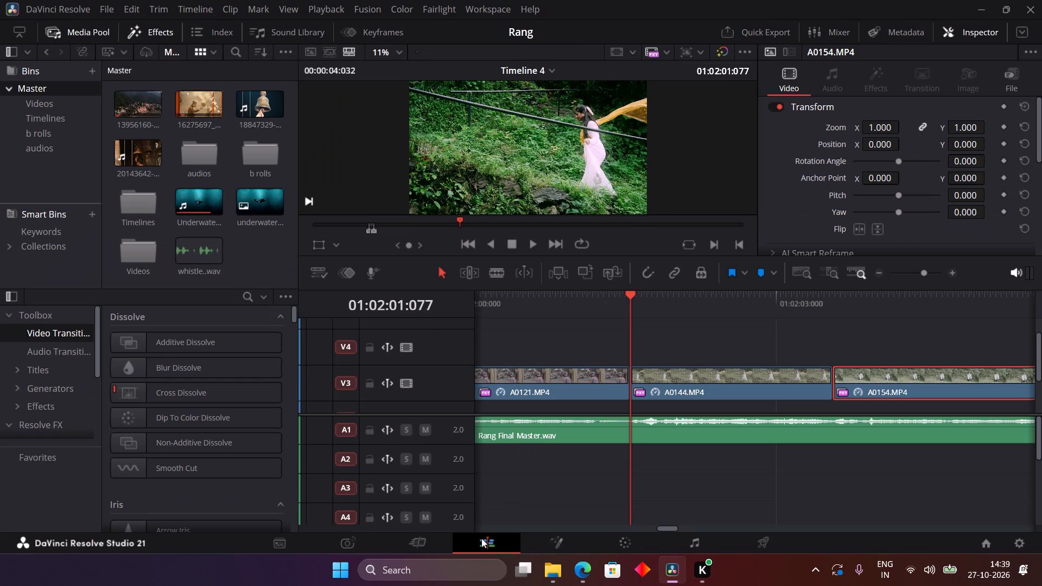
pyautogui.moveTo(584, 294); pyautogui.dragTo(695, 310)
pyautogui.press('space')
pyautogui.press('space')
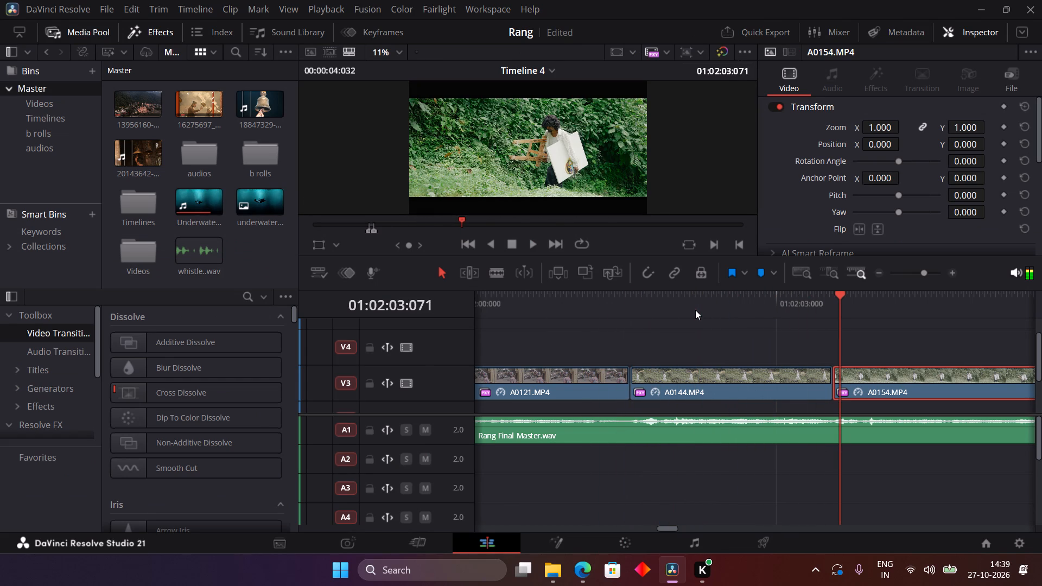
pyautogui.click(726, 304)
pyautogui.hotkey('ctrl', 'f')
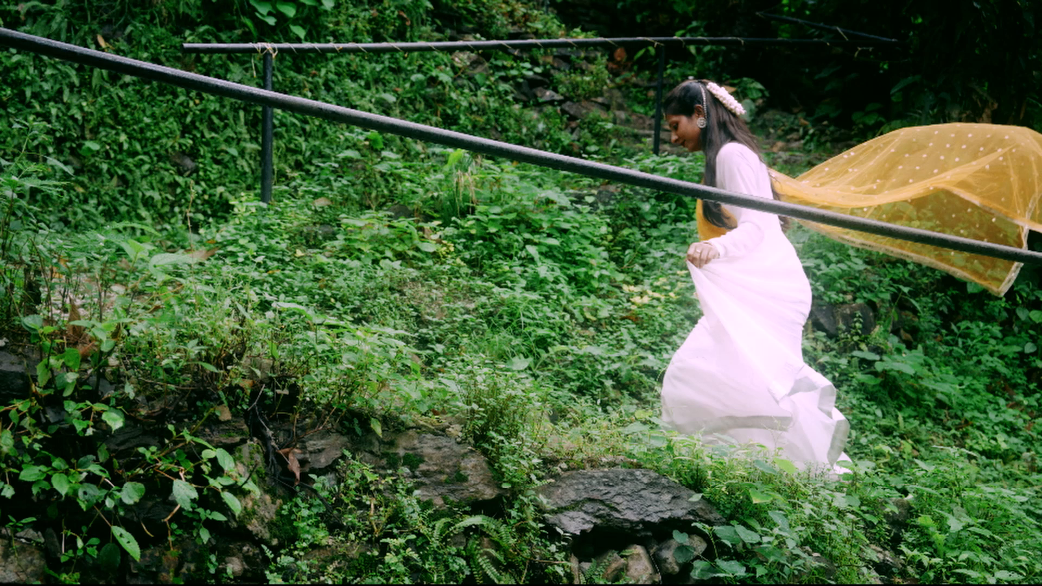
pyautogui.press('space')
pyautogui.press('space')
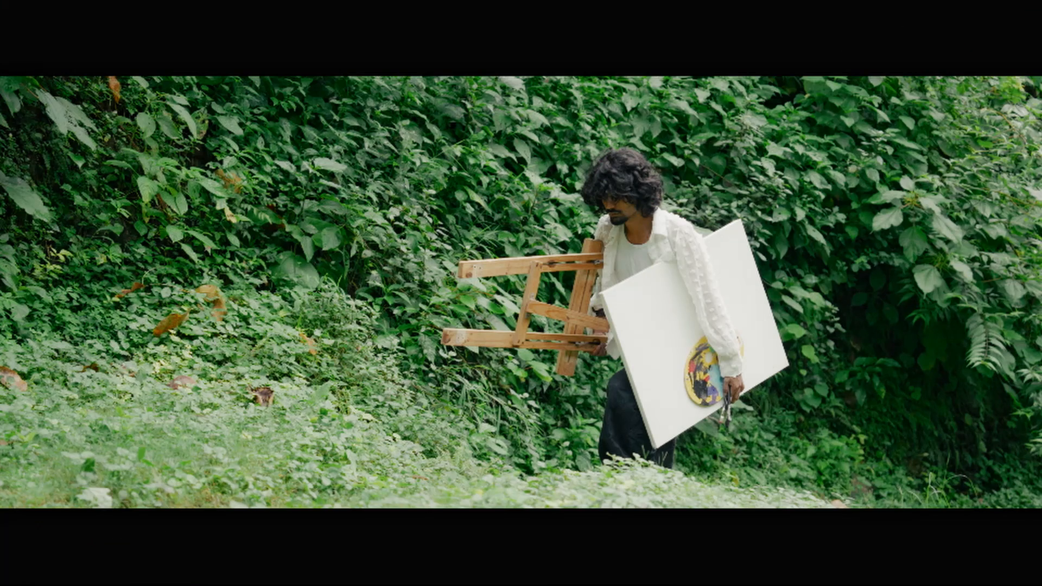
pyautogui.press('Escape')
pyautogui.moveTo(741, 297); pyautogui.dragTo(727, 298)
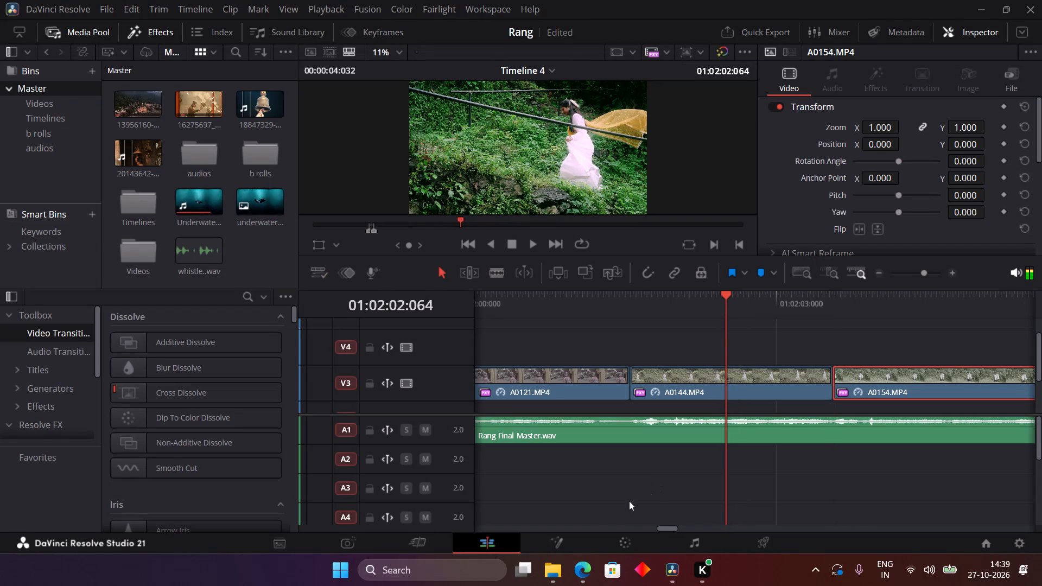
# Back on the Color page, move clip 49's node 05 closer to node 04 and add a serial node after it.
pyautogui.click(619, 537)
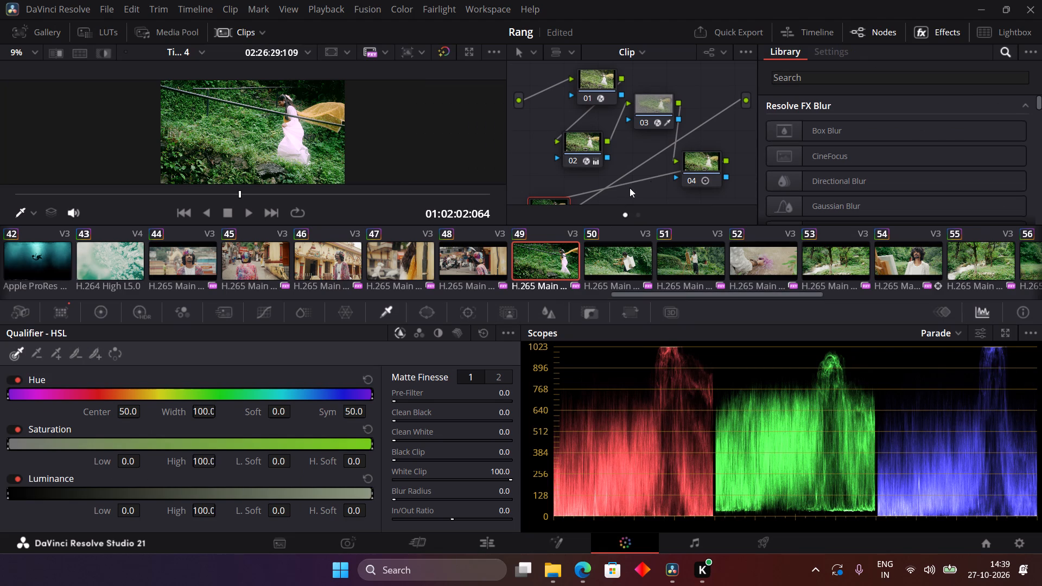
pyautogui.scroll(-4, 654, 180)
pyautogui.hscroll(-1, 654, 180)
pyautogui.scroll(-2, 654, 180)
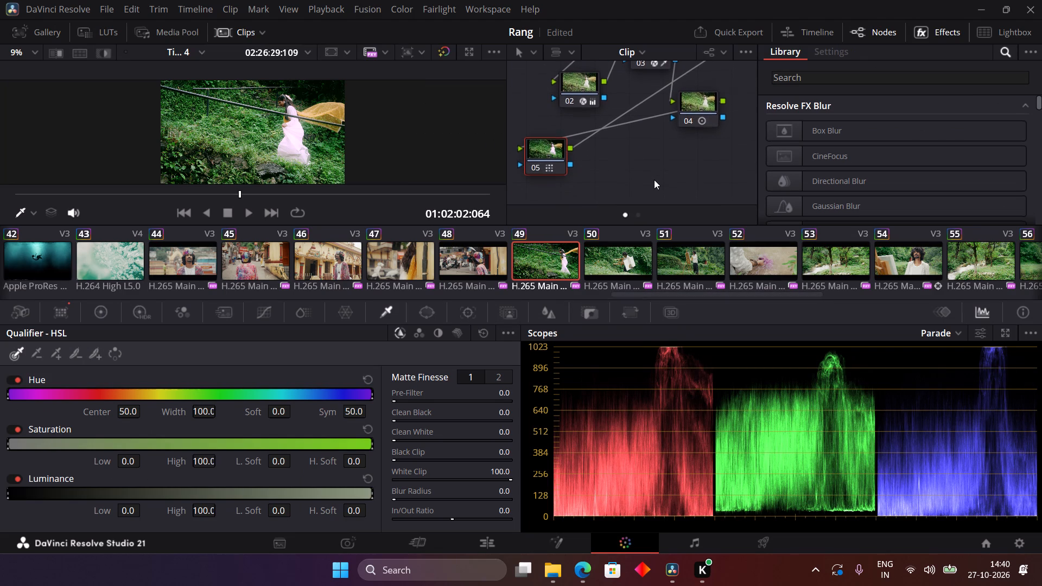
pyautogui.scroll(-1, 654, 180)
pyautogui.moveTo(540, 149); pyautogui.dragTo(599, 146)
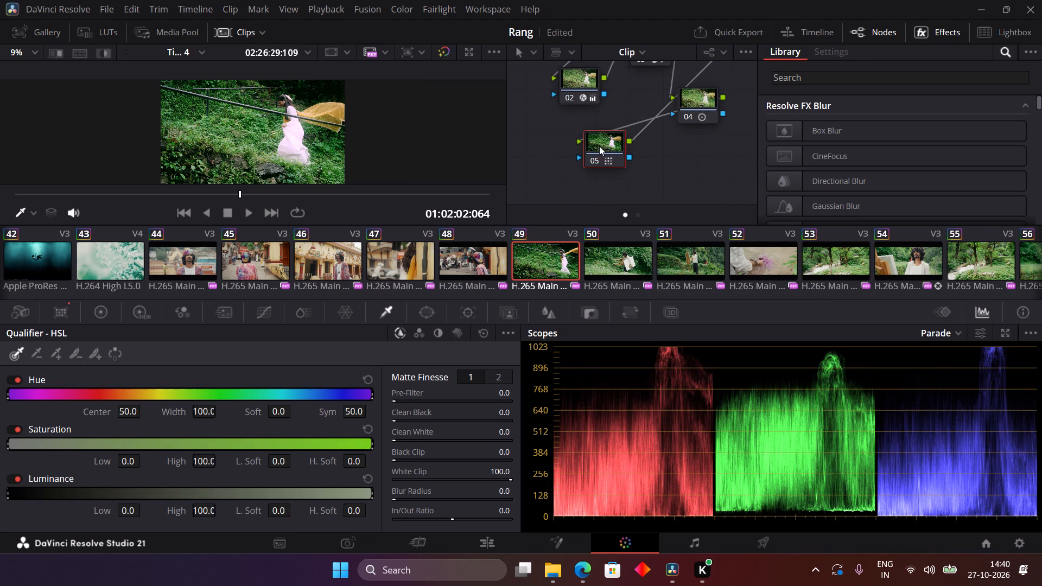
pyautogui.hotkey('alt', 's')
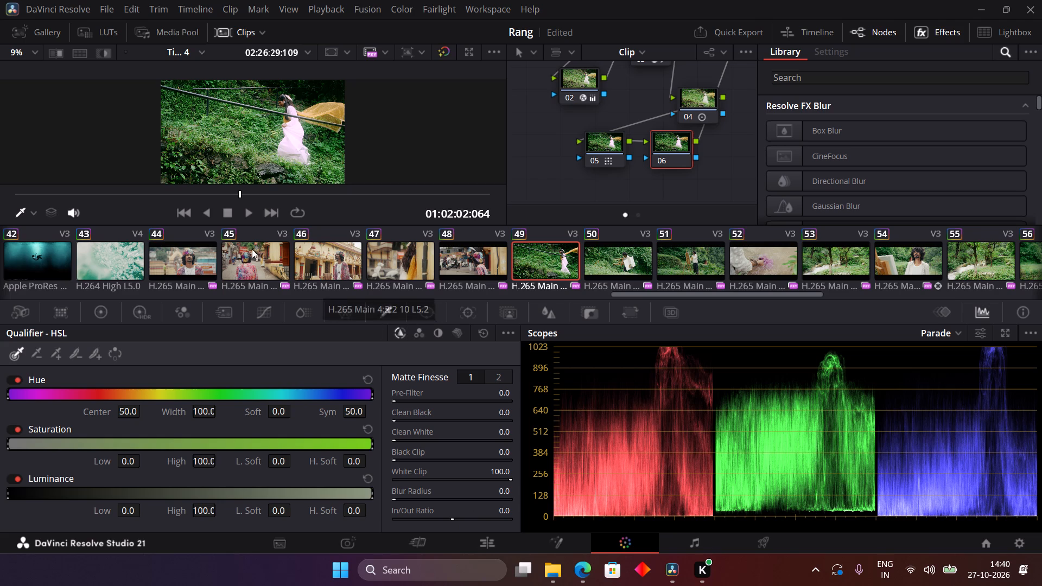
# At clip 49's first frame, extend node 03's HSL qualifier with samples around the woman's yellow scarf and head, bringing luminance low to 49.6.
pyautogui.moveTo(246, 195); pyautogui.dragTo(0, 228)
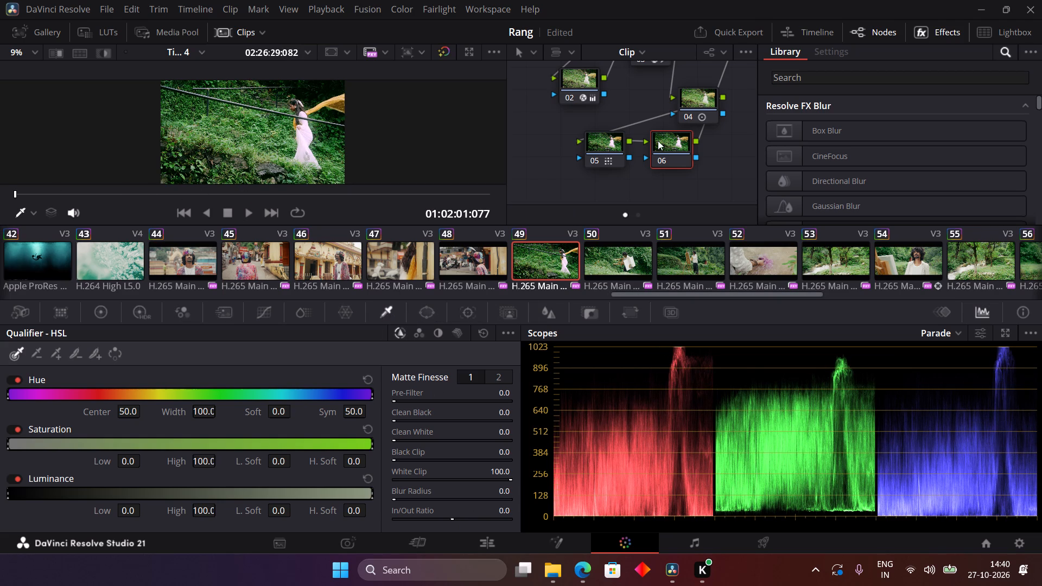
pyautogui.scroll(11, 658, 141)
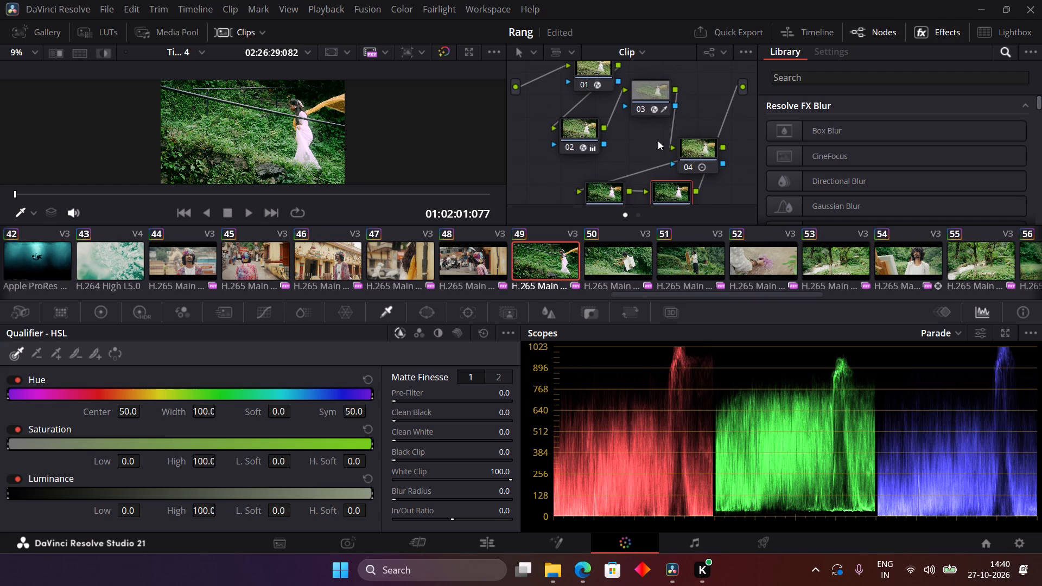
pyautogui.scroll(2, 658, 141)
pyautogui.click(646, 110)
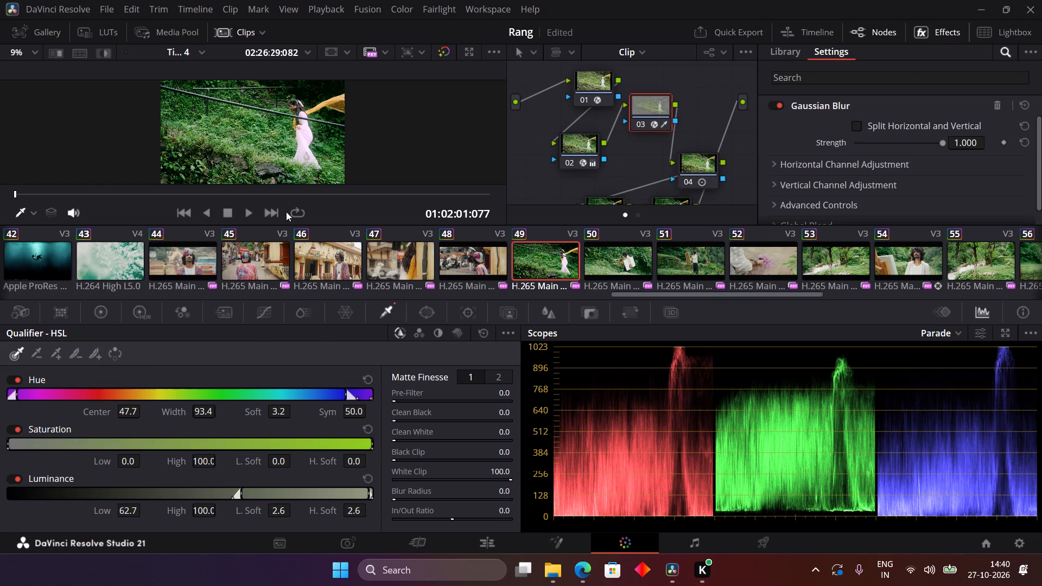
pyautogui.click(55, 355)
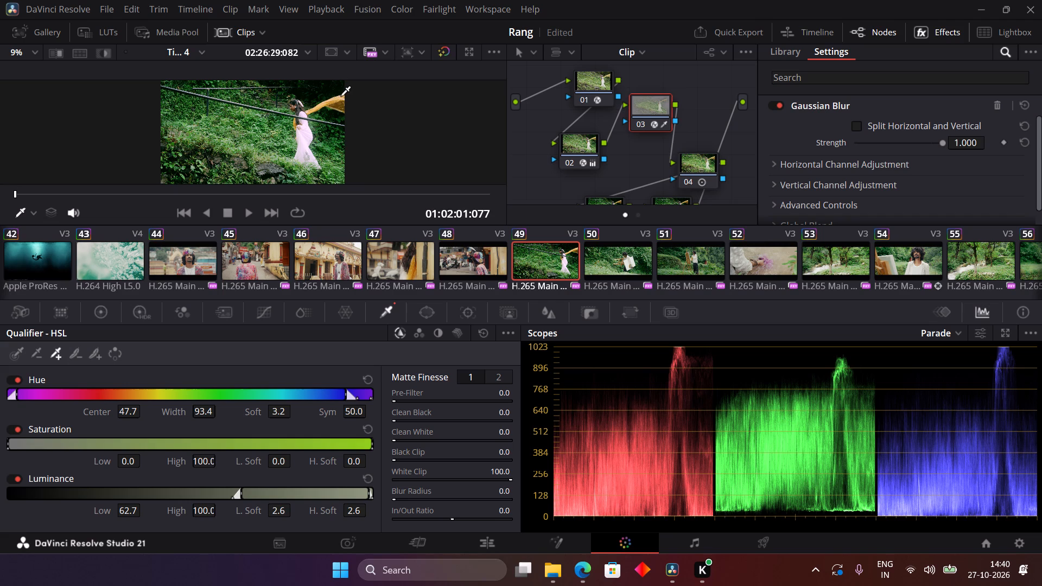
pyautogui.moveTo(336, 99); pyautogui.dragTo(303, 113)
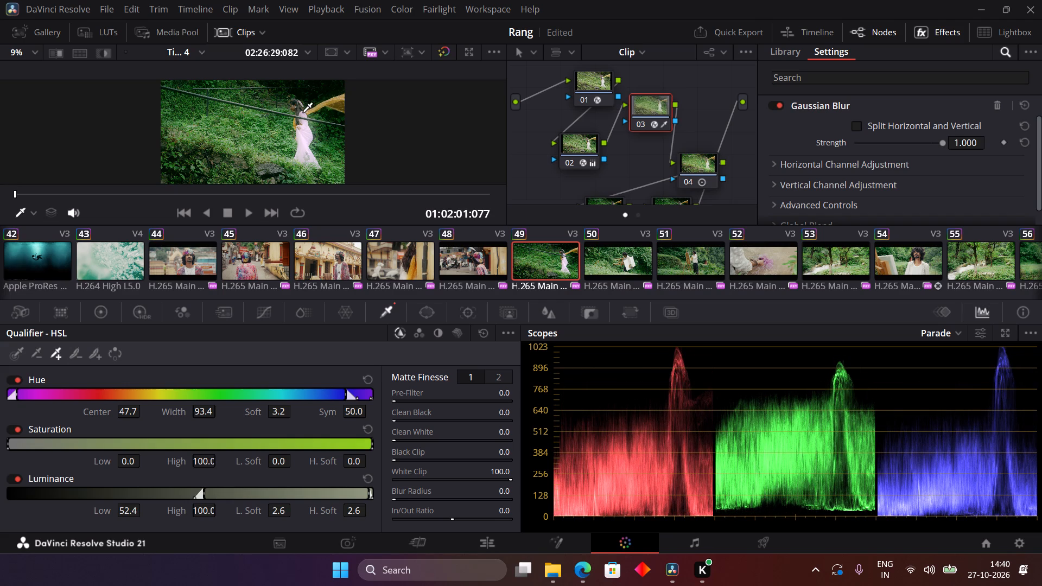
pyautogui.moveTo(303, 113); pyautogui.dragTo(297, 109)
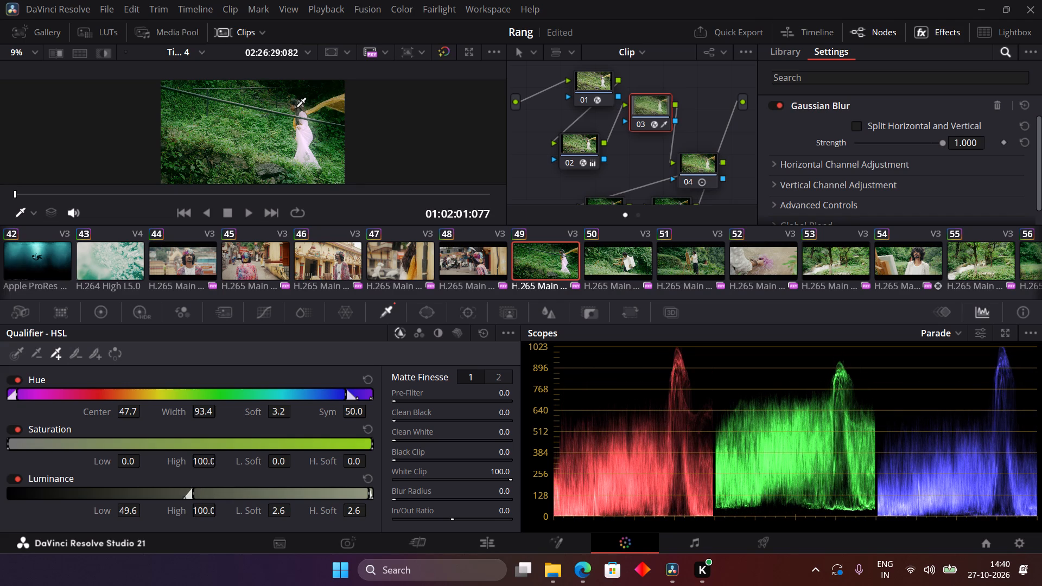
# Play clip 49 full screen and undo node 03's last qualifier sampling, toggling undo and redo to compare the two looks.
pyautogui.hotkey('ctrl', 'f')
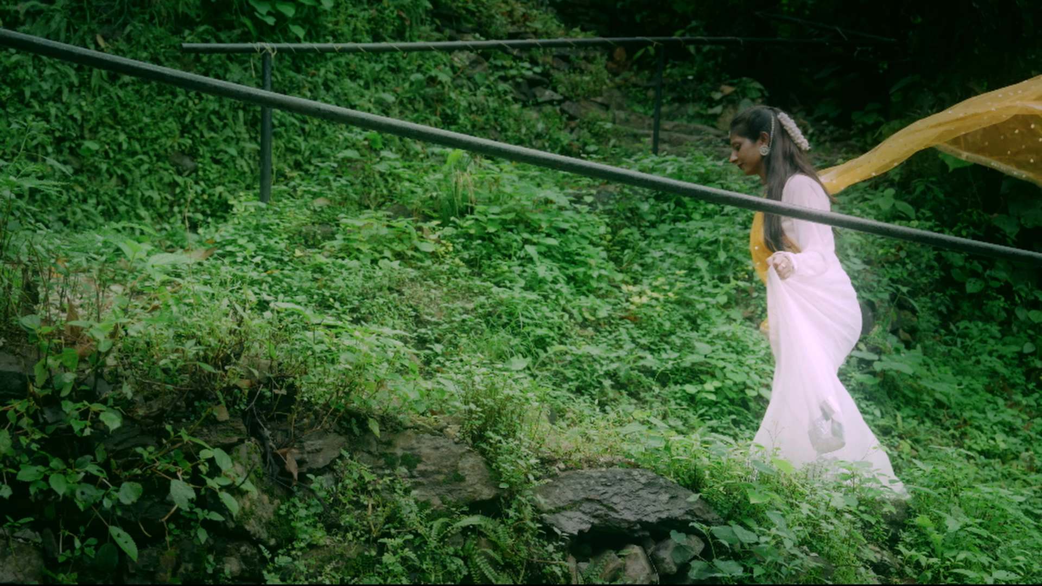
pyautogui.press('space')
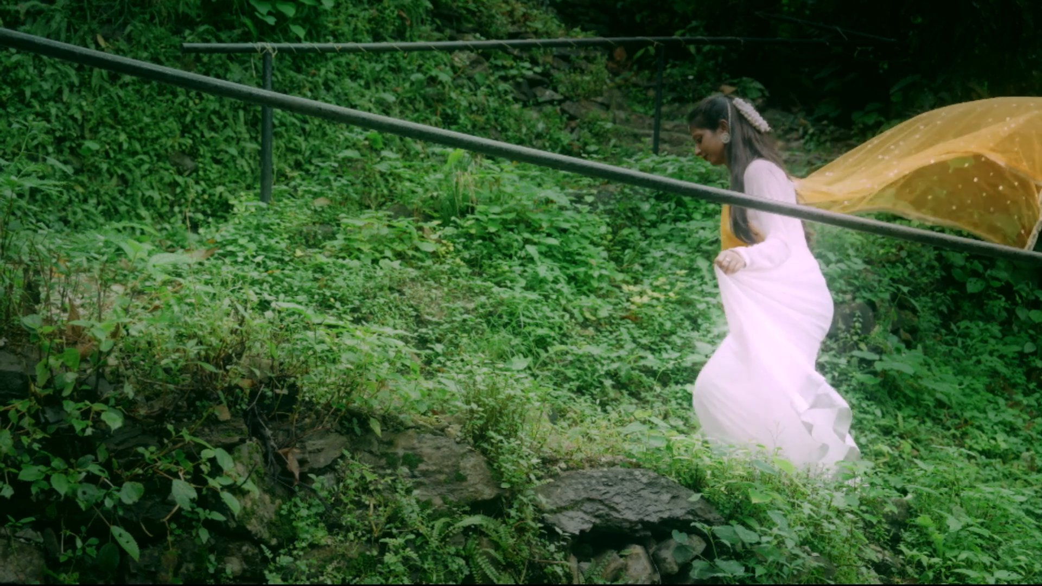
pyautogui.press('space')
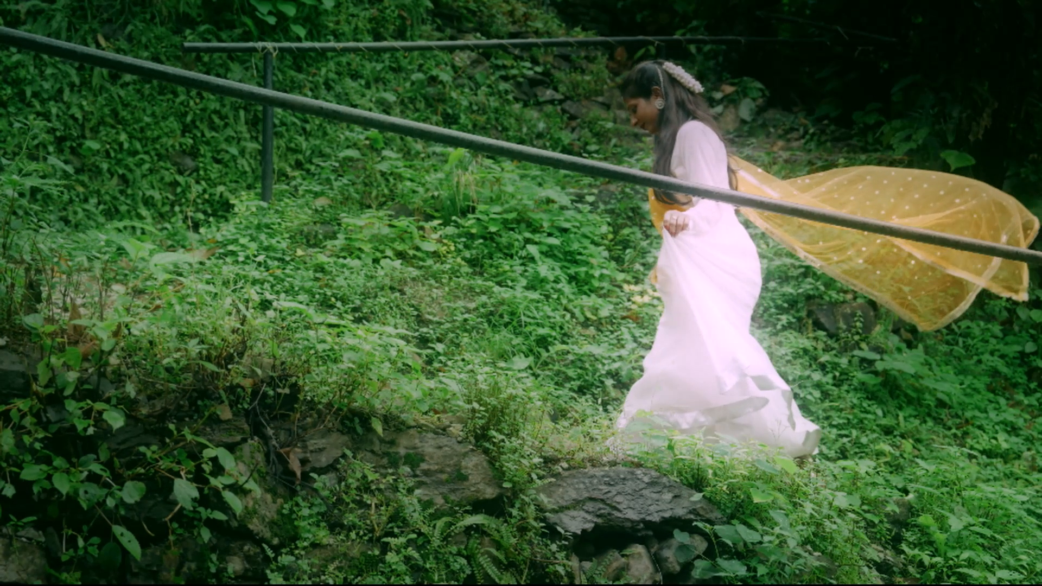
pyautogui.hotkey('ctrl', 'z')
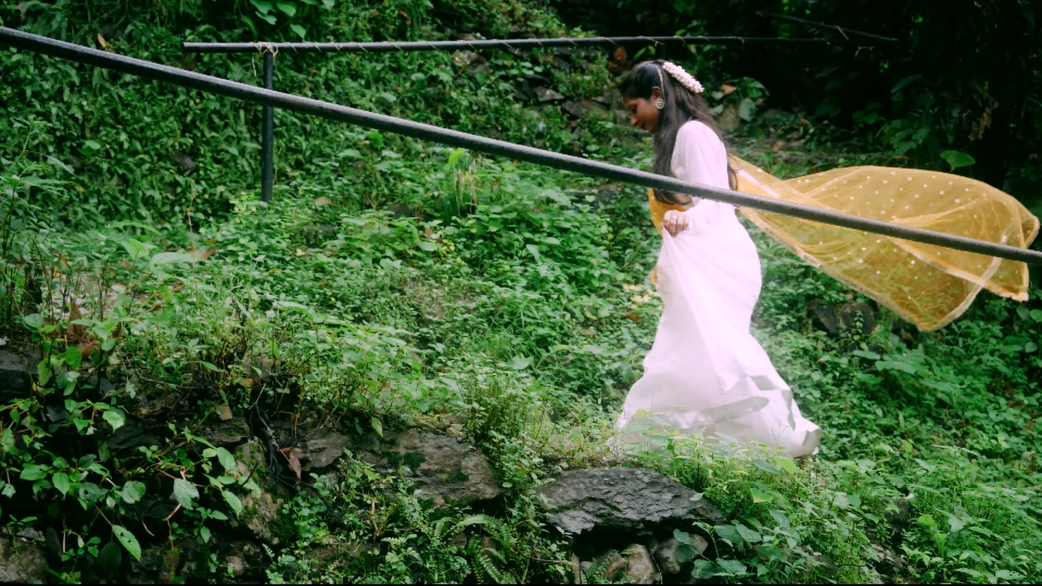
pyautogui.hotkey('ctrl', 'shift', 'z')
pyautogui.hotkey('ctrl', 'z')
pyautogui.hotkey('ctrl', 'shift', 'z')
pyautogui.press('Escape')
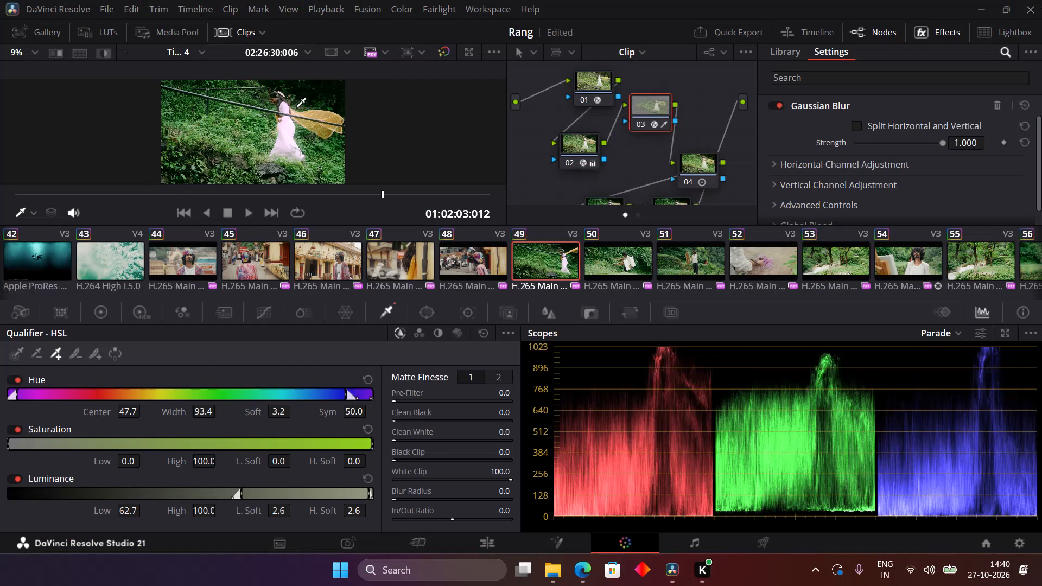
pyautogui.hotkey('ctrl', 'shift', 'z')
# At clip 49's first frame, add a circular window on node 06 and shrink it around the woman's head, size about 13.3 and aspect about 51.3.
pyautogui.scroll(-4, 660, 149)
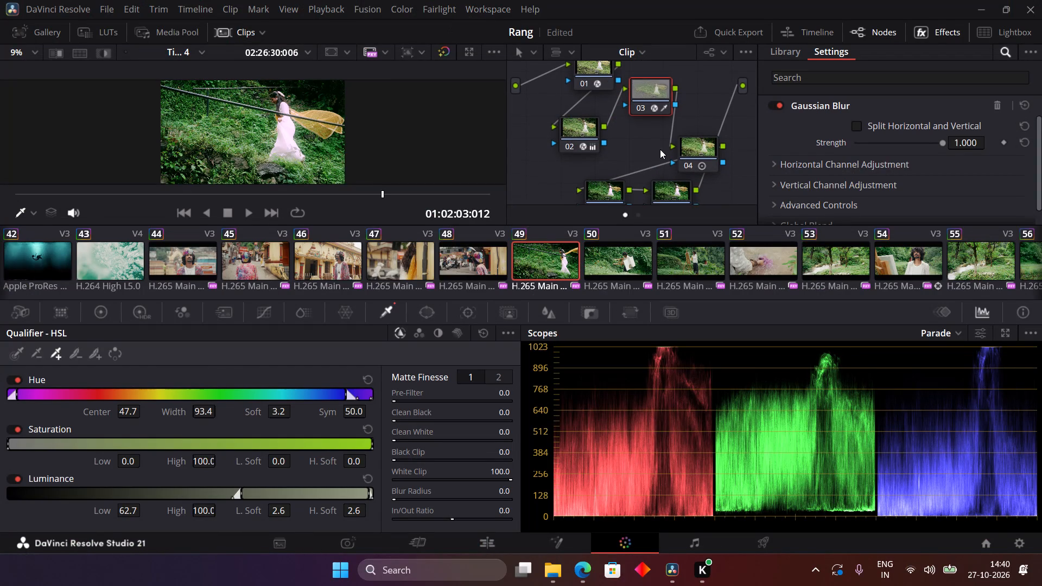
pyautogui.scroll(-9, 660, 149)
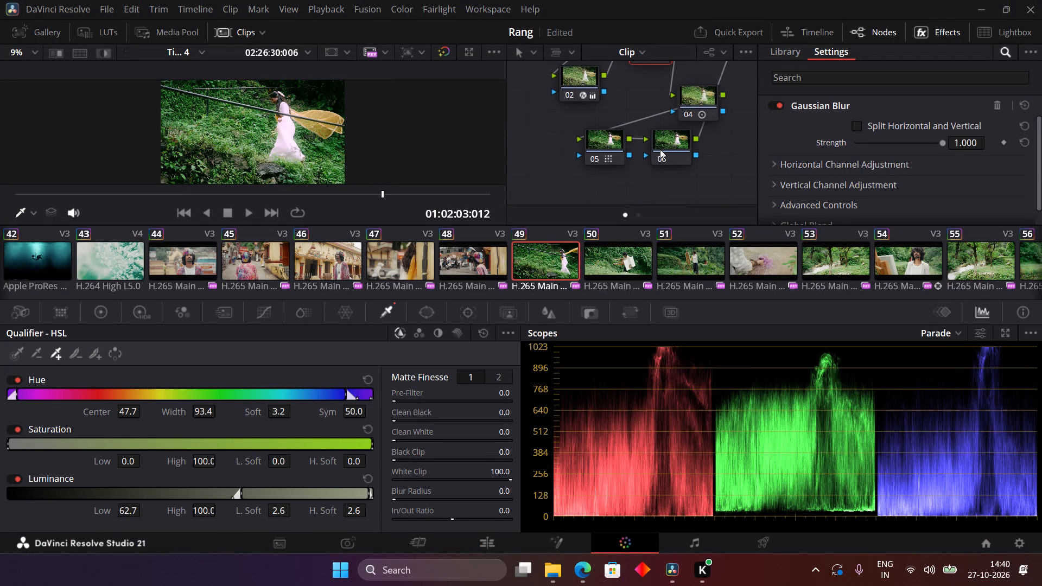
pyautogui.moveTo(371, 195); pyautogui.dragTo(0, 203)
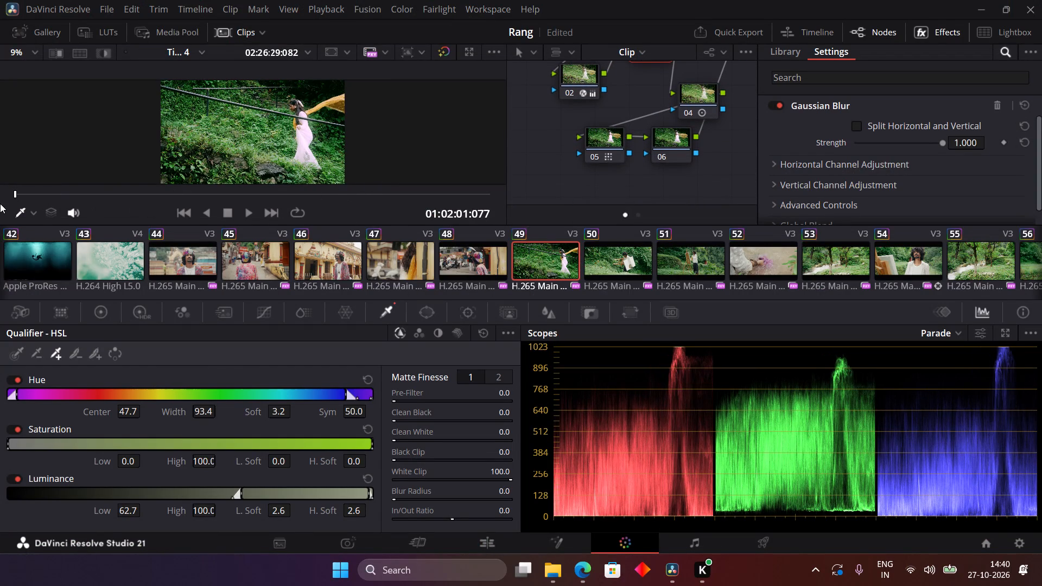
pyautogui.moveTo(0, 203); pyautogui.dragTo(0, 206)
pyautogui.click(682, 138)
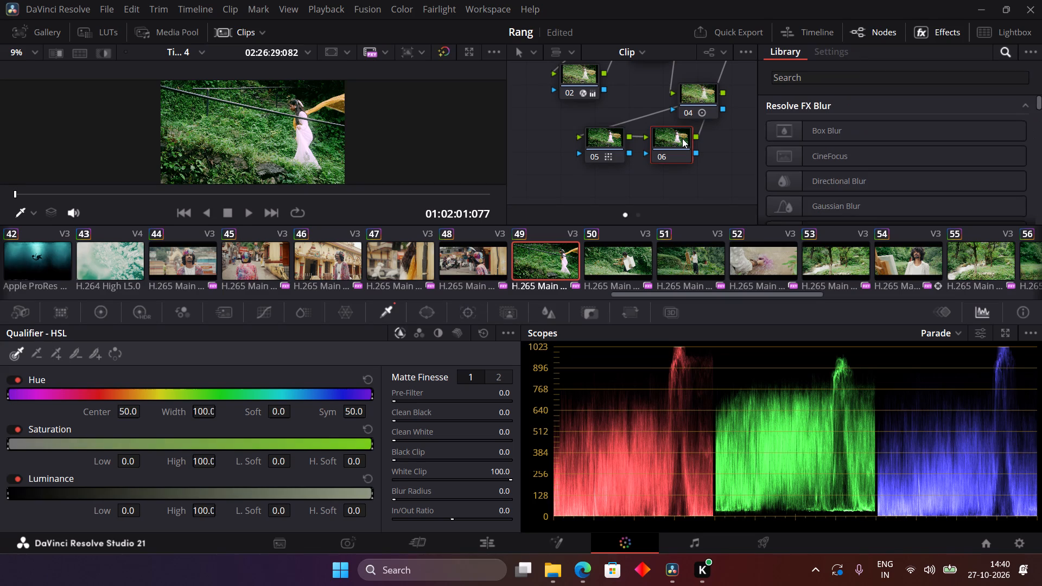
pyautogui.click(430, 310)
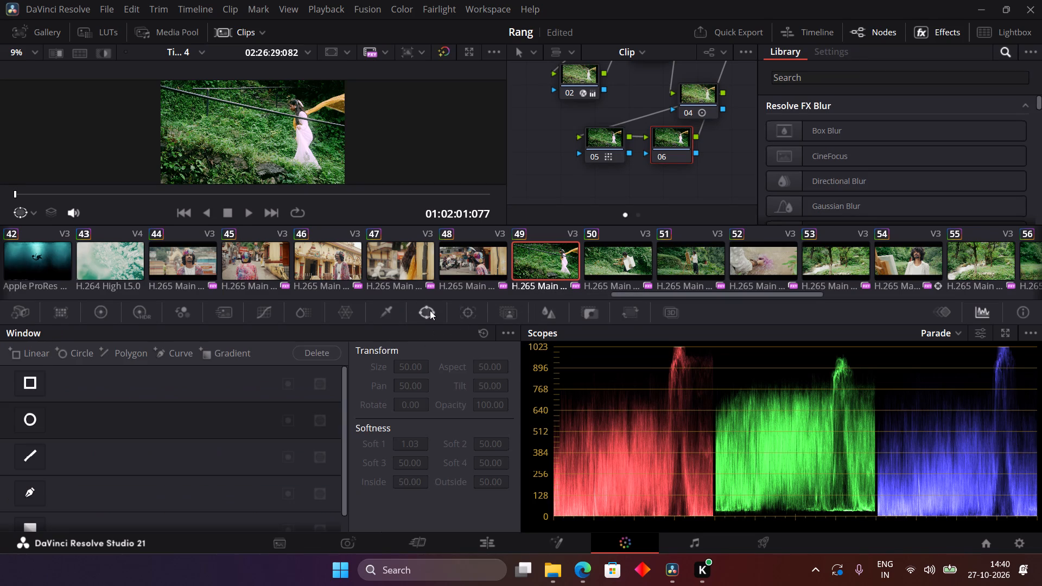
pyautogui.click(35, 413)
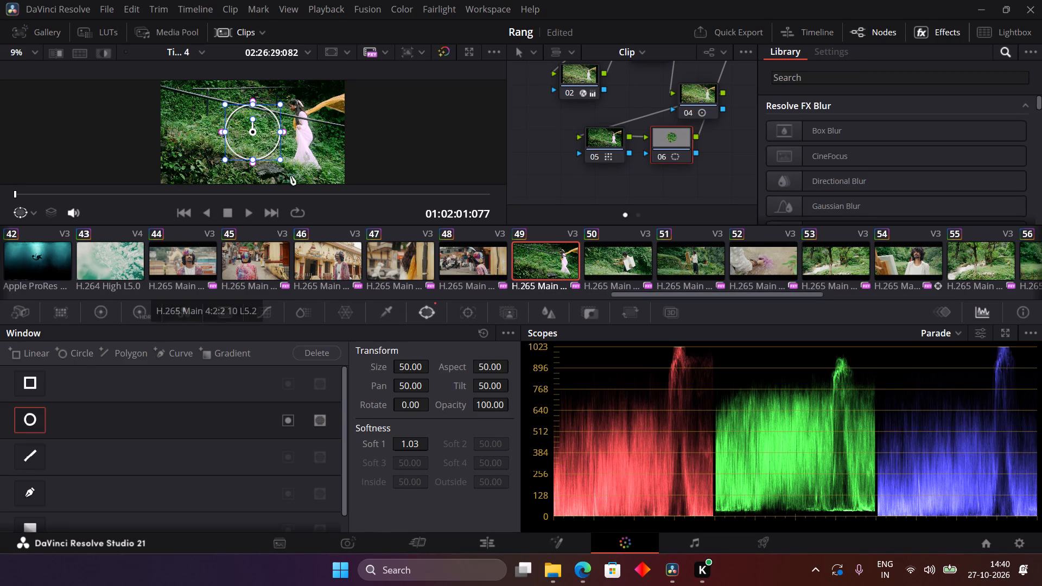
pyautogui.moveTo(253, 133); pyautogui.dragTo(279, 116)
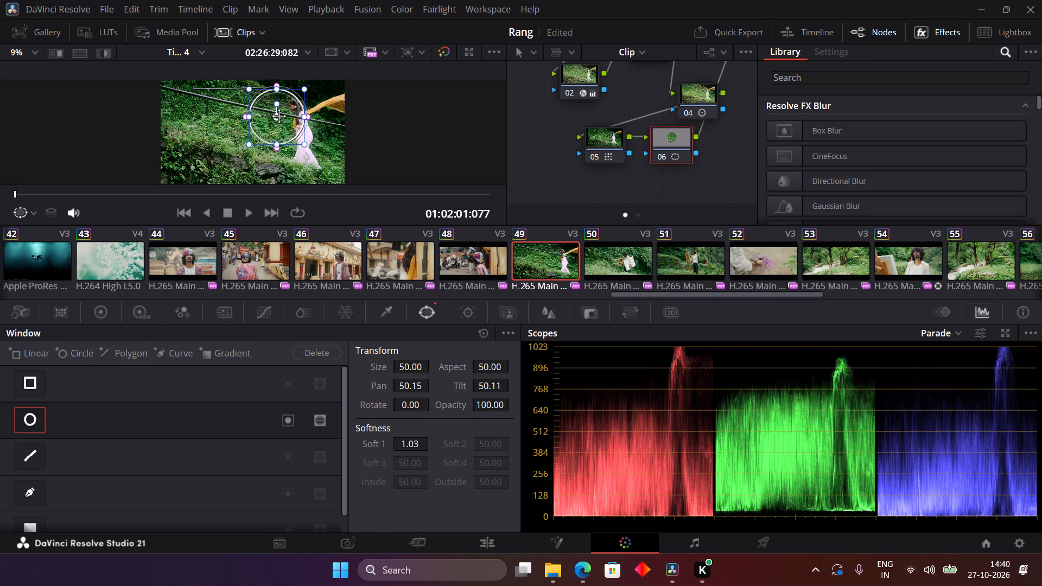
pyautogui.moveTo(279, 116); pyautogui.dragTo(293, 107)
pyautogui.scroll(1, 293, 107)
pyautogui.moveTo(227, 106); pyautogui.dragTo(275, 107)
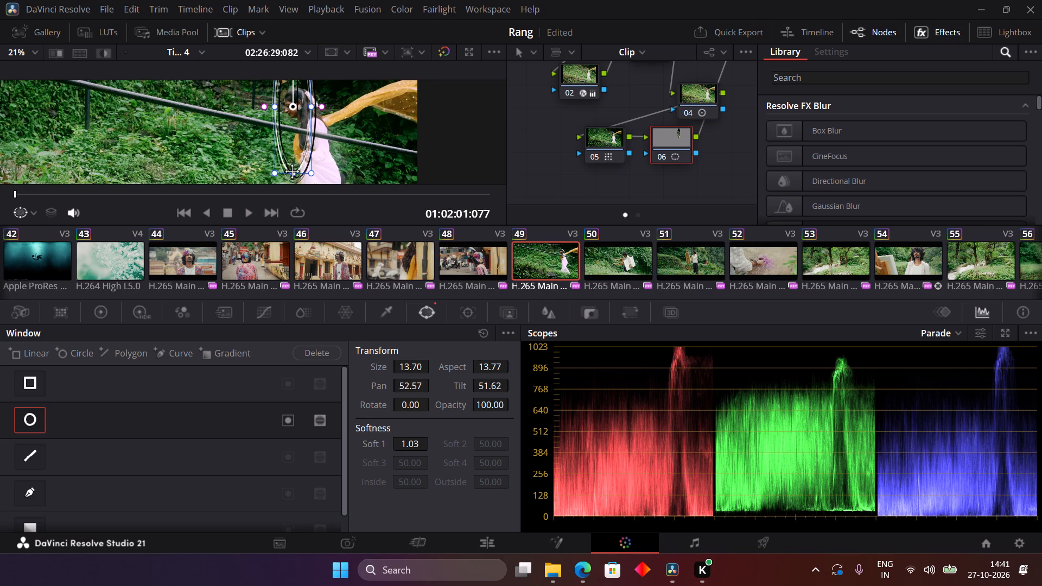
pyautogui.moveTo(292, 171); pyautogui.dragTo(302, 122)
# Centre node 06's circular window on the woman's face at about pan 52.58, tilt 51.62, and soften its edge to about 3.45.
pyautogui.scroll(1, 292, 95)
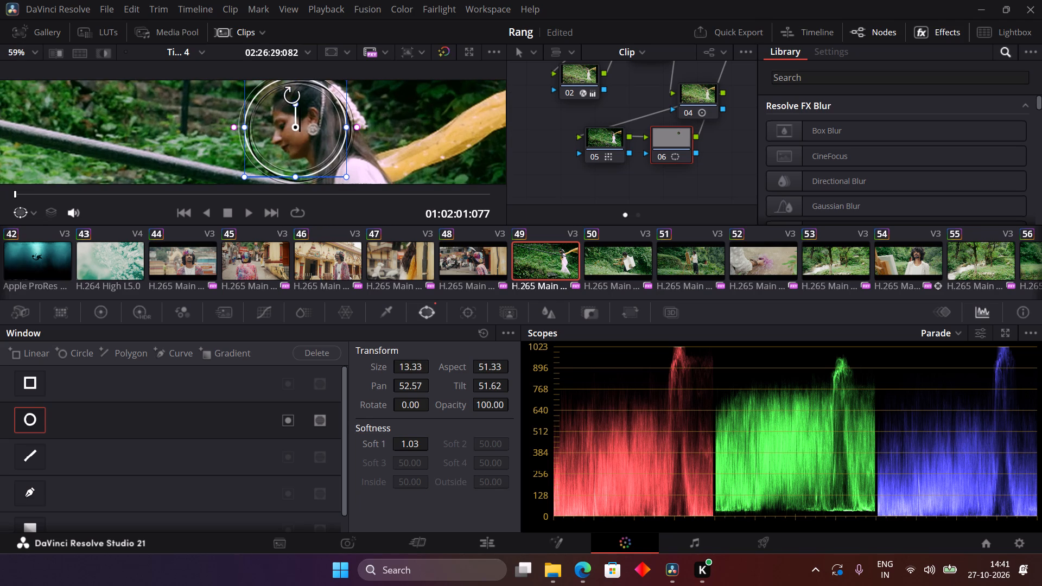
pyautogui.scroll(1, 292, 95)
pyautogui.moveTo(296, 126); pyautogui.dragTo(305, 120)
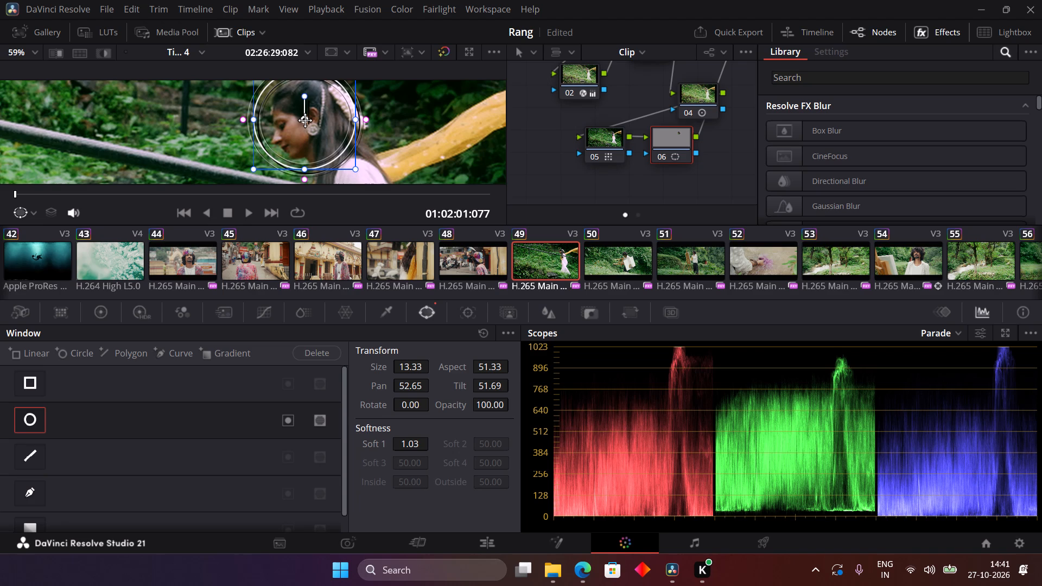
pyautogui.moveTo(305, 120); pyautogui.dragTo(305, 121)
pyautogui.moveTo(242, 120); pyautogui.dragTo(238, 120)
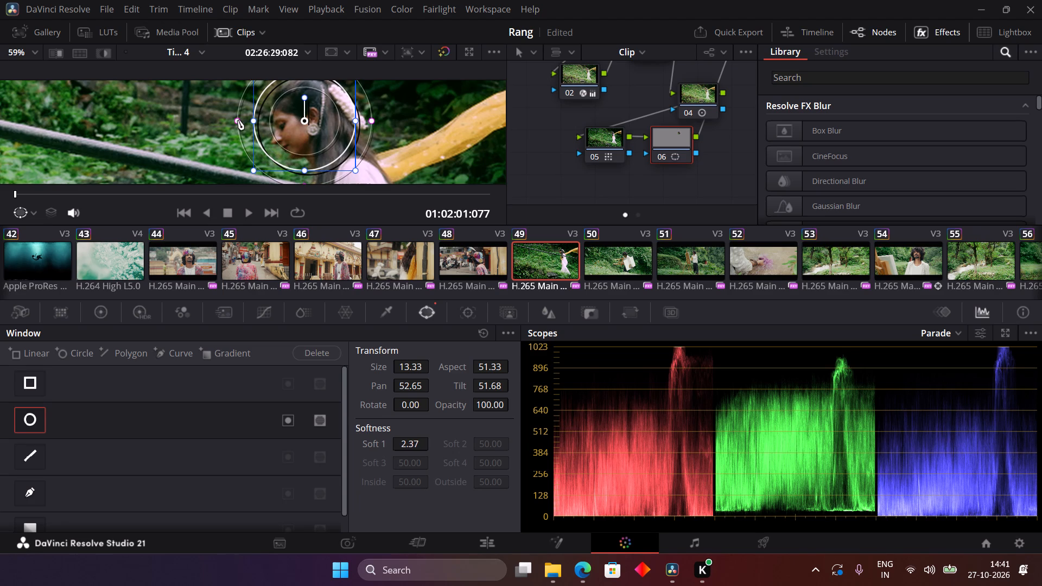
pyautogui.moveTo(238, 120); pyautogui.dragTo(234, 120)
pyautogui.moveTo(303, 120); pyautogui.dragTo(301, 122)
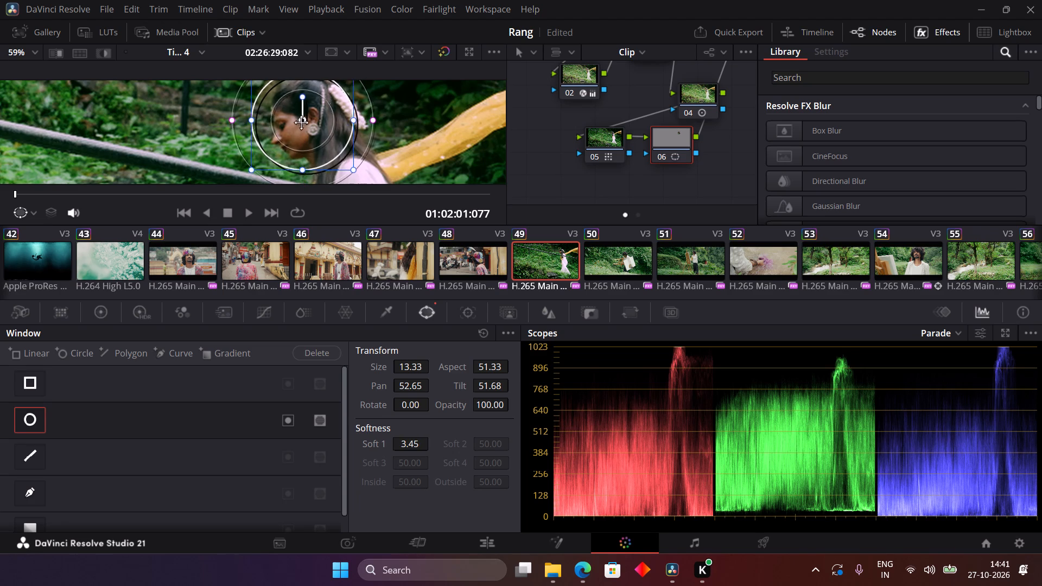
pyautogui.moveTo(301, 122); pyautogui.dragTo(297, 126)
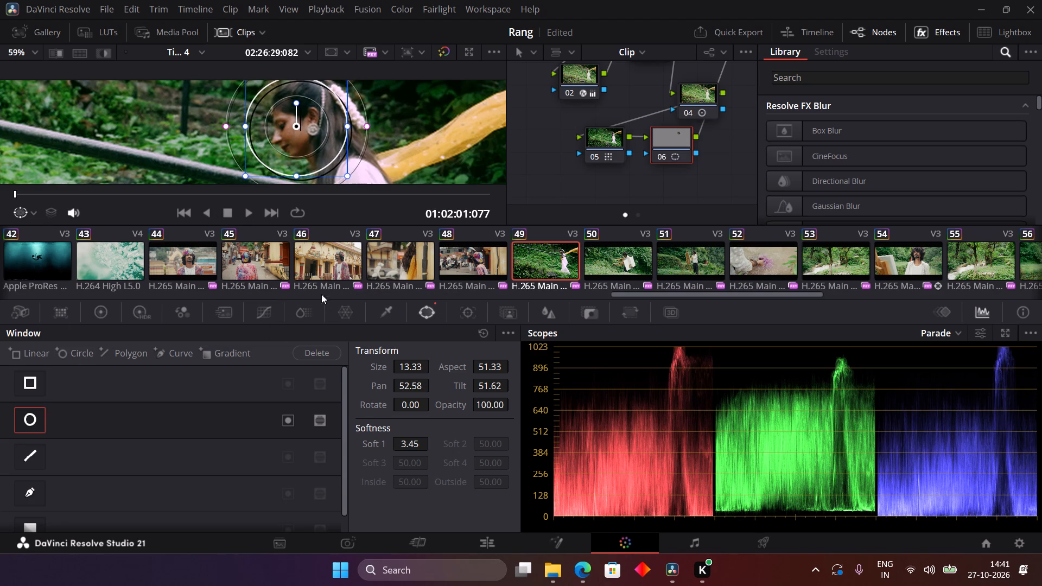
# Track node 06's face window in both directions through clip 49.
pyautogui.click(467, 311)
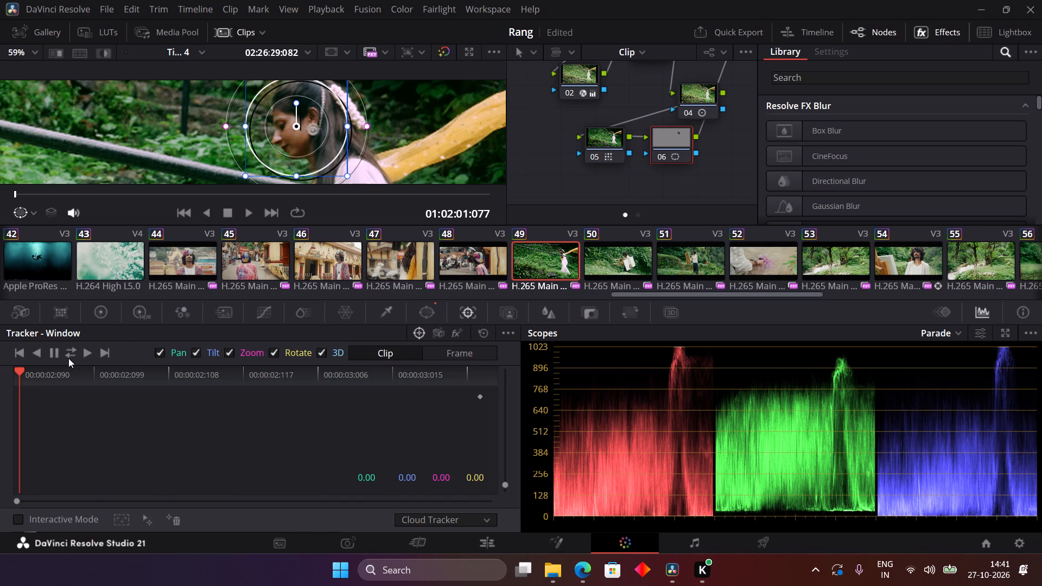
pyautogui.click(68, 354)
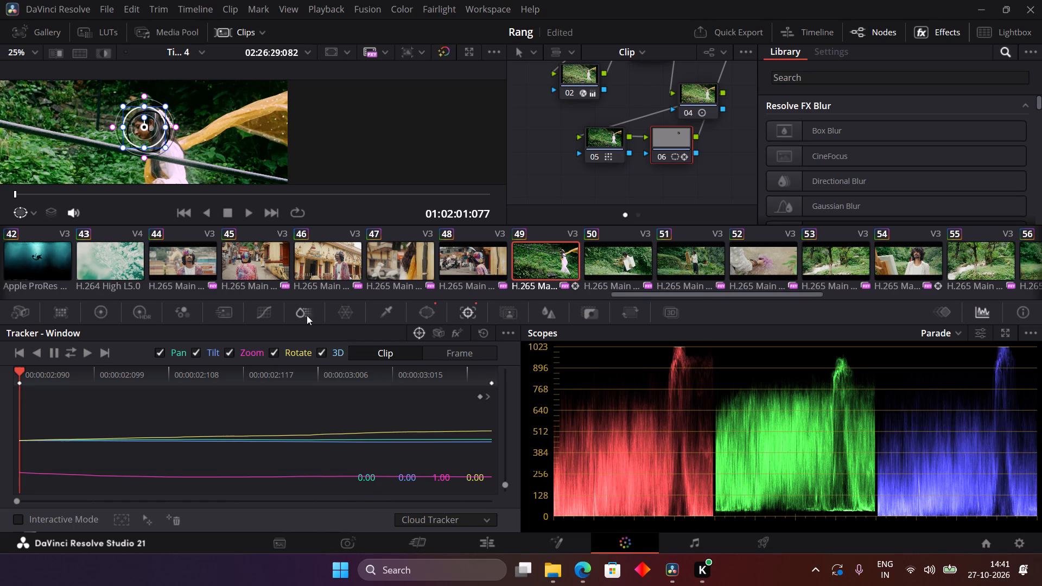
# Brighten the woman's face on node 06 by raising the midpoint of the custom curve slightly.
pyautogui.click(257, 315)
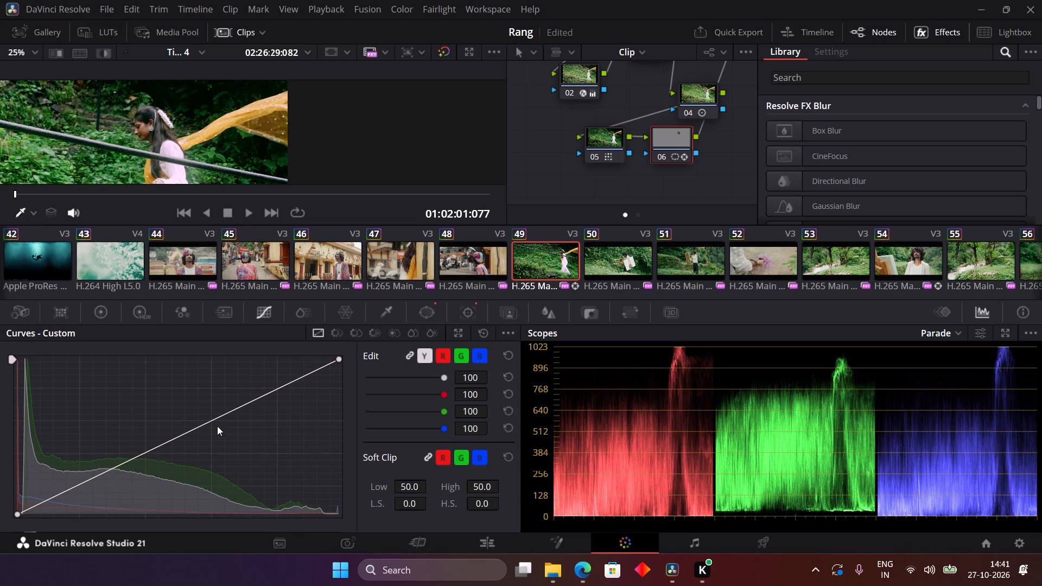
pyautogui.moveTo(183, 435); pyautogui.dragTo(177, 428)
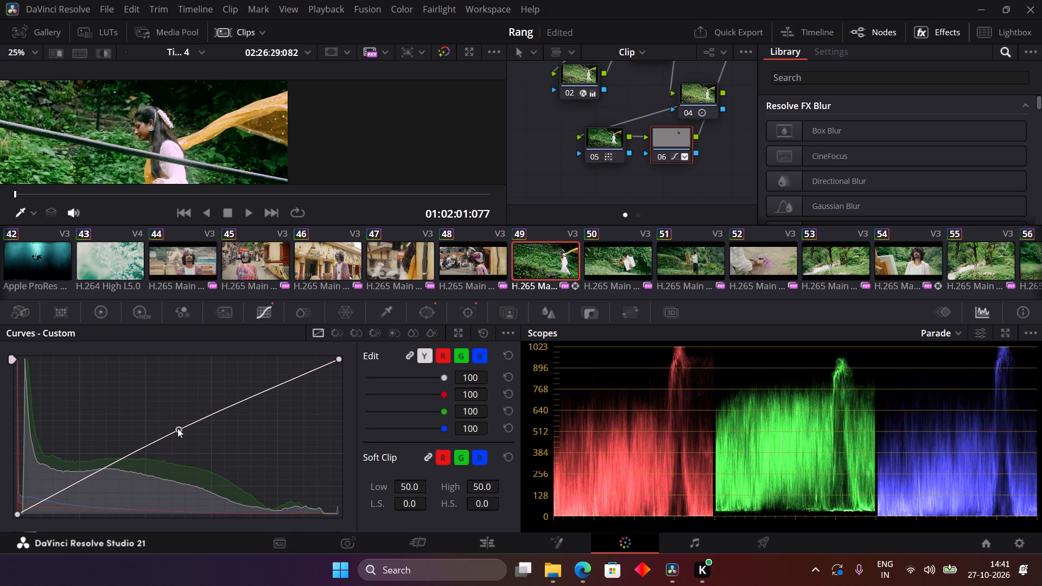
pyautogui.moveTo(177, 428); pyautogui.dragTo(176, 425)
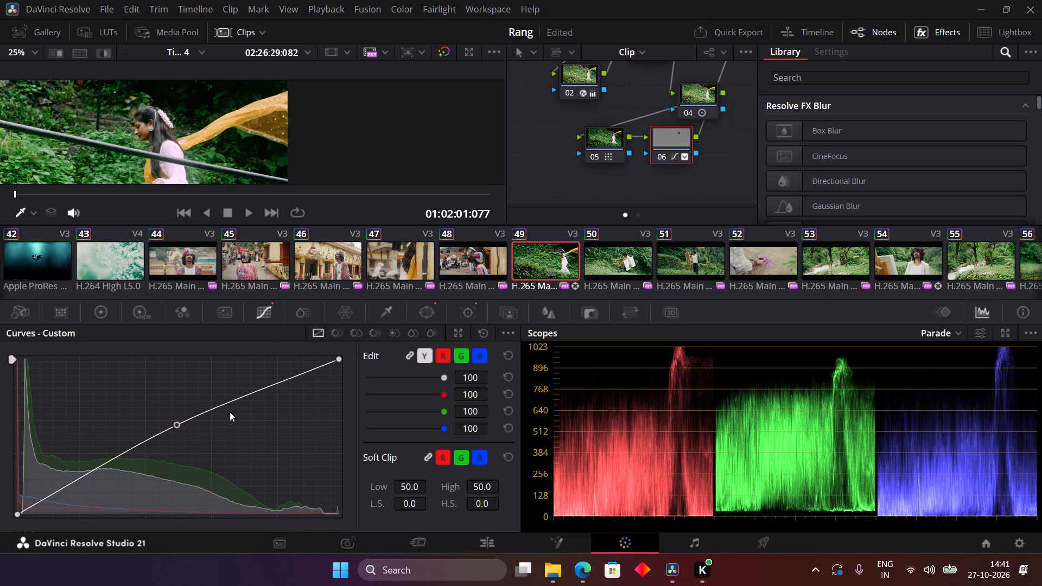
# In node 06's primaries, set Highlights to 21.00 and Saturation to 43.60.
pyautogui.click(101, 316)
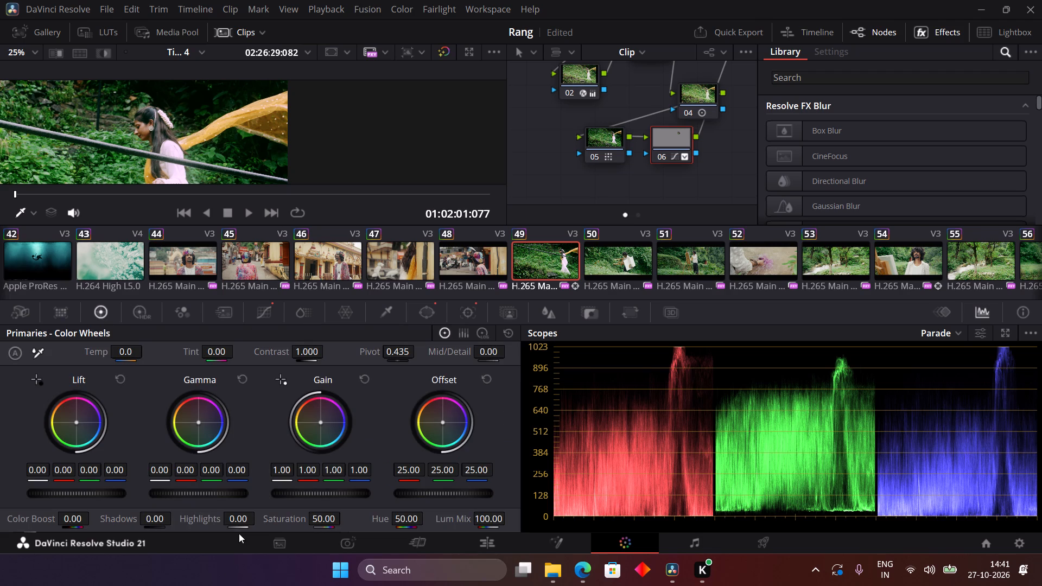
pyautogui.moveTo(238, 518); pyautogui.dragTo(290, 522)
pyautogui.moveTo(290, 522); pyautogui.dragTo(266, 533)
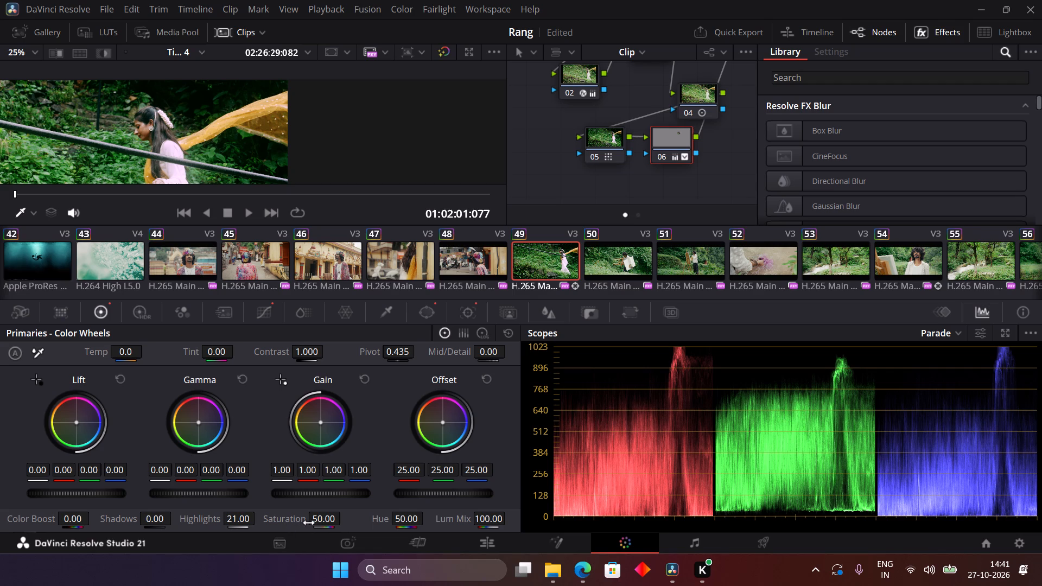
pyautogui.moveTo(322, 518); pyautogui.dragTo(298, 520)
pyautogui.moveTo(298, 520); pyautogui.dragTo(301, 520)
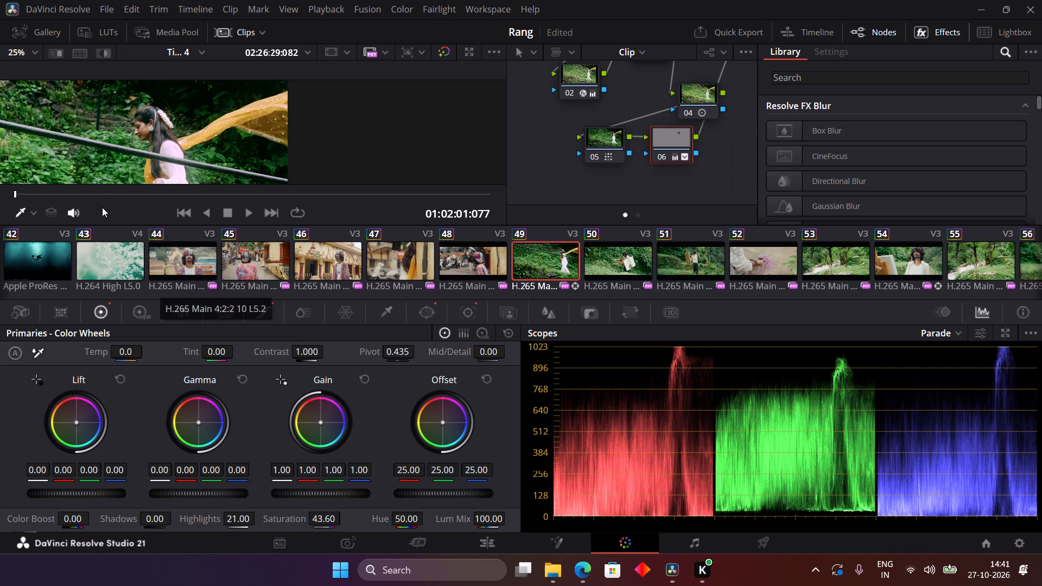
# Fit the whole frame in the viewer and play the timeline from clip 49's start through clip 63 to review the graded sequence.
pyautogui.moveTo(103, 191); pyautogui.dragTo(0, 208)
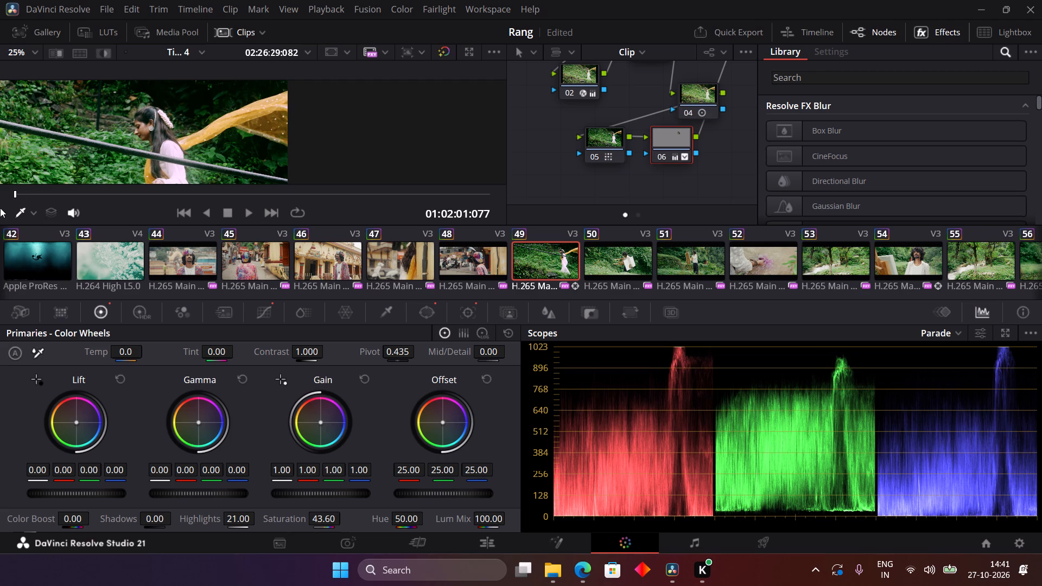
pyautogui.moveTo(36, 49); pyautogui.dragTo(37, 68)
pyautogui.click(37, 68)
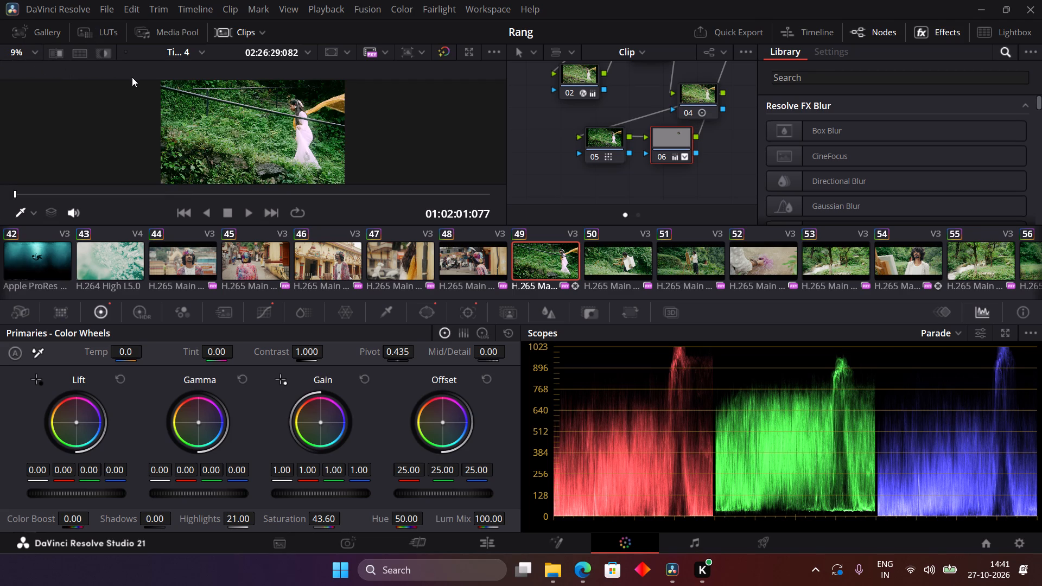
pyautogui.press('space')
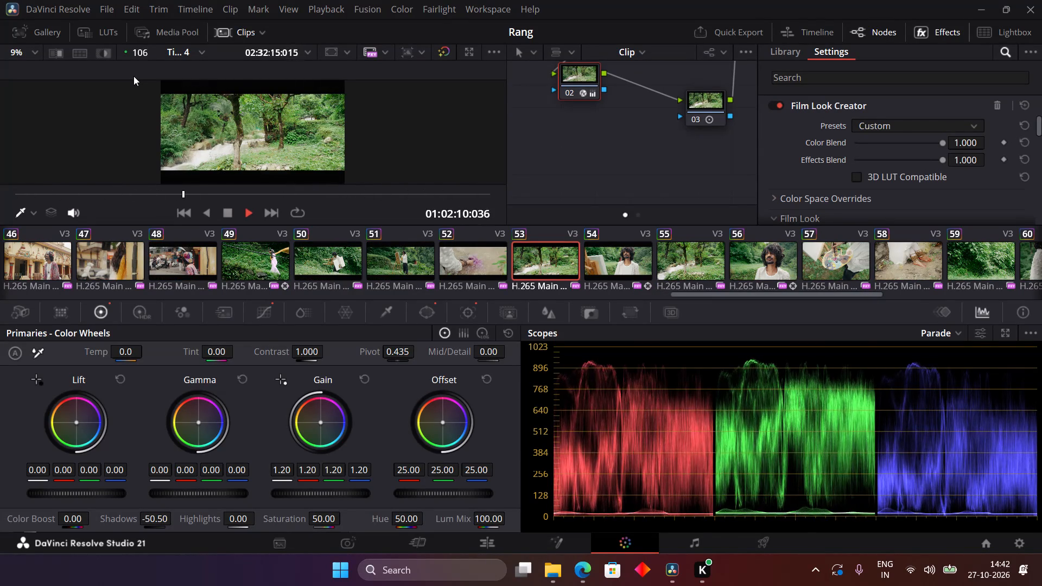
pyautogui.press('space')
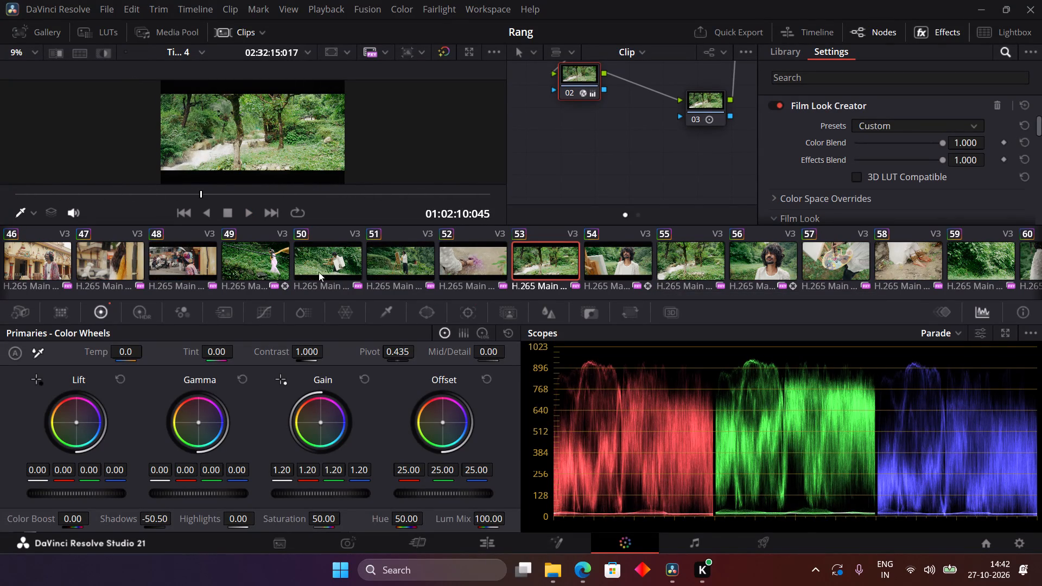
pyautogui.press('space')
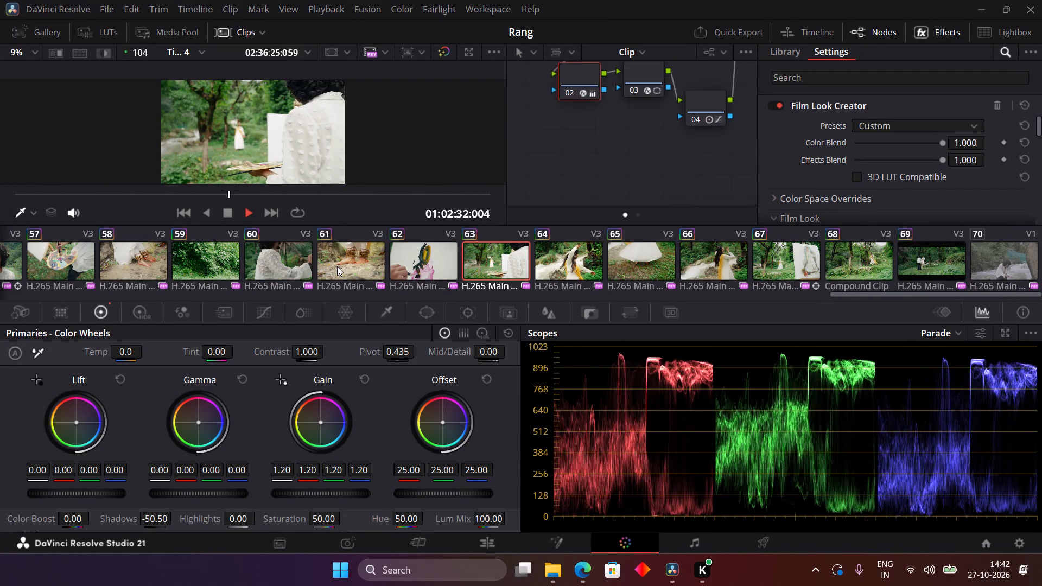
pyautogui.press('space')
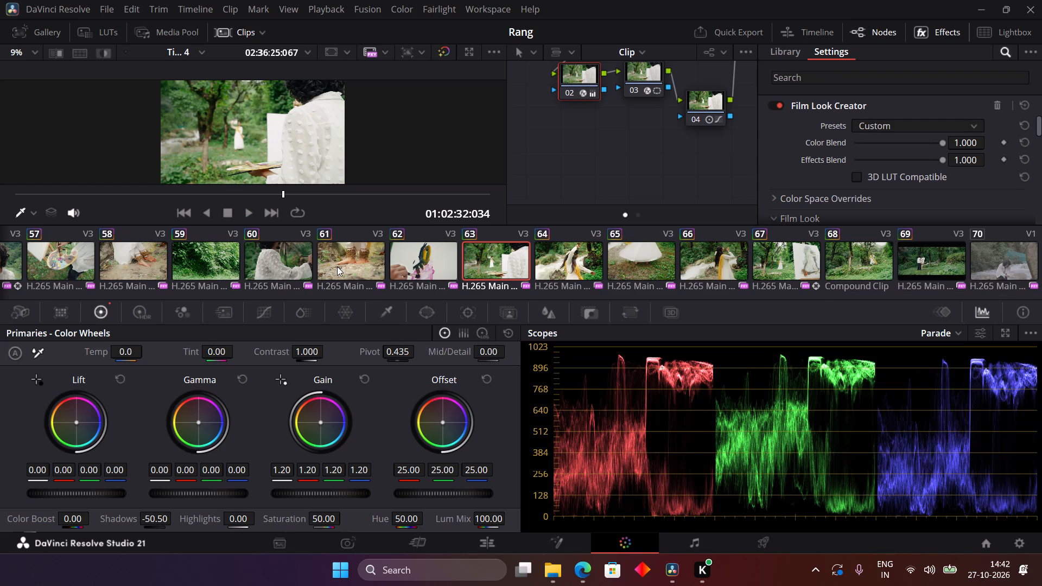
# Reposition nodes 03 and 04 of clip 63 lower in the node graph.
pyautogui.click(504, 249)
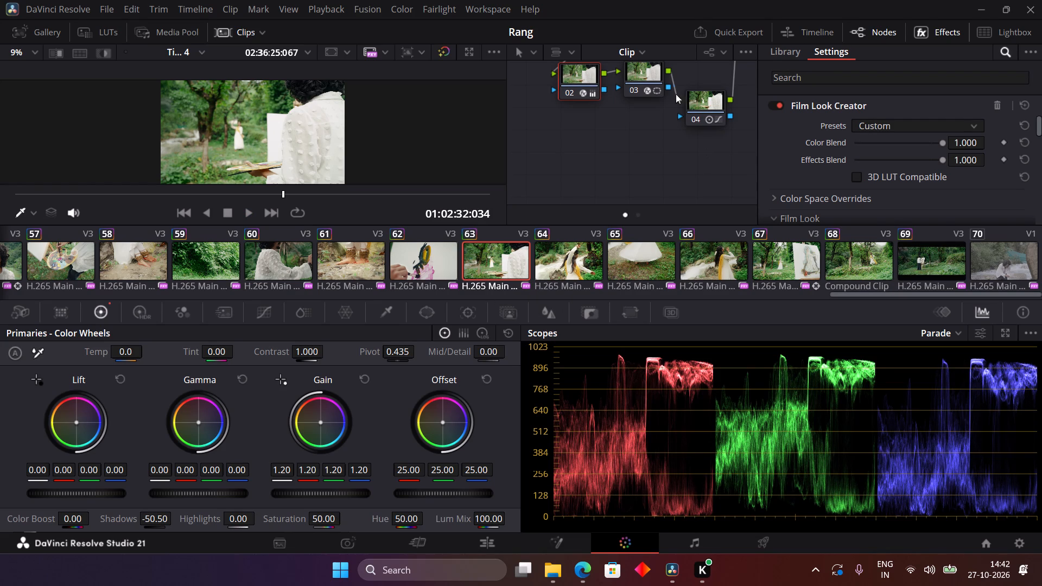
pyautogui.moveTo(656, 87); pyautogui.dragTo(653, 146)
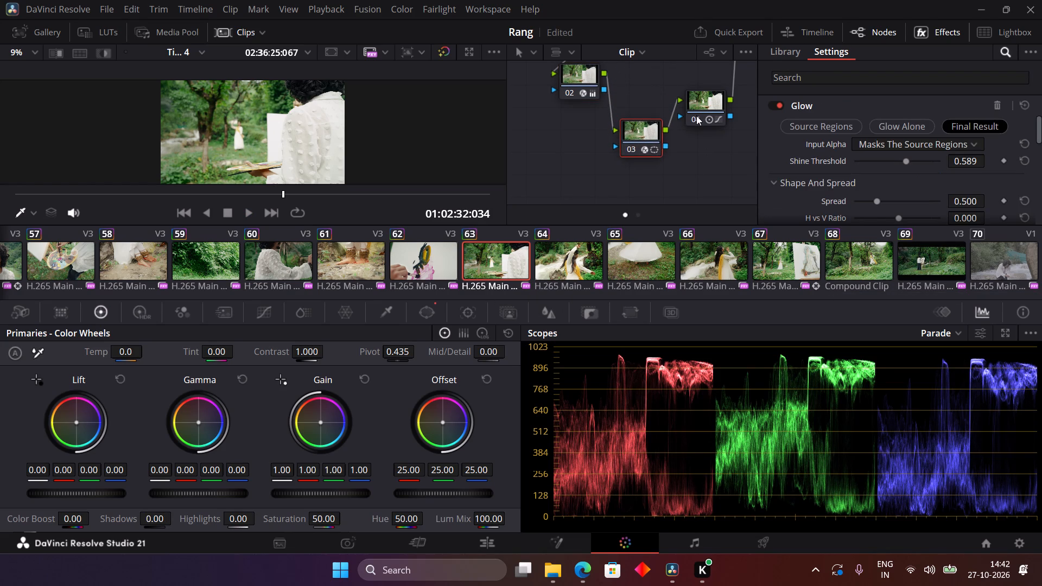
pyautogui.moveTo(714, 99); pyautogui.dragTo(714, 142)
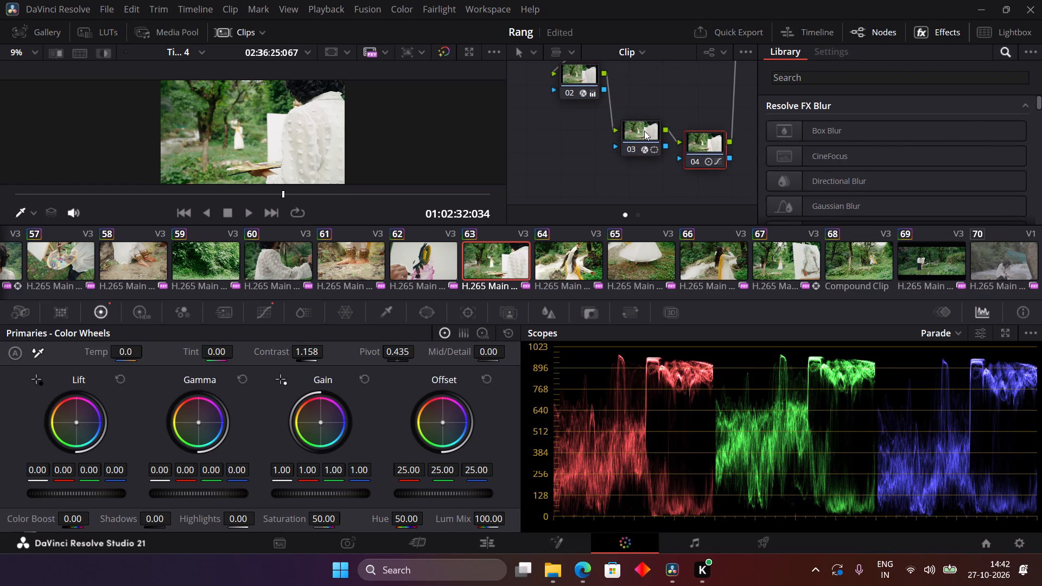
# Tighten node 03's circular glow window around the distant woman to about Size 16.98 and Aspect 34.07.
pyautogui.click(640, 131)
pyautogui.click(425, 315)
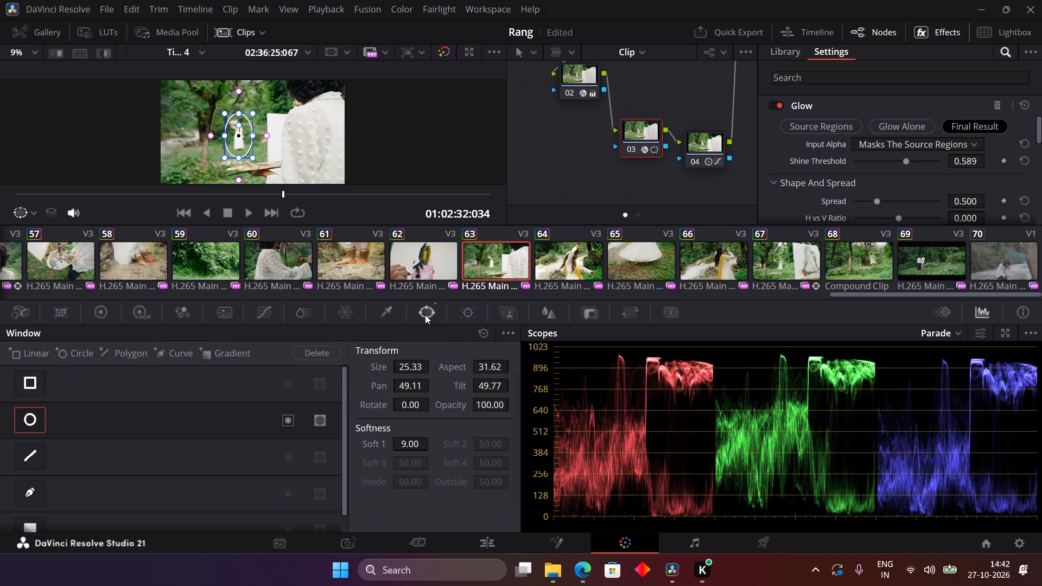
pyautogui.moveTo(237, 157); pyautogui.dragTo(237, 150)
pyautogui.click(225, 136)
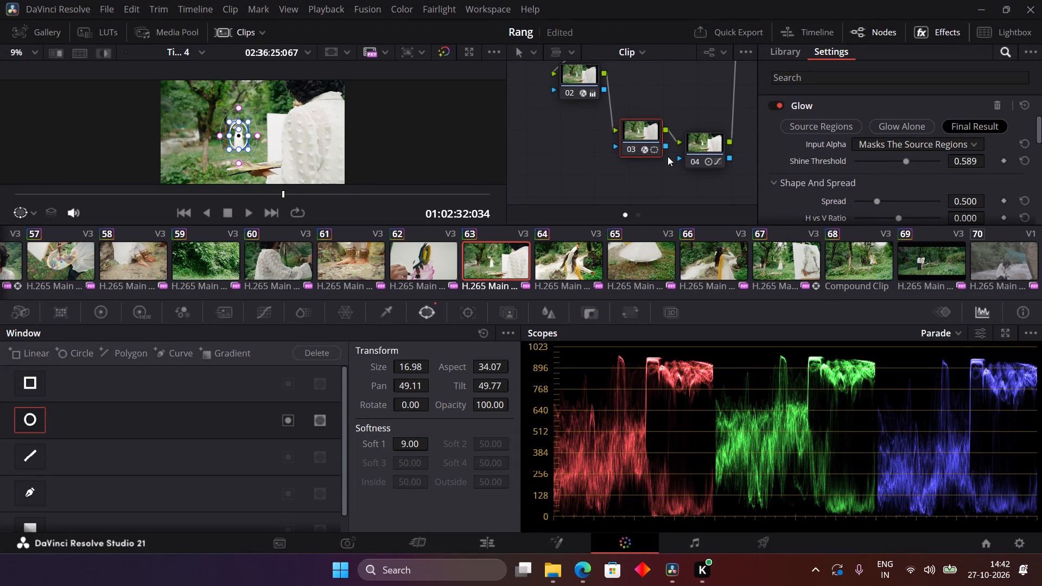
# Apply the Gaussian Blur effect to node 04.
pyautogui.click(702, 142)
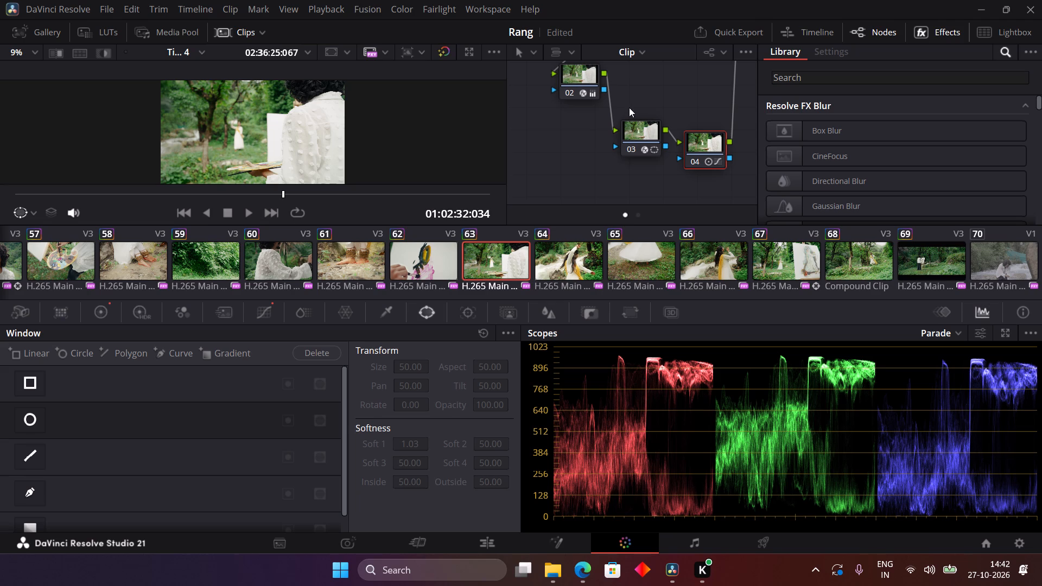
pyautogui.scroll(2, 625, 97)
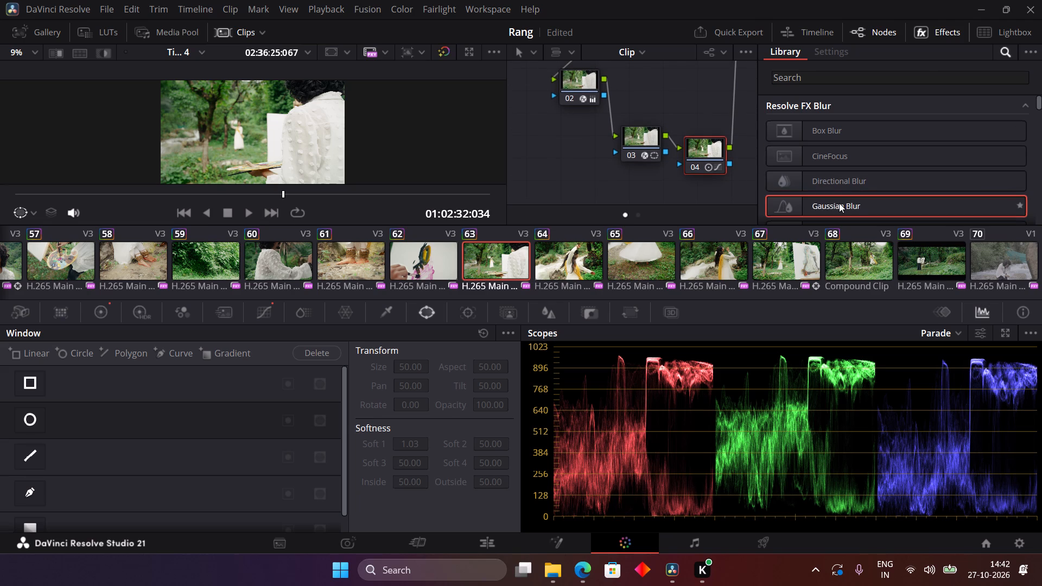
pyautogui.moveTo(839, 203); pyautogui.dragTo(711, 151)
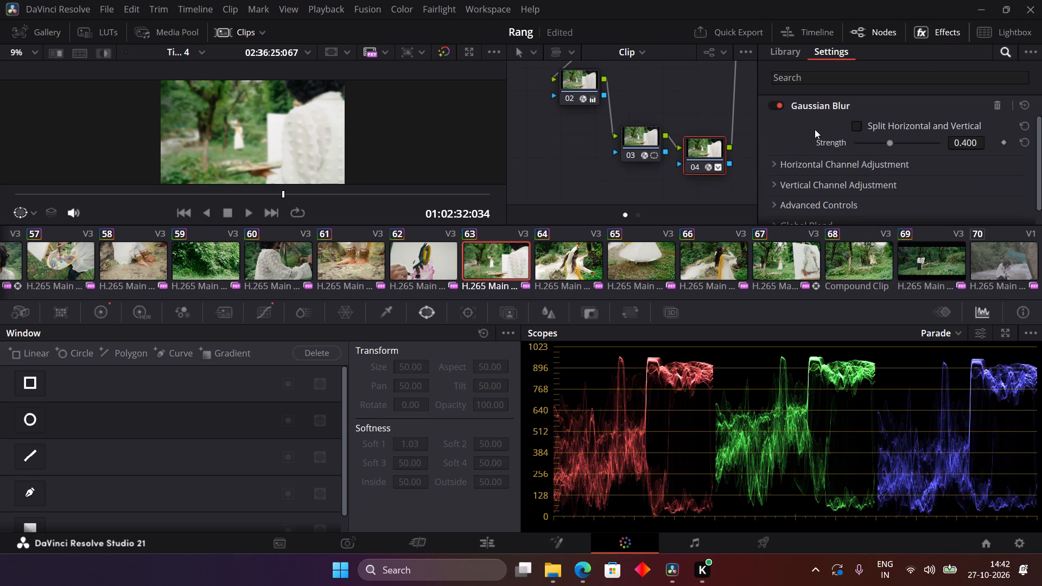
# Add a circular window to node 04 around the distant woman, about Size 22.13, Aspect 32.33 and Soft 1 3.94.
pyautogui.click(424, 311)
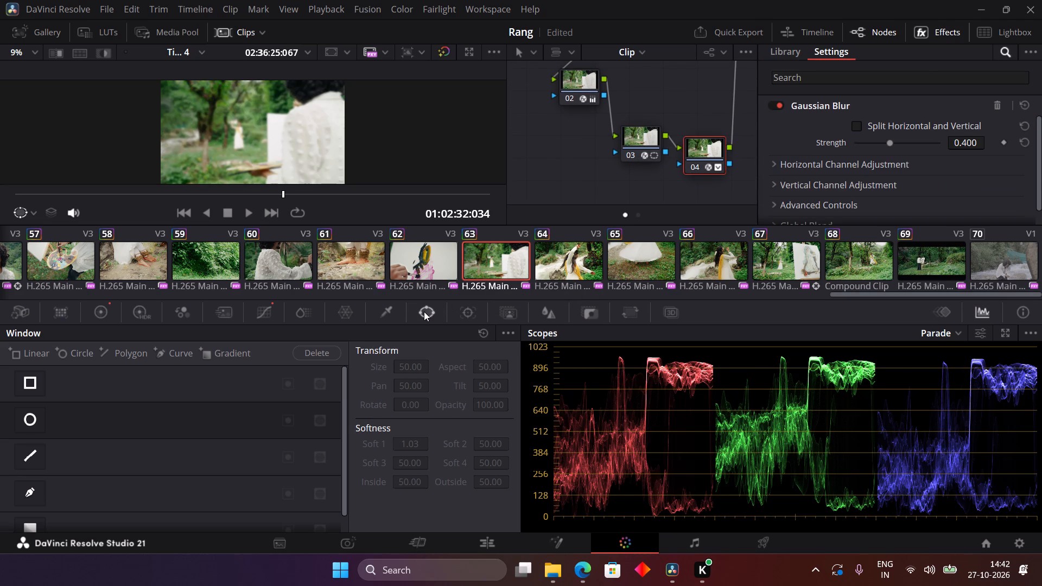
pyautogui.click(424, 311)
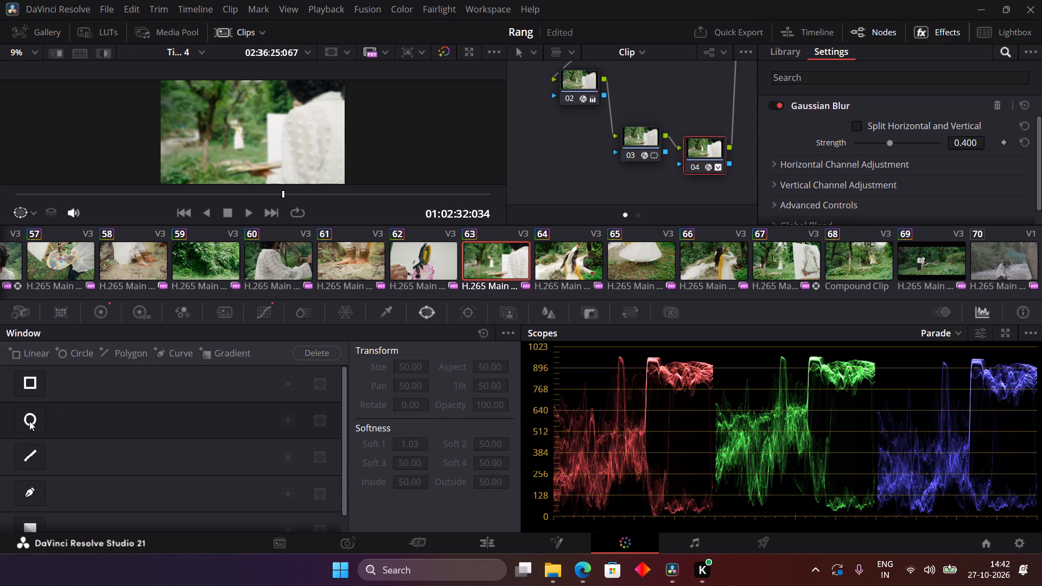
pyautogui.click(29, 421)
pyautogui.moveTo(253, 128); pyautogui.dragTo(238, 131)
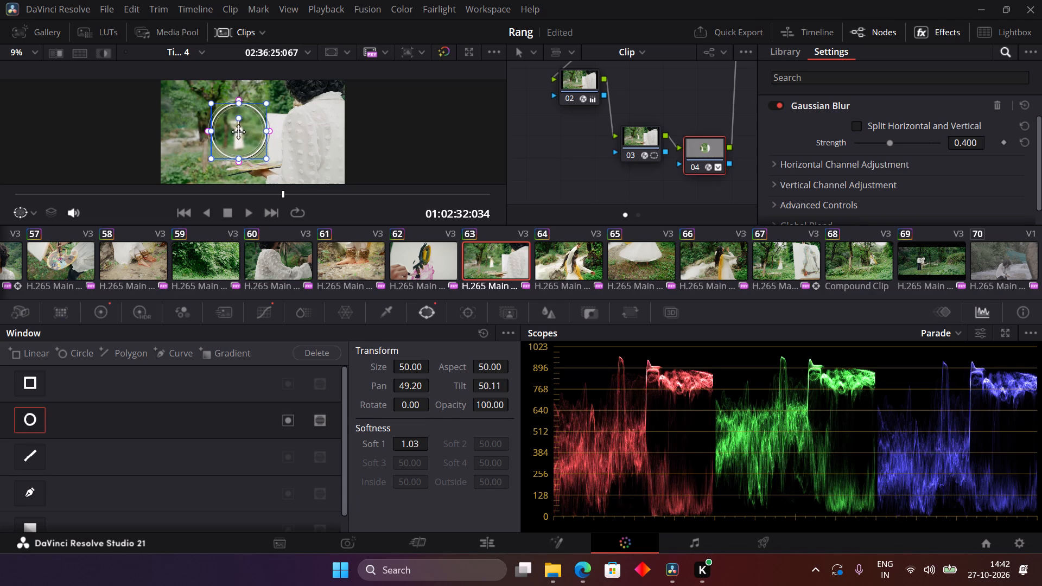
pyautogui.moveTo(238, 131); pyautogui.dragTo(240, 134)
pyautogui.moveTo(213, 132); pyautogui.dragTo(221, 136)
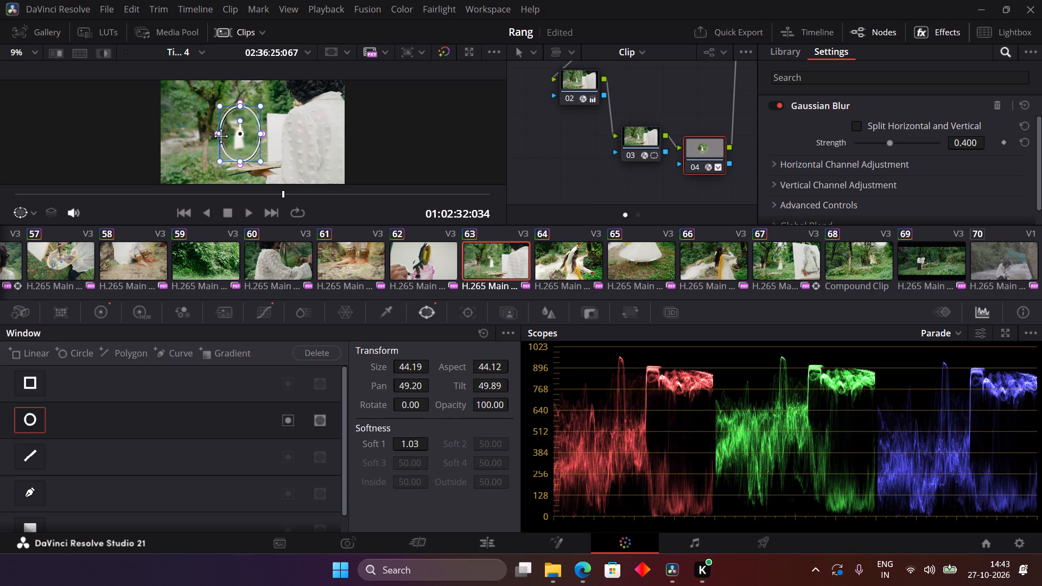
pyautogui.moveTo(221, 136); pyautogui.dragTo(228, 137)
pyautogui.moveTo(240, 161); pyautogui.dragTo(240, 155)
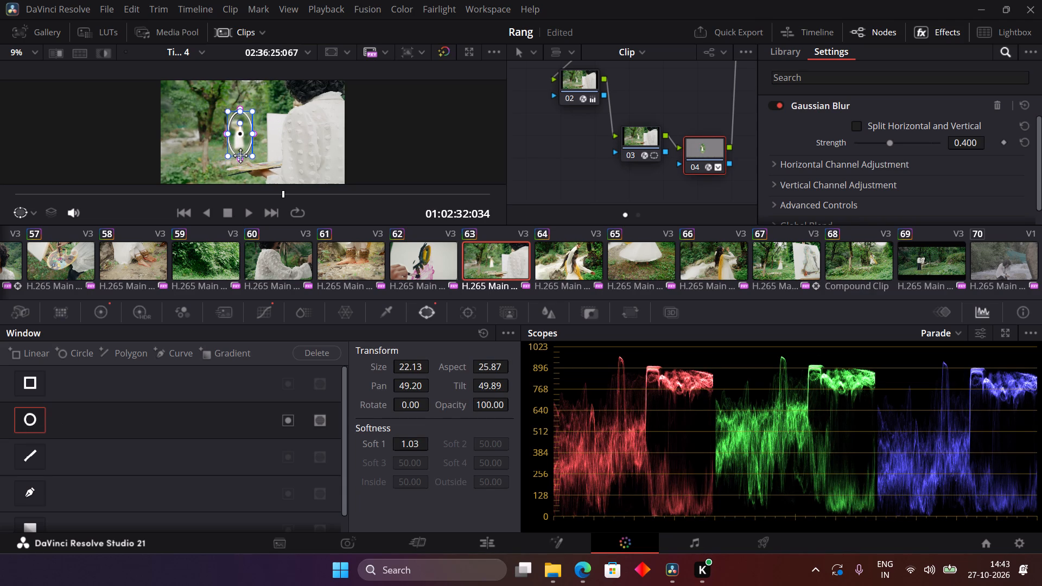
pyautogui.moveTo(240, 155); pyautogui.dragTo(240, 153)
pyautogui.click(241, 132)
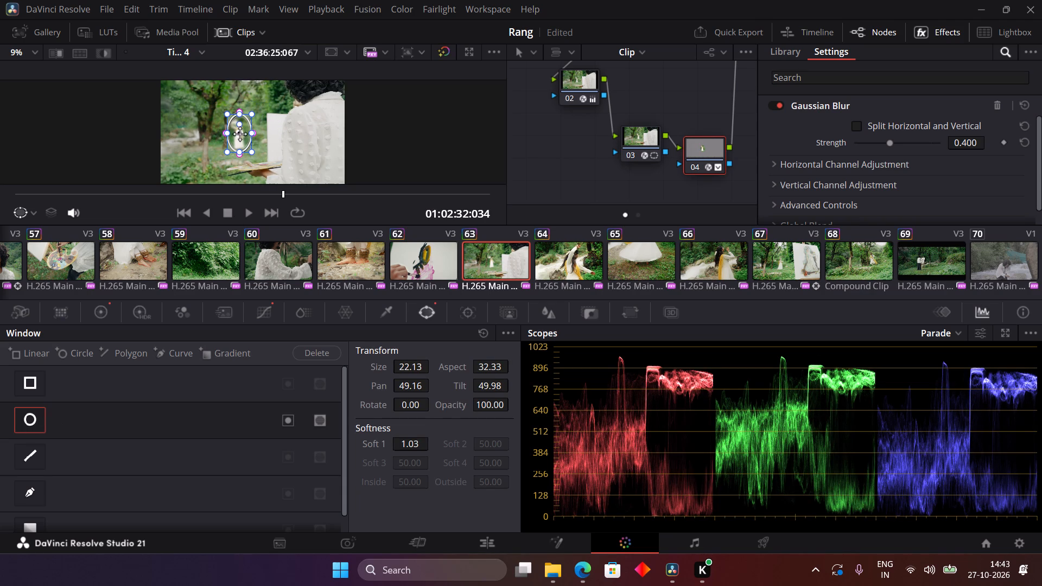
pyautogui.click(255, 133)
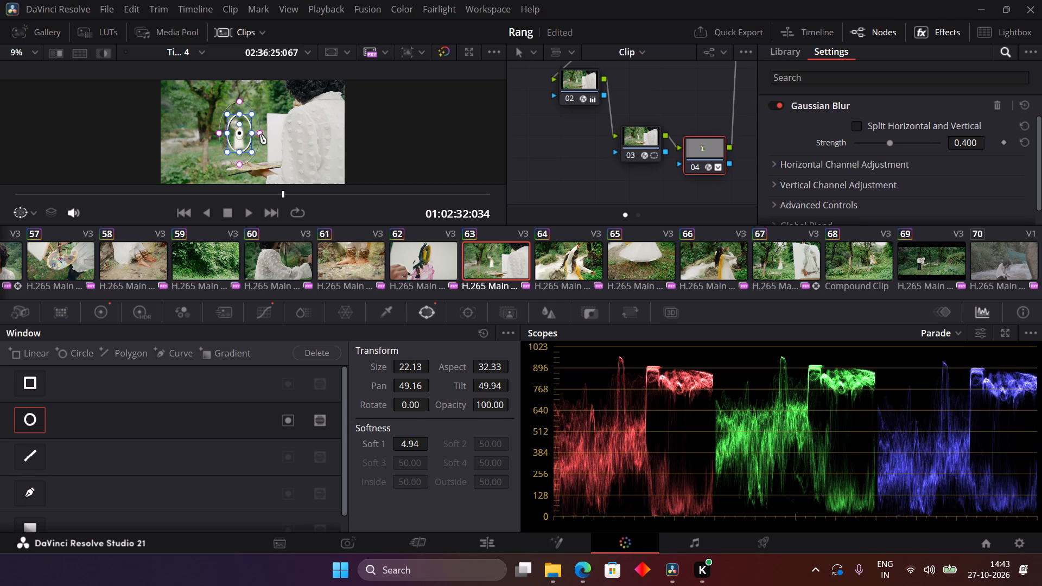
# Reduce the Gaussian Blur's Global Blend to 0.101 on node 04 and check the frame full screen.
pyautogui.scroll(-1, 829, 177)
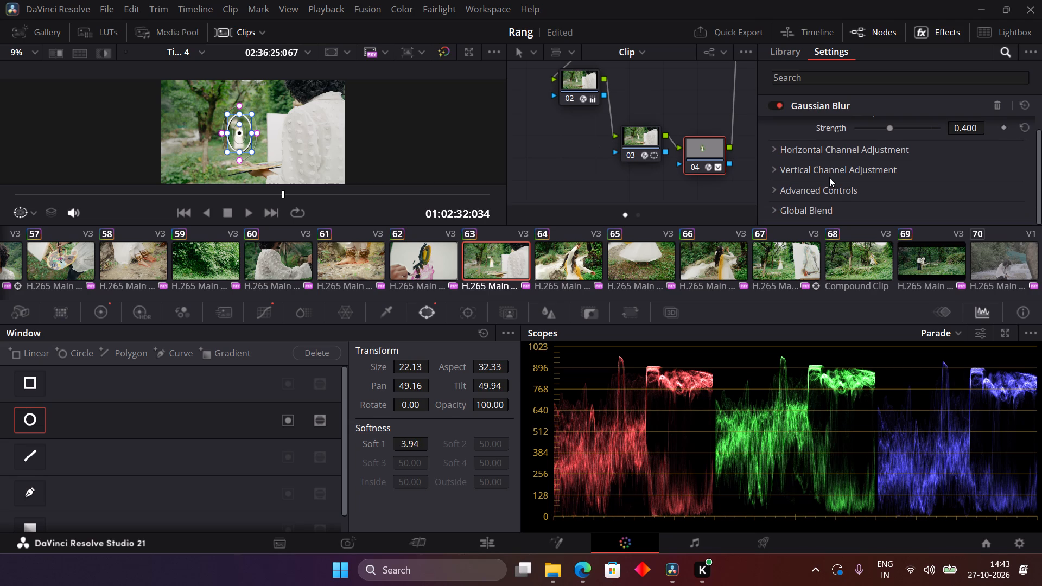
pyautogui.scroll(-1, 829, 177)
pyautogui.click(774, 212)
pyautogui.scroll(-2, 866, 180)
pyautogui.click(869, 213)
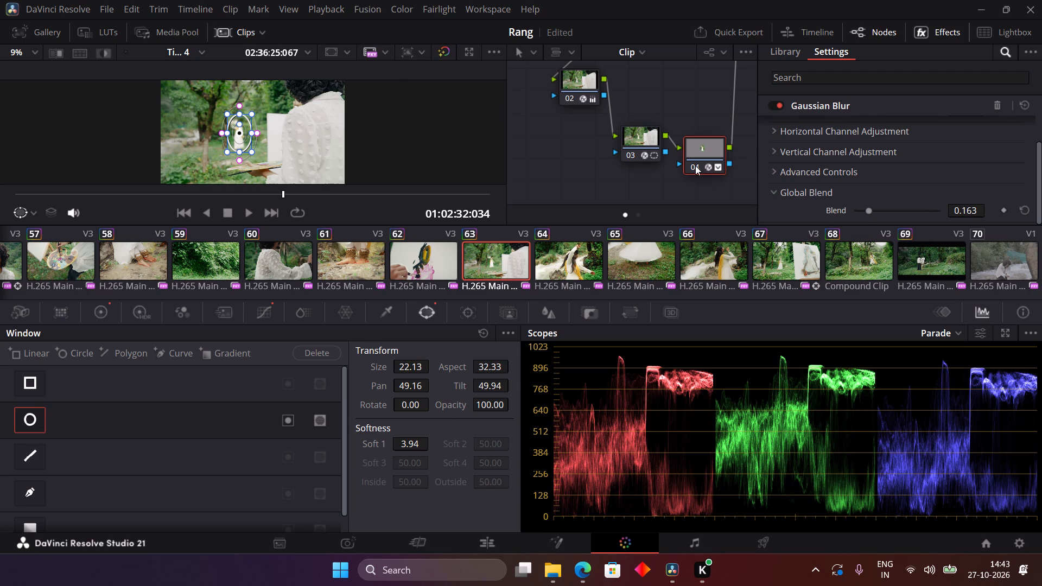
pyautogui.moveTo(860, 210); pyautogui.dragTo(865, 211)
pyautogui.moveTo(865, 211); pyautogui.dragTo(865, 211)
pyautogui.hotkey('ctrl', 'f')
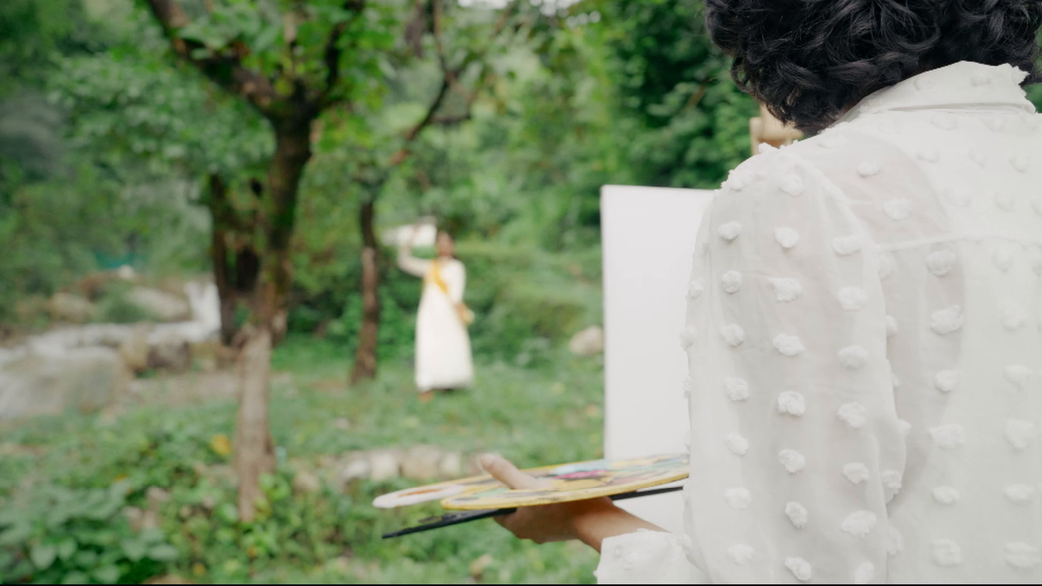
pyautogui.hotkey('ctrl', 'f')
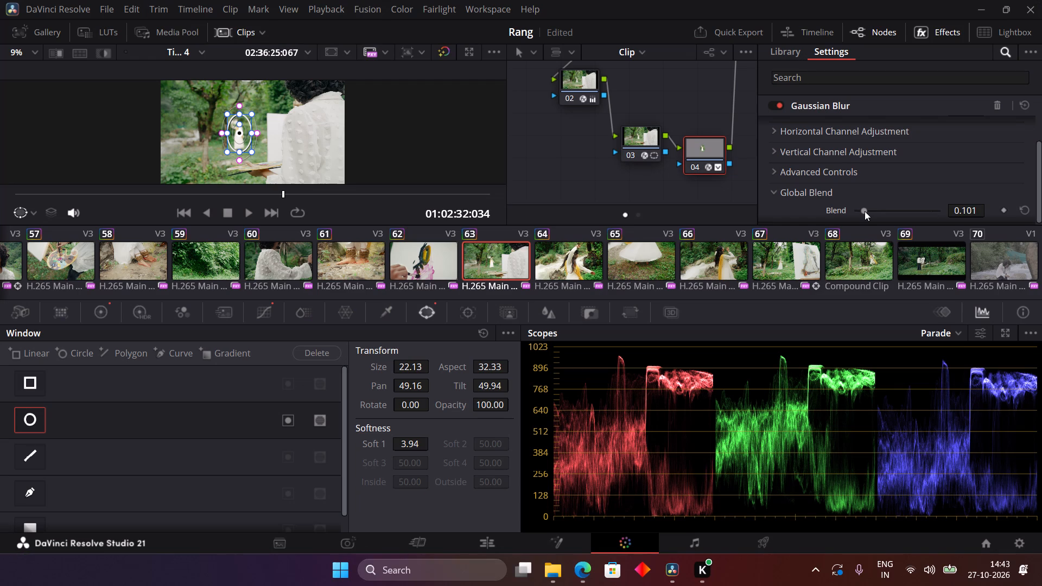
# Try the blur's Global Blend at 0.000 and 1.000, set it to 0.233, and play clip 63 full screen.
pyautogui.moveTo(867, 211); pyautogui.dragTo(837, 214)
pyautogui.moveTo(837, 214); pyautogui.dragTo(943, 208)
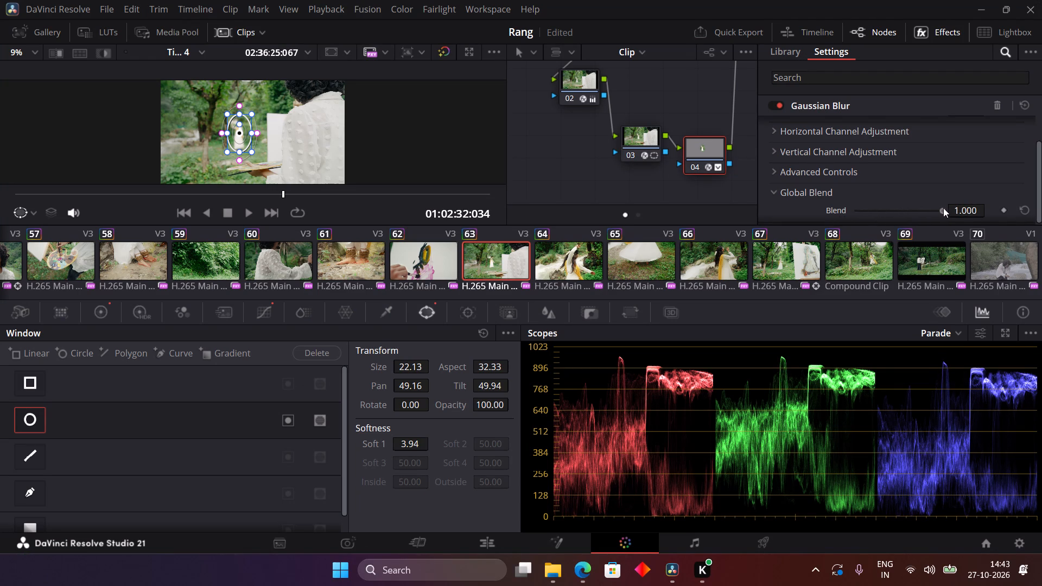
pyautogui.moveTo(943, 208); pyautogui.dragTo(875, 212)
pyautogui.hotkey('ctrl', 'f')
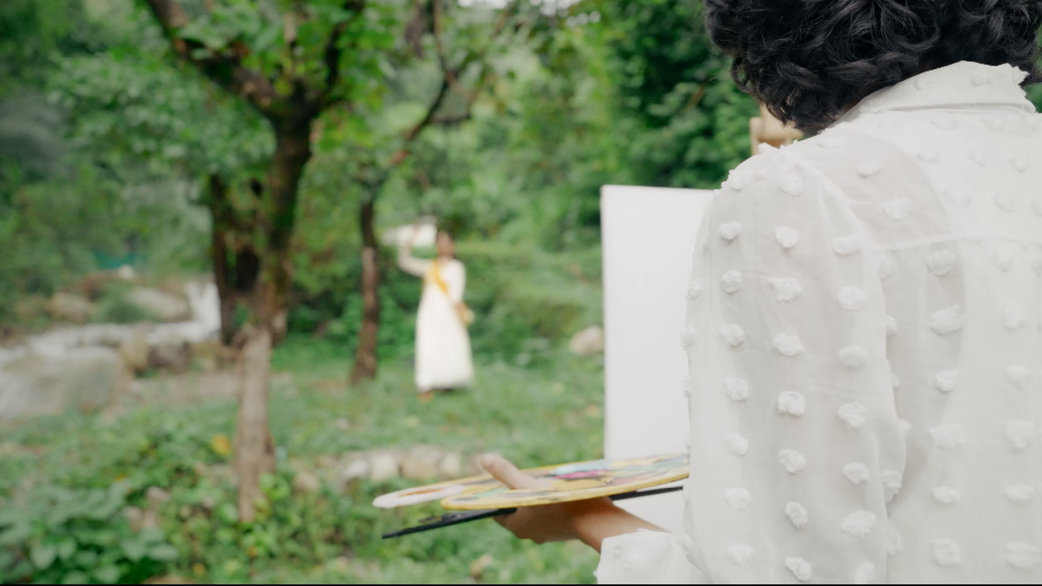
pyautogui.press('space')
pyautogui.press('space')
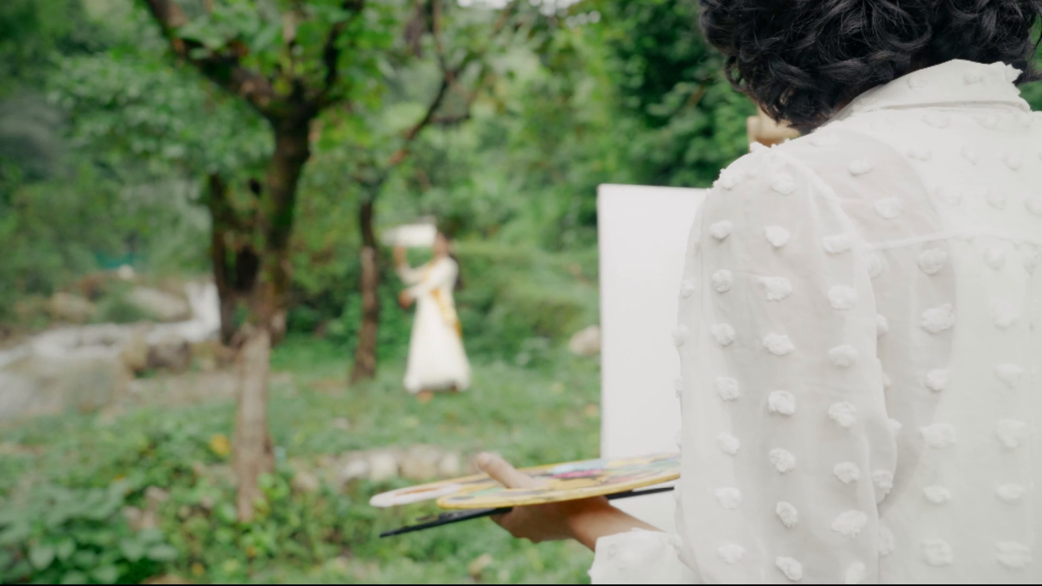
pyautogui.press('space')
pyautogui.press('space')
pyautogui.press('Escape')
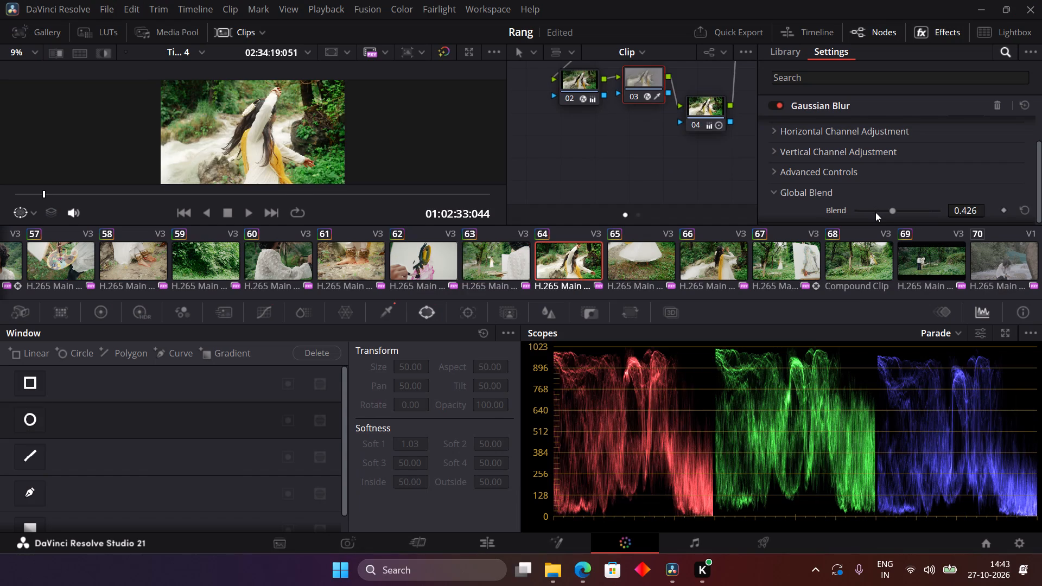
# Return to clip 63 and set the Global Blend of node 04's Gaussian Blur to 0.473.
pyautogui.click(481, 265)
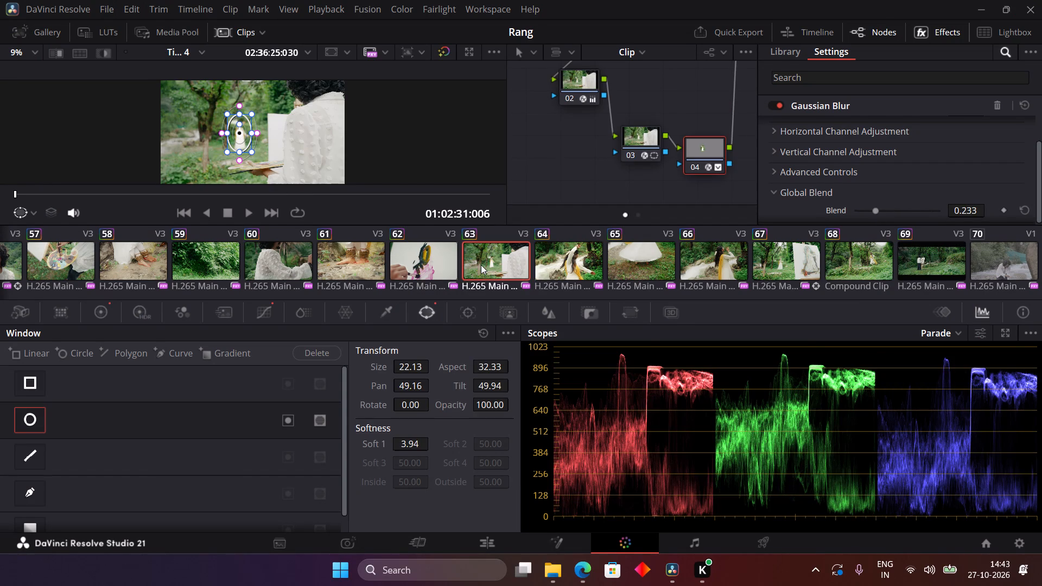
pyautogui.click(701, 142)
pyautogui.scroll(-3, 853, 181)
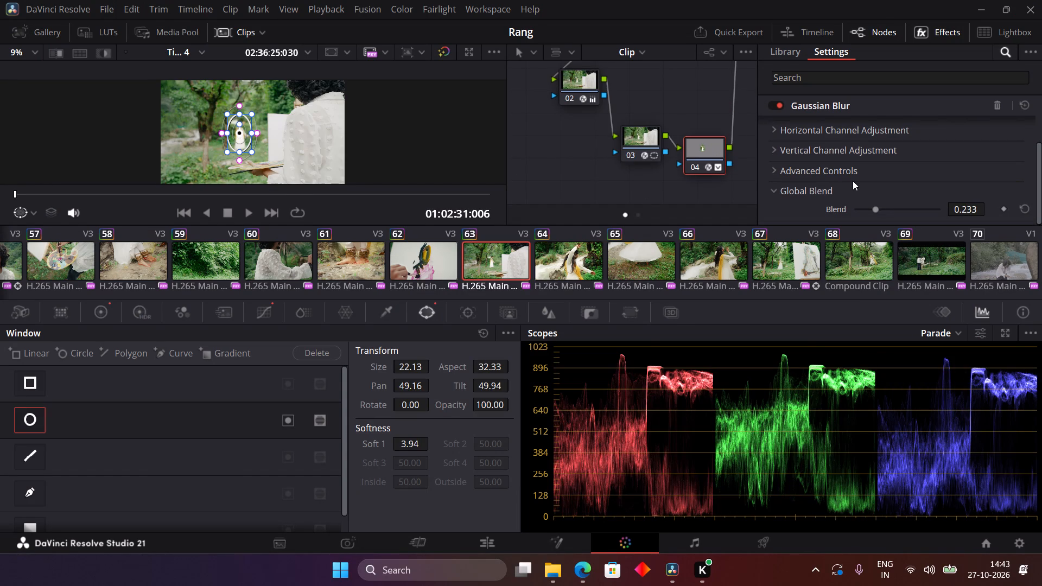
pyautogui.moveTo(873, 211); pyautogui.dragTo(864, 210)
pyautogui.moveTo(864, 210); pyautogui.dragTo(894, 210)
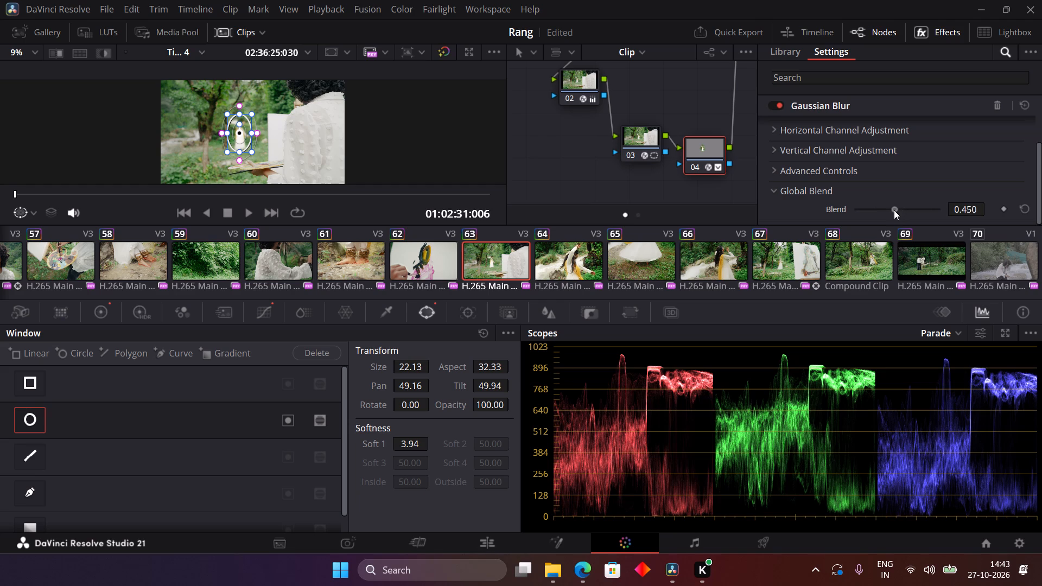
pyautogui.moveTo(894, 210); pyautogui.dragTo(896, 212)
# Add a serial node after node 04 and place it beside node 03 in the graph.
pyautogui.click(698, 146)
pyautogui.hotkey('alt', 's')
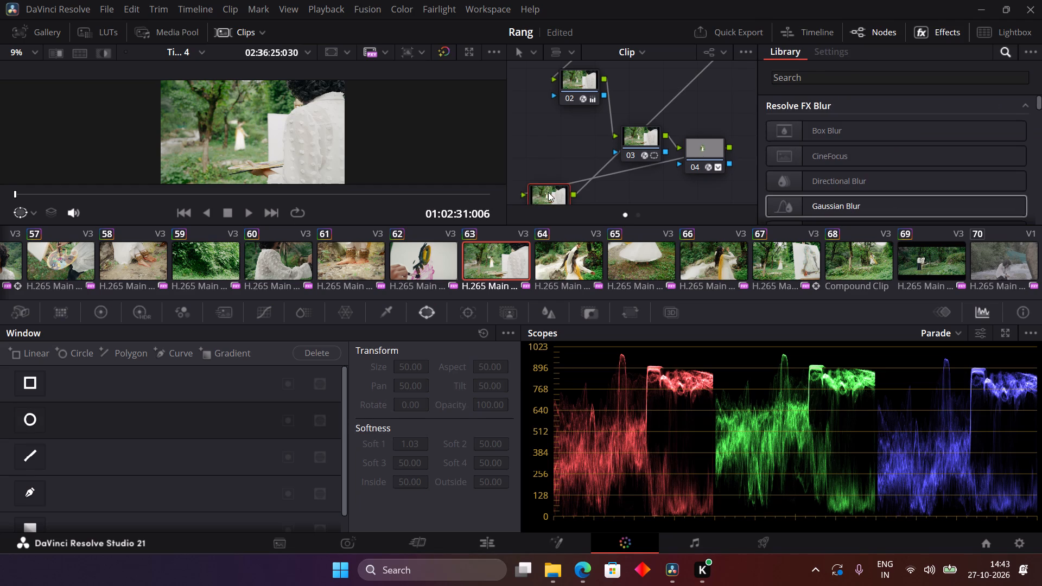
pyautogui.moveTo(548, 192); pyautogui.dragTo(566, 154)
# Add a circle window to node 05, stretched into a tall ellipse over the man's white shirt, with Soft 1 at 3.74.
pyautogui.click(427, 312)
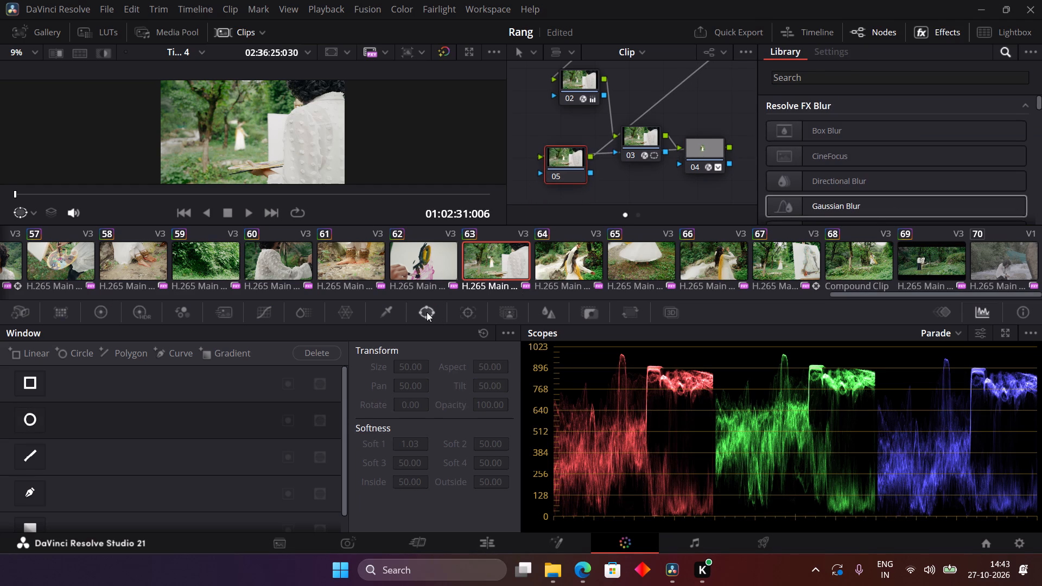
pyautogui.click(29, 423)
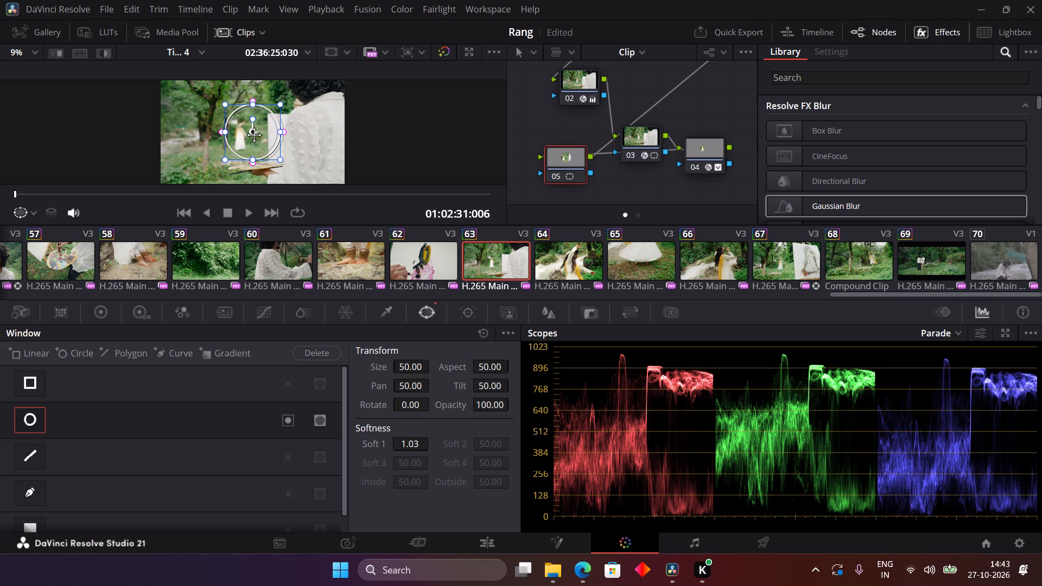
pyautogui.moveTo(254, 135); pyautogui.dragTo(313, 146)
pyautogui.moveTo(285, 147); pyautogui.dragTo(262, 151)
pyautogui.moveTo(311, 173); pyautogui.dragTo(311, 179)
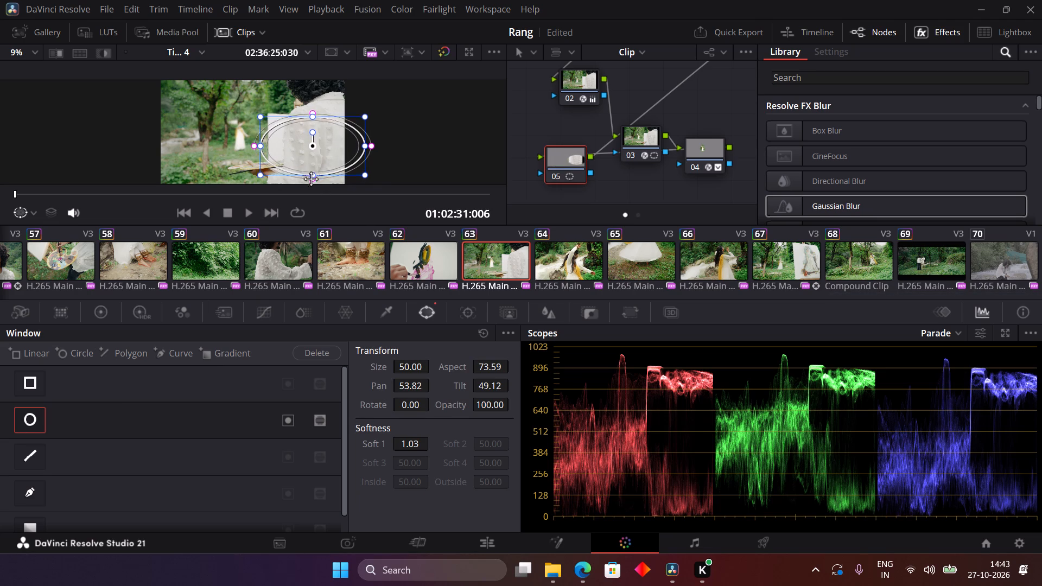
pyautogui.moveTo(311, 179); pyautogui.dragTo(306, 235)
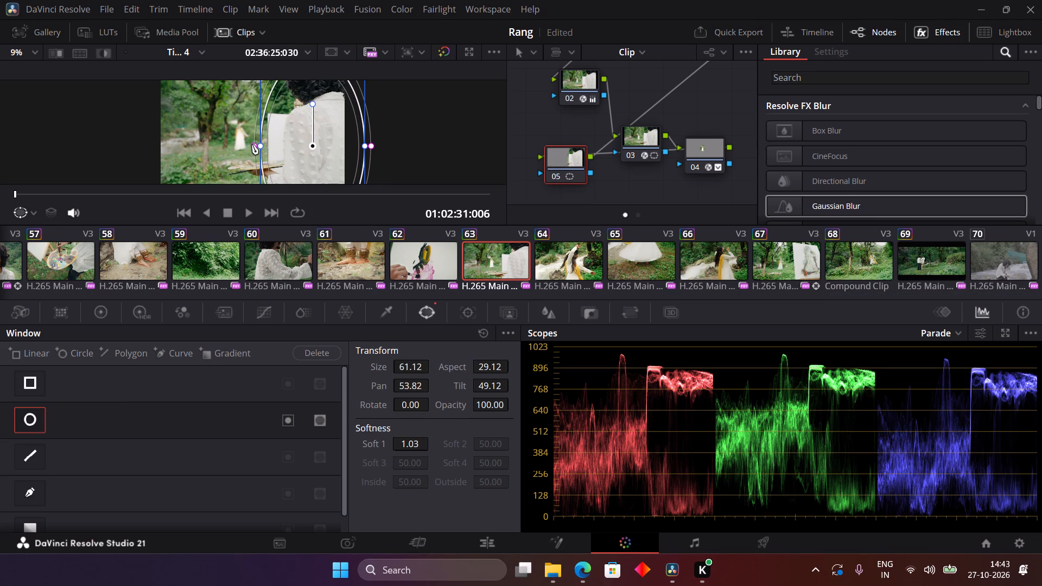
pyautogui.moveTo(252, 144); pyautogui.dragTo(239, 146)
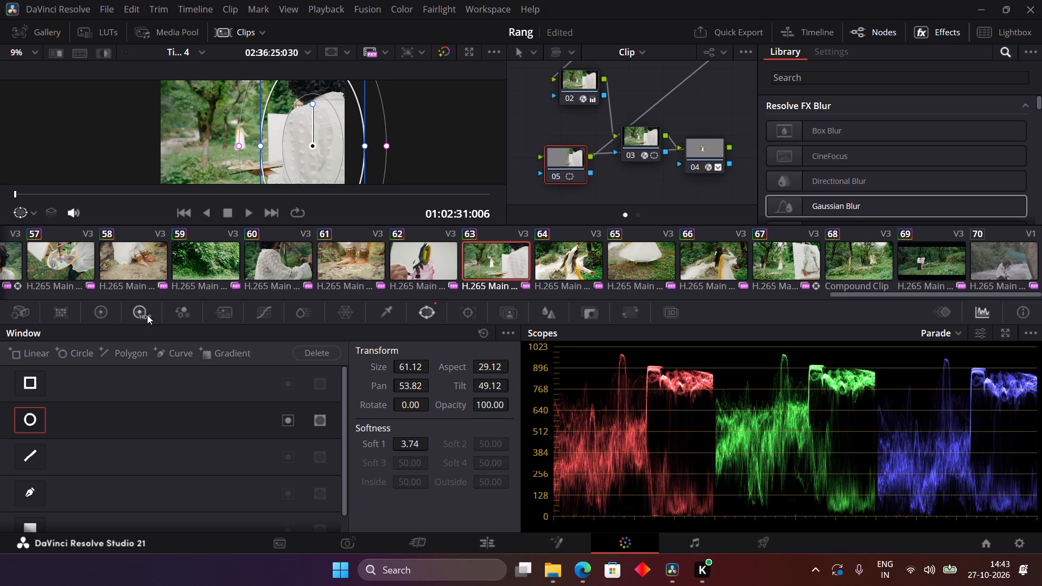
# Add a highlight point to node 05's custom curve and pull it slightly down to darken the white shirt.
pyautogui.click(266, 318)
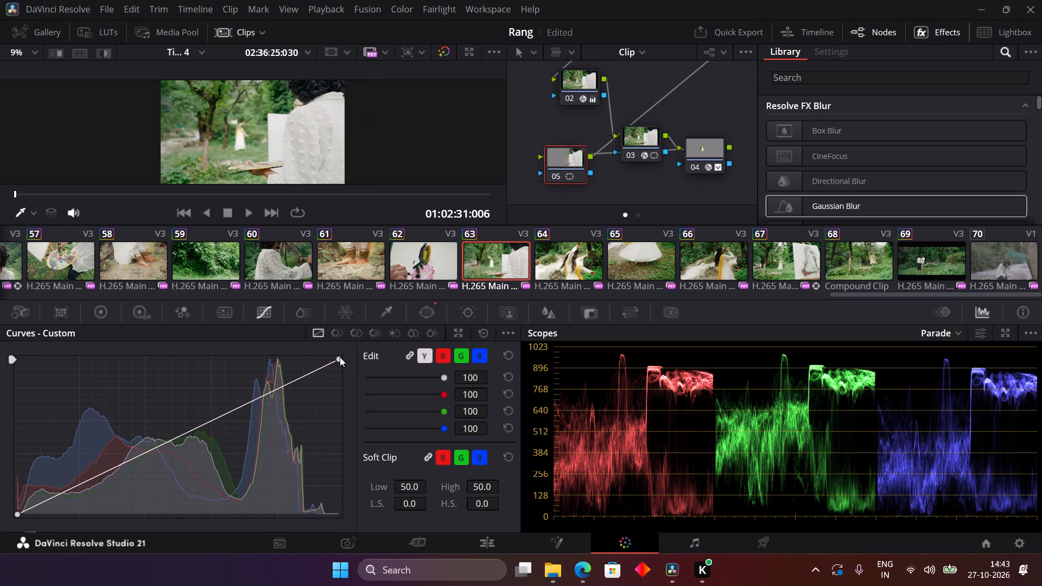
pyautogui.click(340, 357)
pyautogui.moveTo(295, 380); pyautogui.dragTo(300, 386)
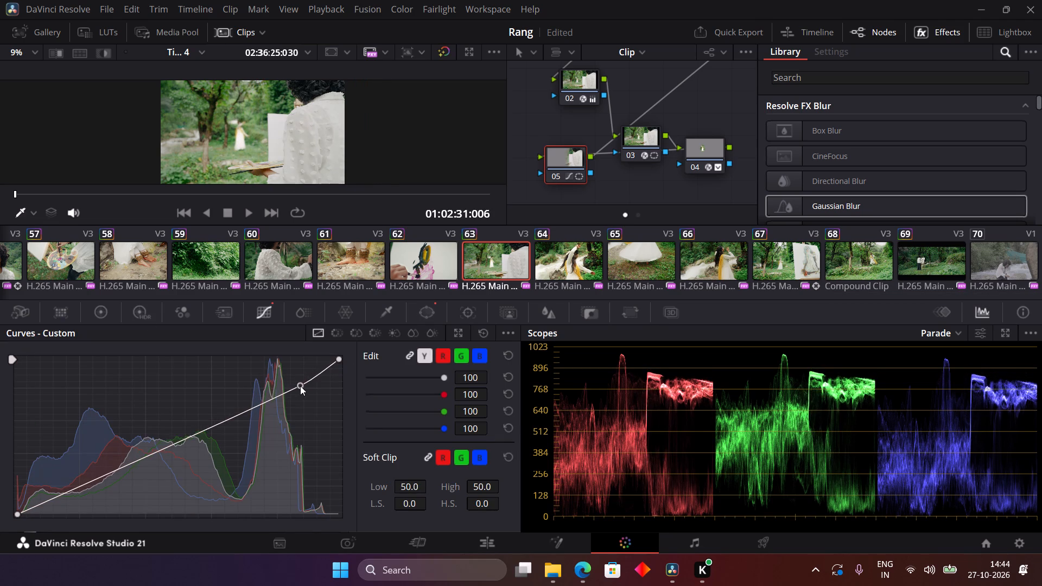
pyautogui.moveTo(300, 386); pyautogui.dragTo(301, 388)
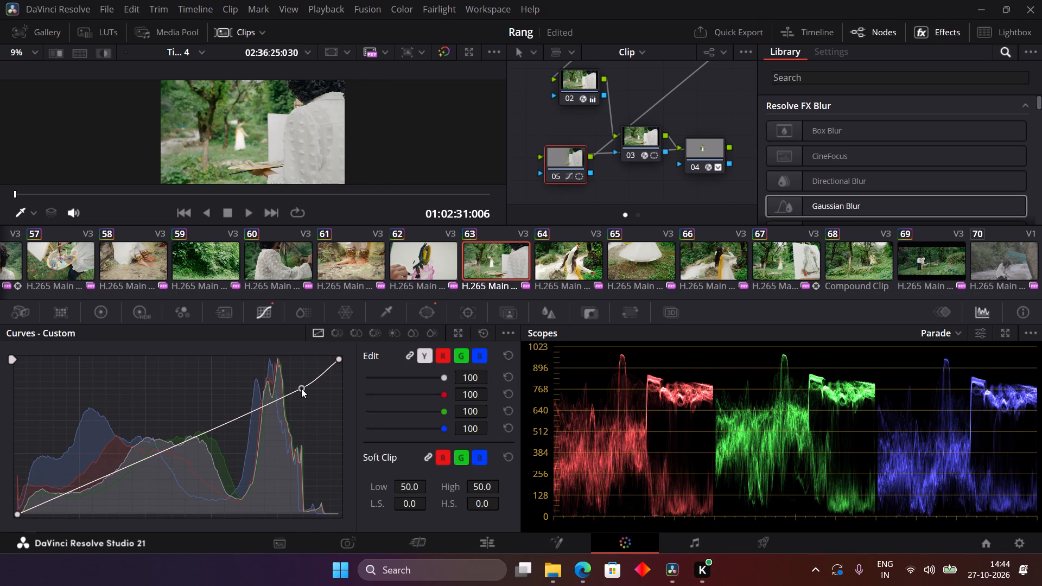
pyautogui.moveTo(301, 388); pyautogui.dragTo(301, 387)
# Play the sequence full screen from clip 60 through clip 69 to review the grades.
pyautogui.click(569, 261)
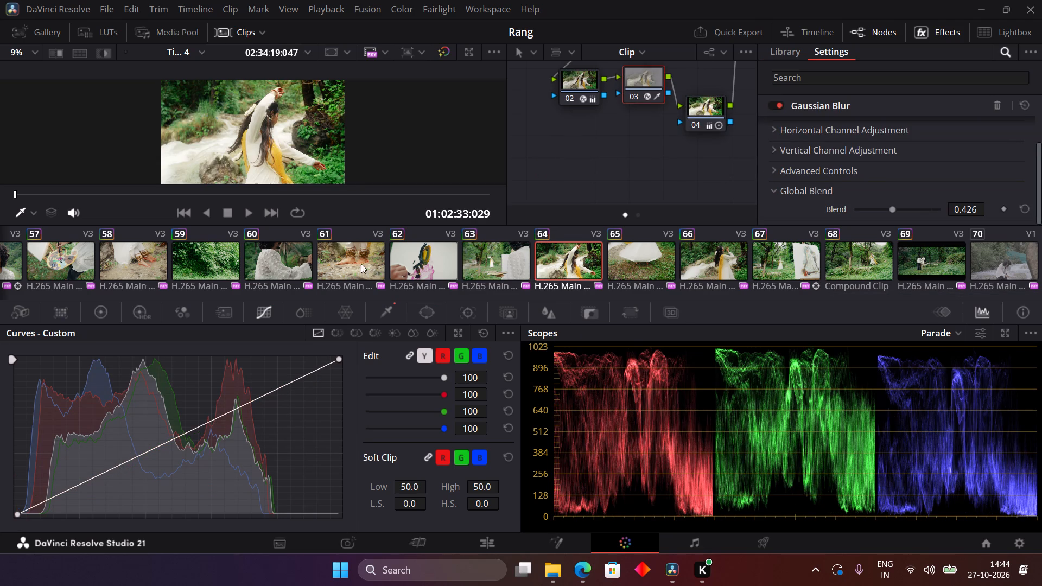
pyautogui.click(268, 254)
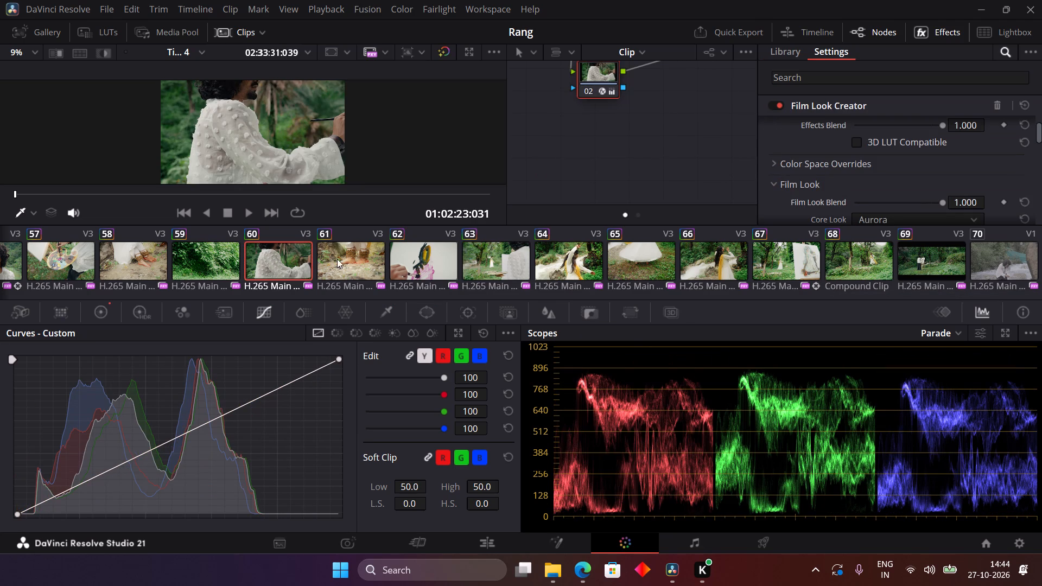
pyautogui.hotkey('ctrl', 'f')
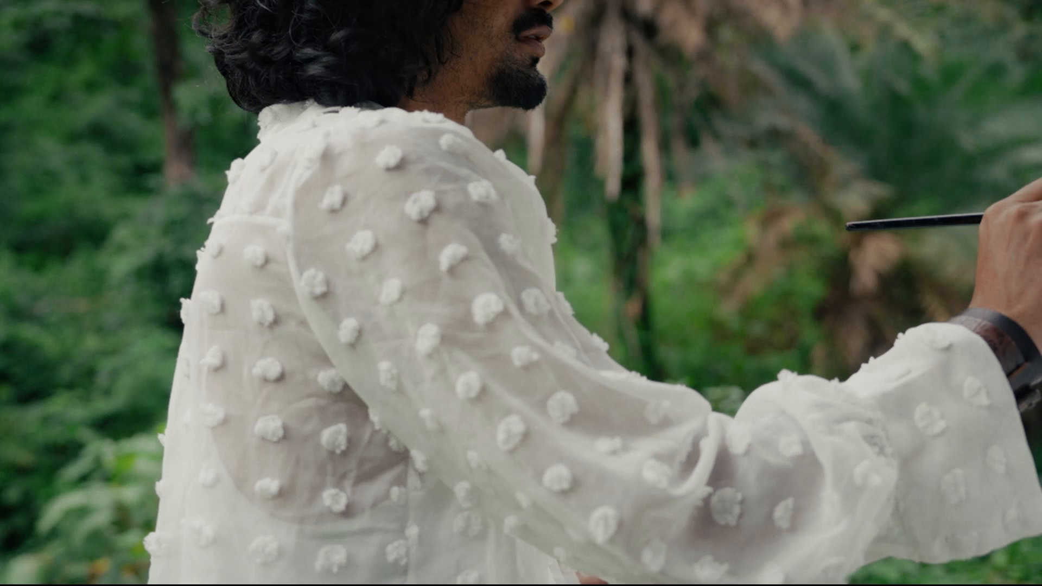
pyautogui.press('space')
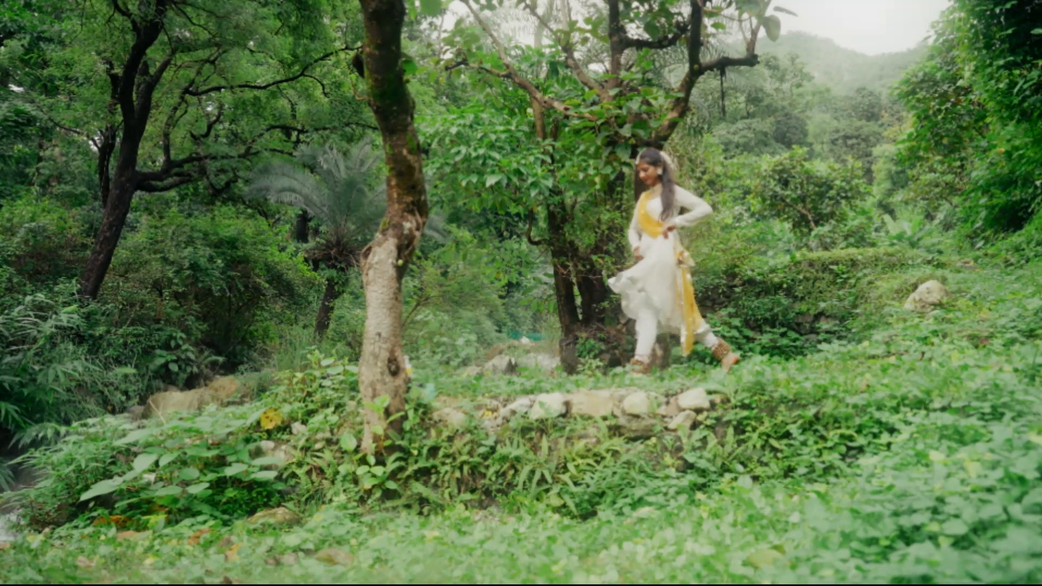
pyautogui.press('space')
pyautogui.press('space')
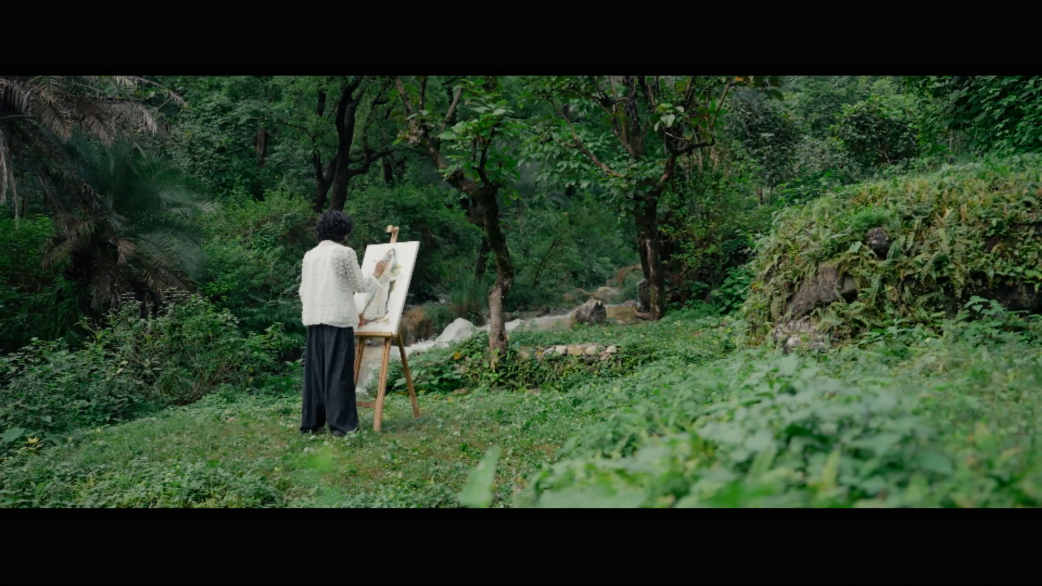
pyautogui.press('space')
pyautogui.press('Escape')
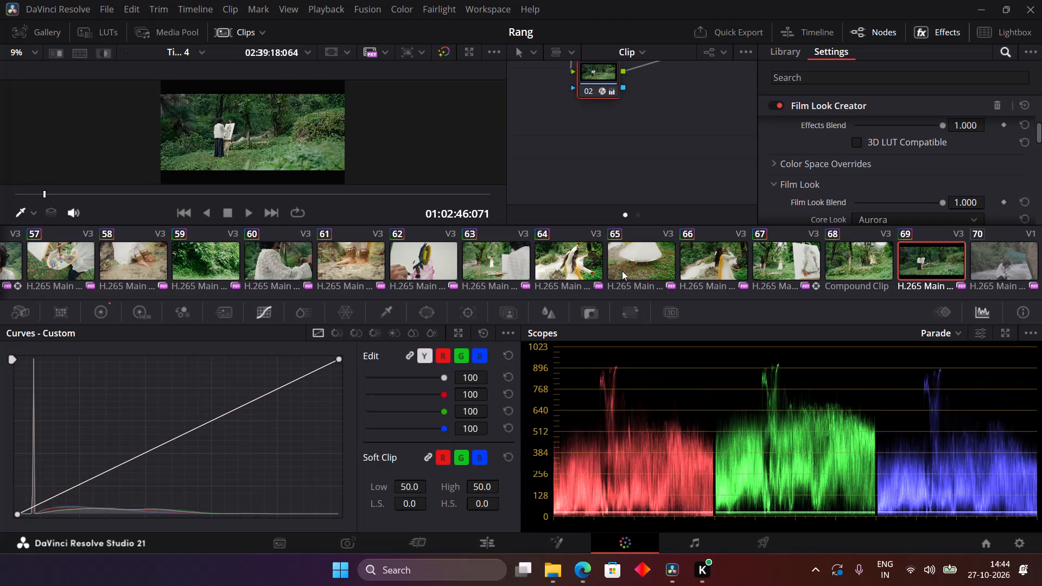
# Compare clip 68 with clip 69 and add a serial node after node 02 on clip 69.
pyautogui.hscroll(-1, 624, 273)
pyautogui.click(853, 260)
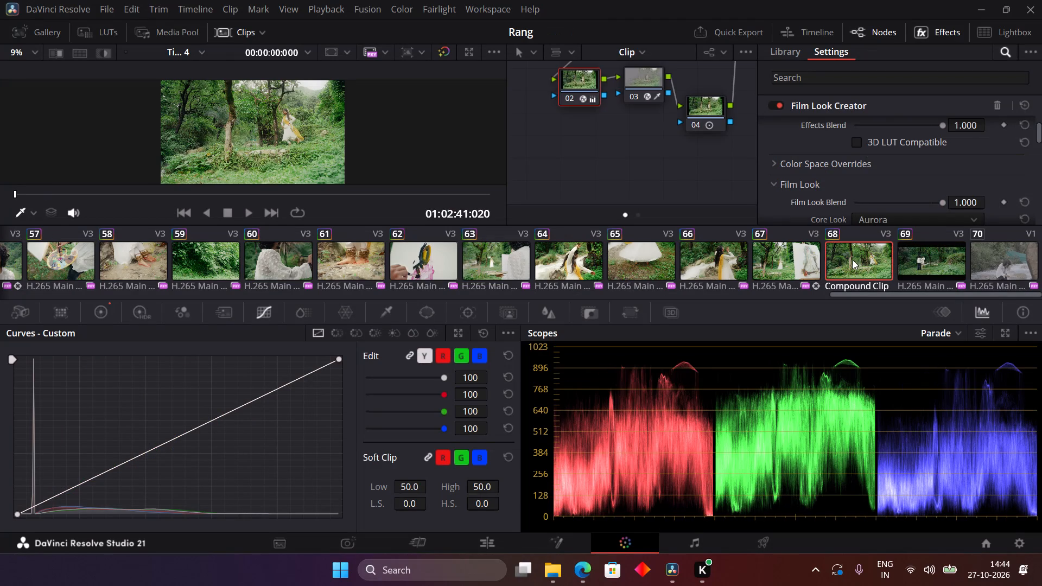
pyautogui.hscroll(-2, 853, 260)
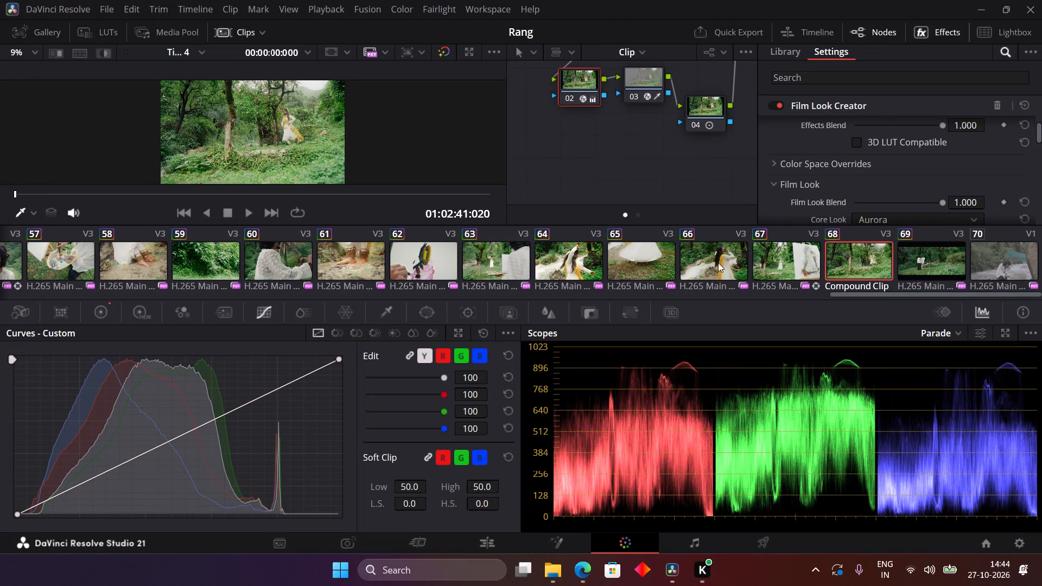
pyautogui.click(922, 266)
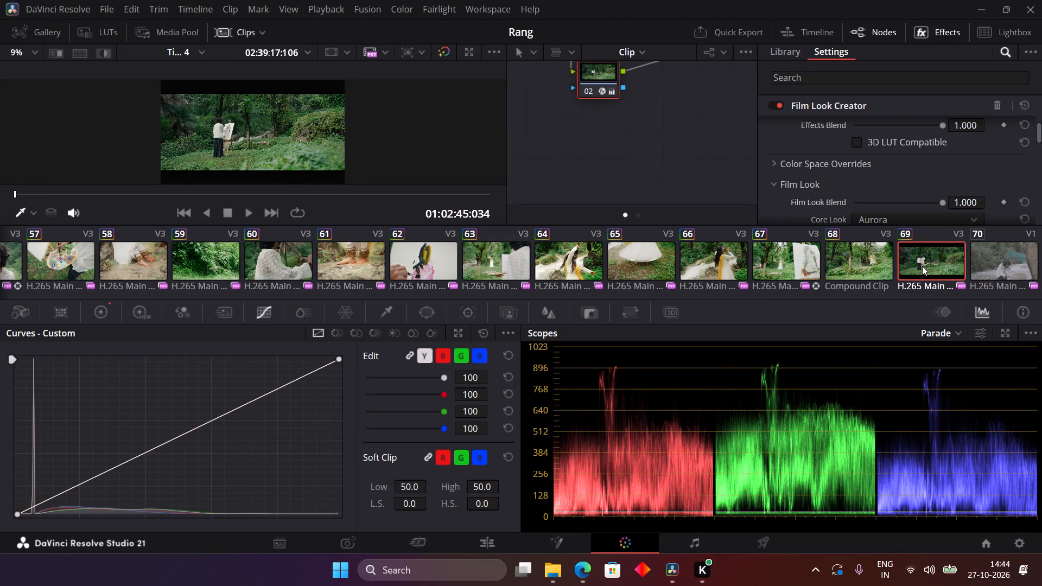
pyautogui.scroll(10, 679, 154)
pyautogui.scroll(-1, 679, 154)
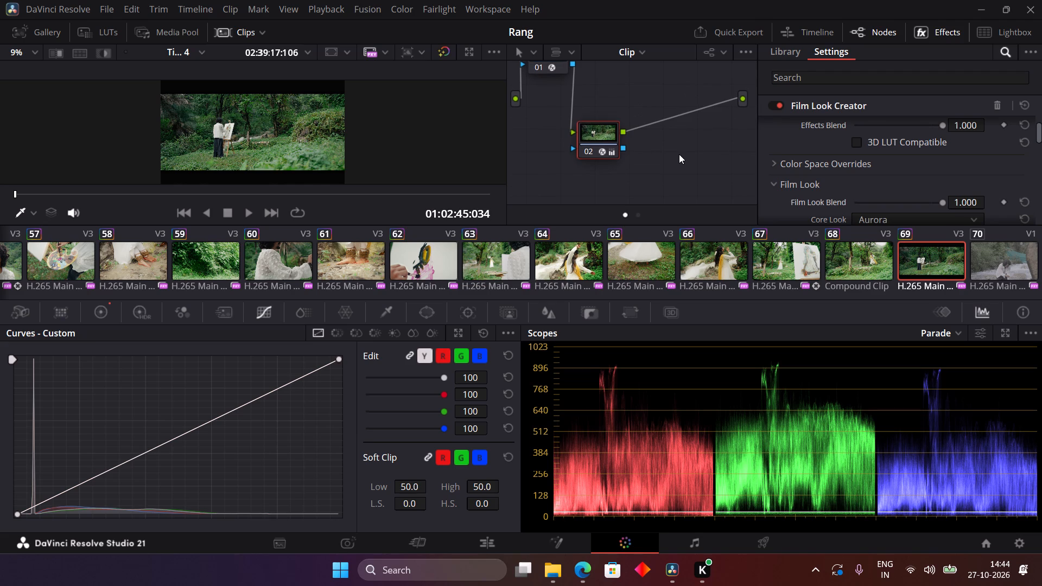
pyautogui.hotkey('alt', 's')
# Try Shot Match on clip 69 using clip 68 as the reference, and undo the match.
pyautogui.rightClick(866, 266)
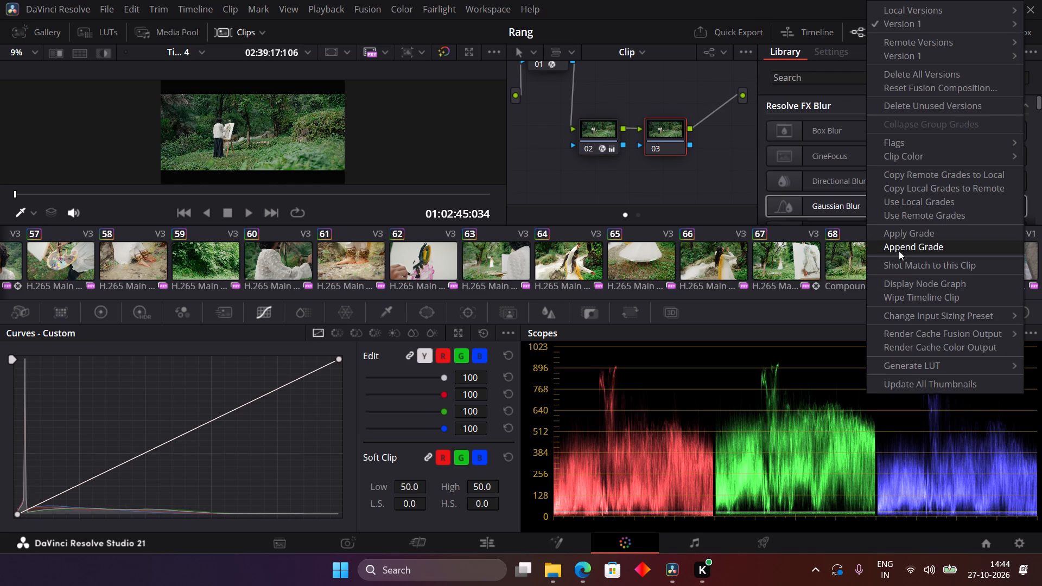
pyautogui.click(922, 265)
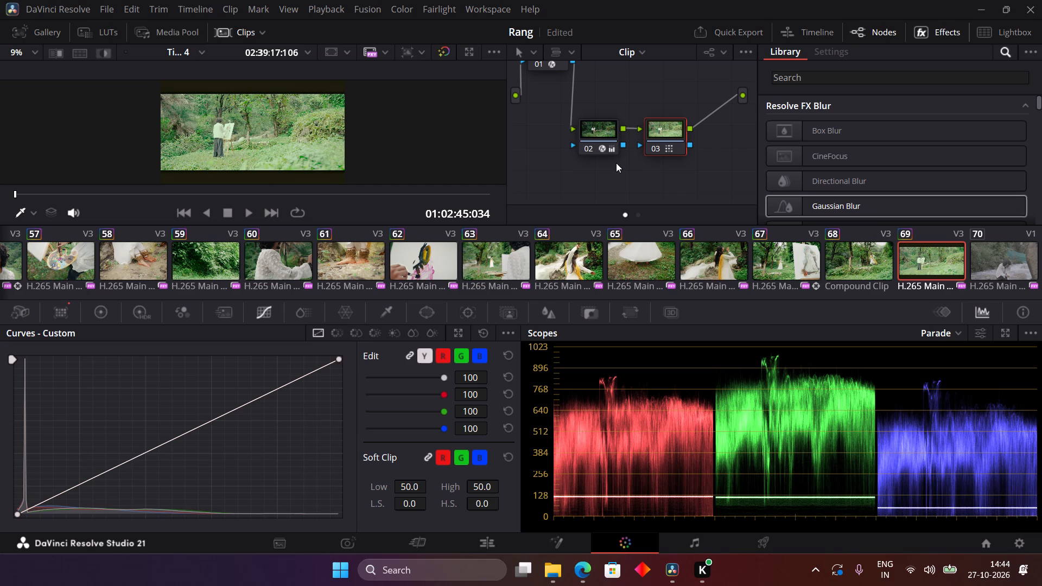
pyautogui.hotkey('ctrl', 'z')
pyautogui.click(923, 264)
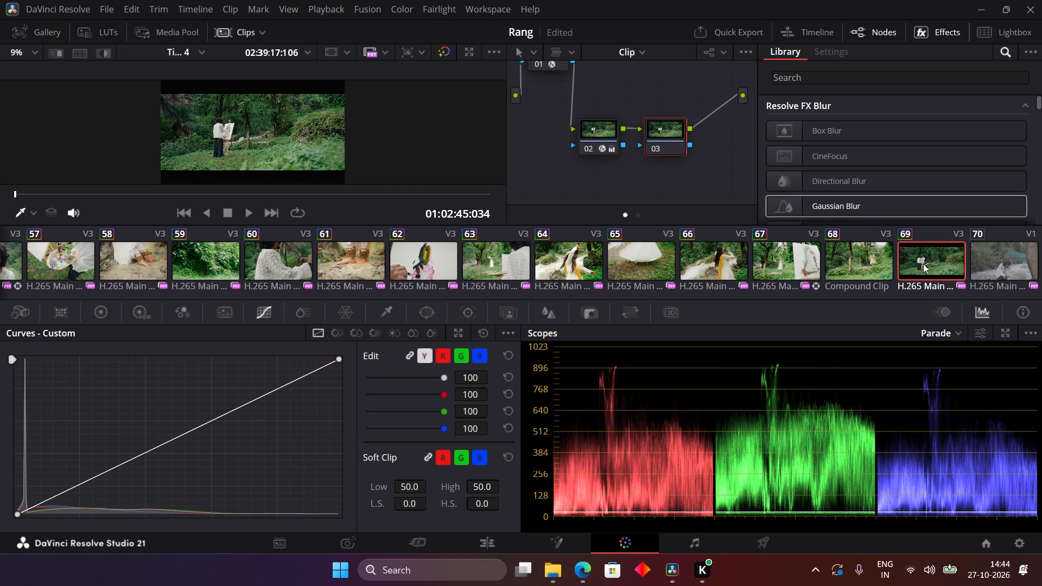
# Examine clips 63 through 68 one by one to compare their looks and node graphs.
pyautogui.click(889, 264)
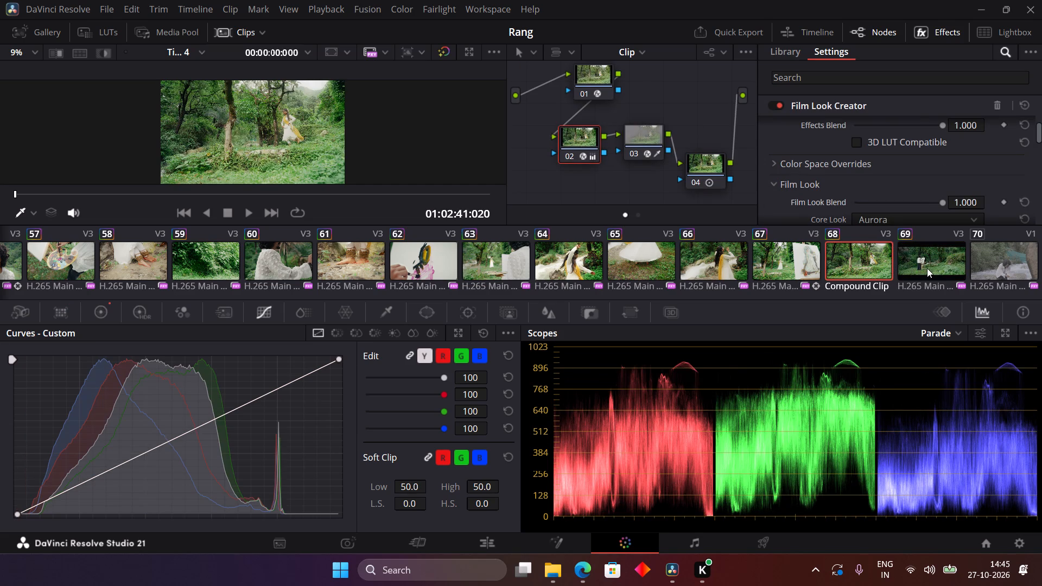
pyautogui.click(791, 276)
pyautogui.click(860, 267)
pyautogui.click(480, 264)
pyautogui.click(575, 260)
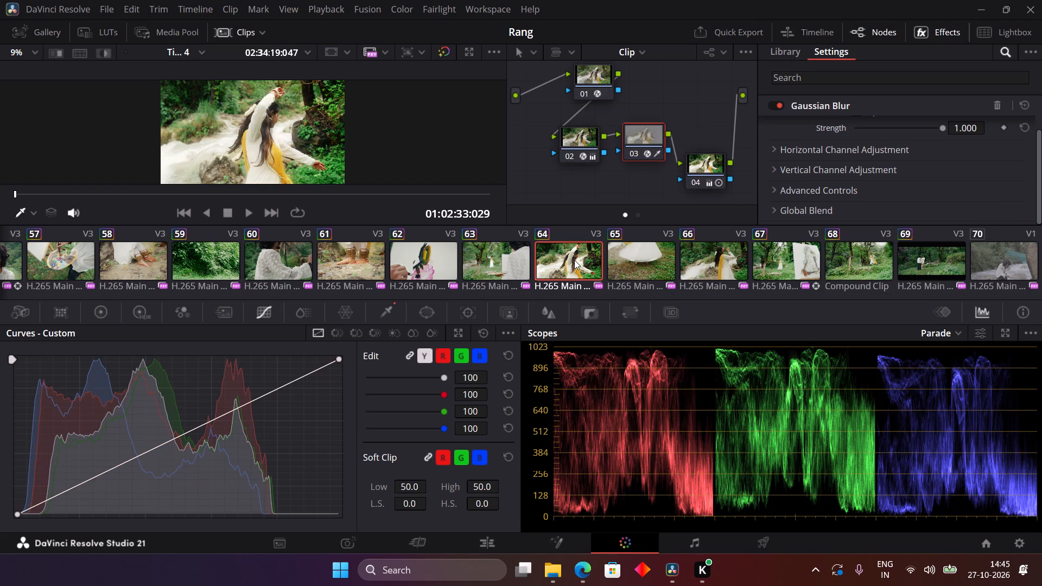
pyautogui.click(659, 261)
pyautogui.click(725, 263)
pyautogui.click(770, 263)
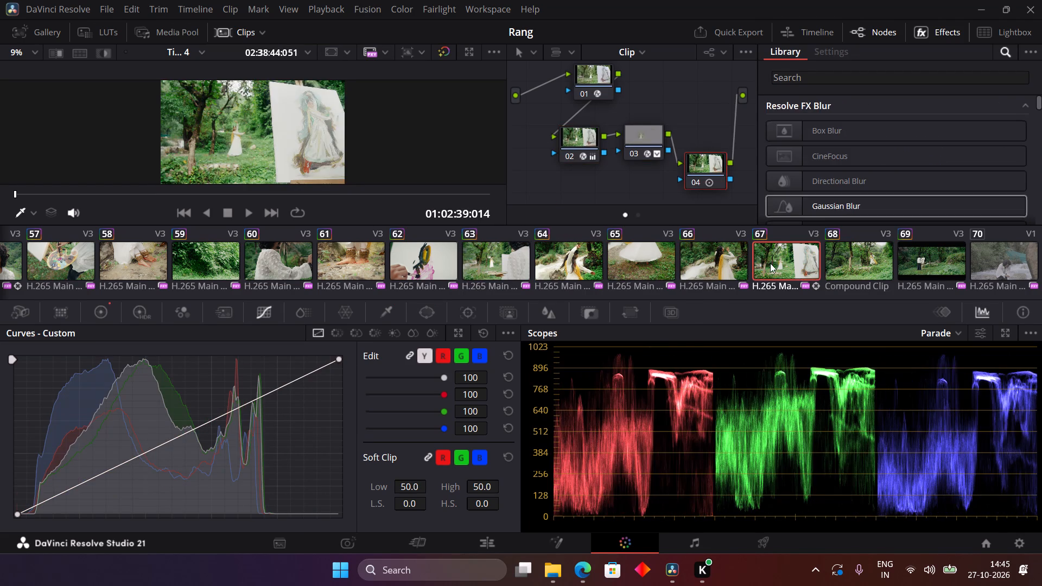
# Add a serial node after node 04 on clip 68 and place it below node 02 in the graph.
pyautogui.click(848, 262)
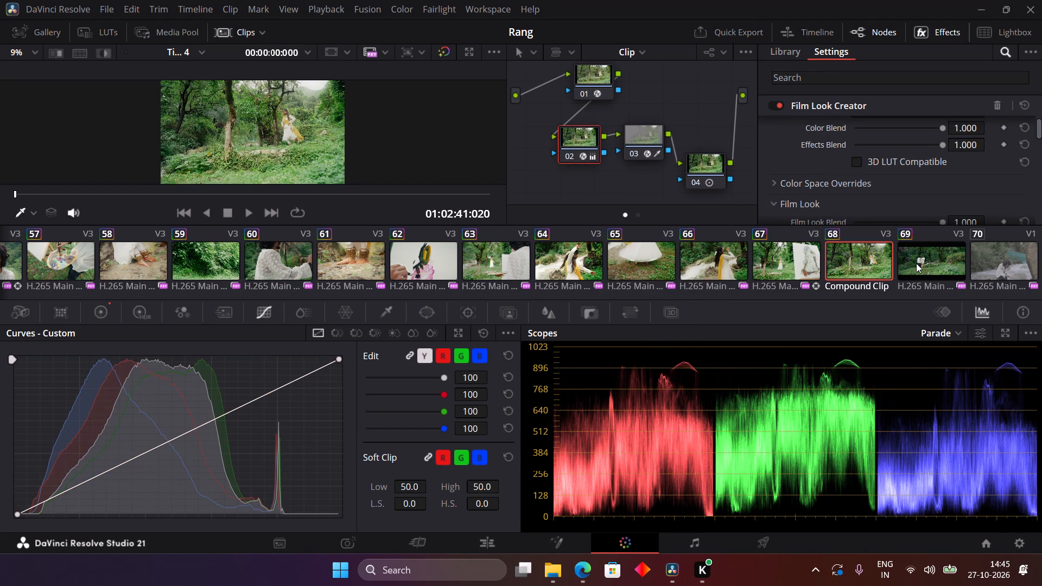
pyautogui.click(703, 161)
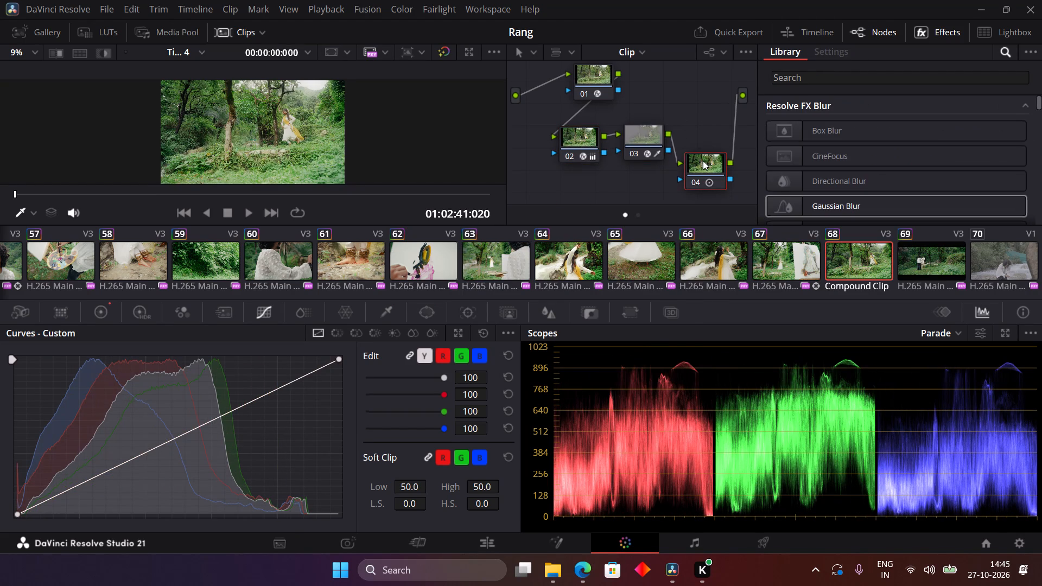
pyautogui.hotkey('alt', 's')
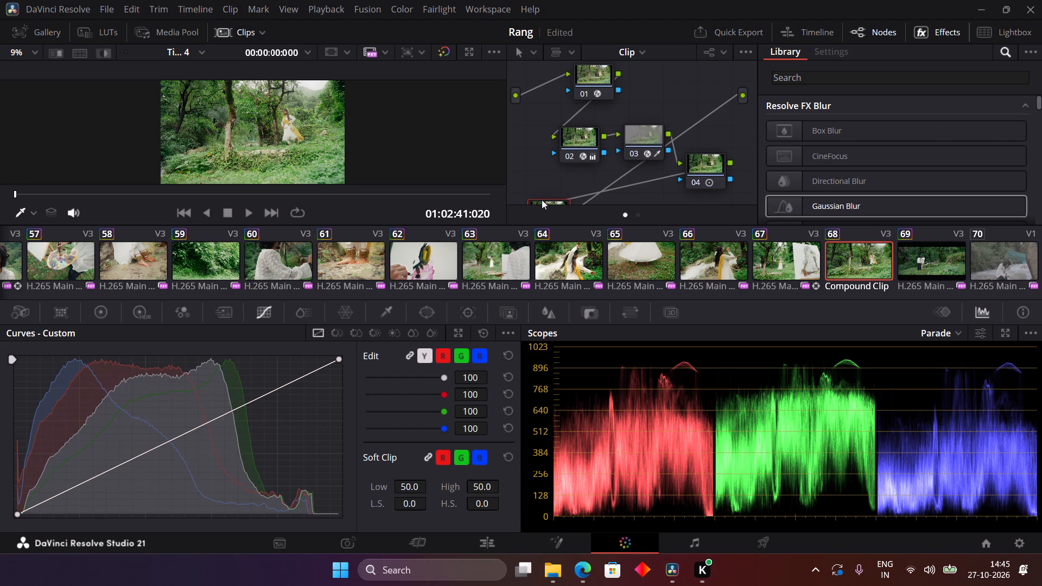
pyautogui.moveTo(542, 200); pyautogui.dragTo(563, 175)
# Preview the PGS _ Cinematic LUTs on clip 68, apply Cinematic _ 82 to node 05, and check the result full screen.
pyautogui.click(109, 32)
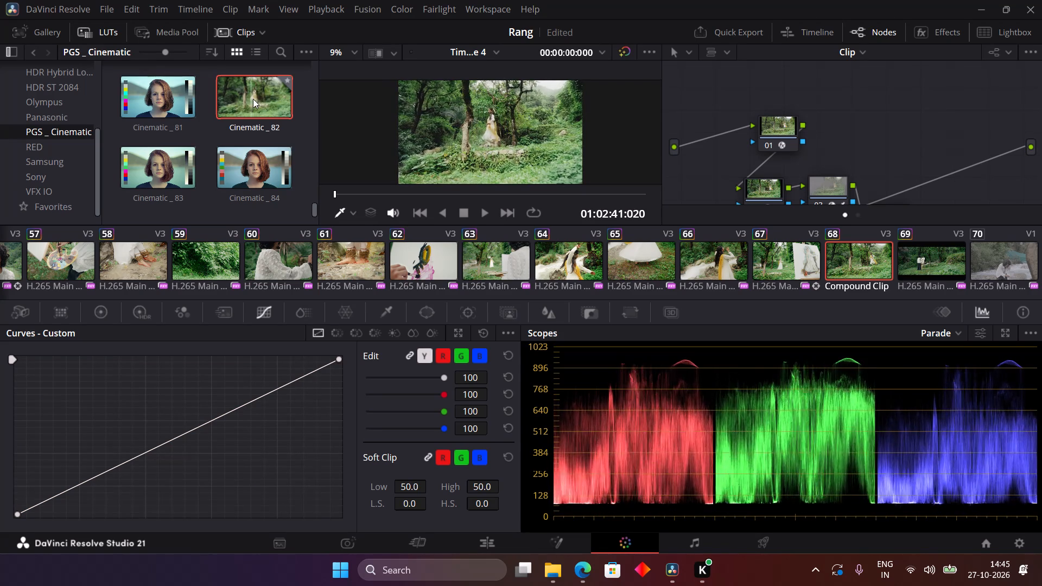
pyautogui.scroll(18, 236, 102)
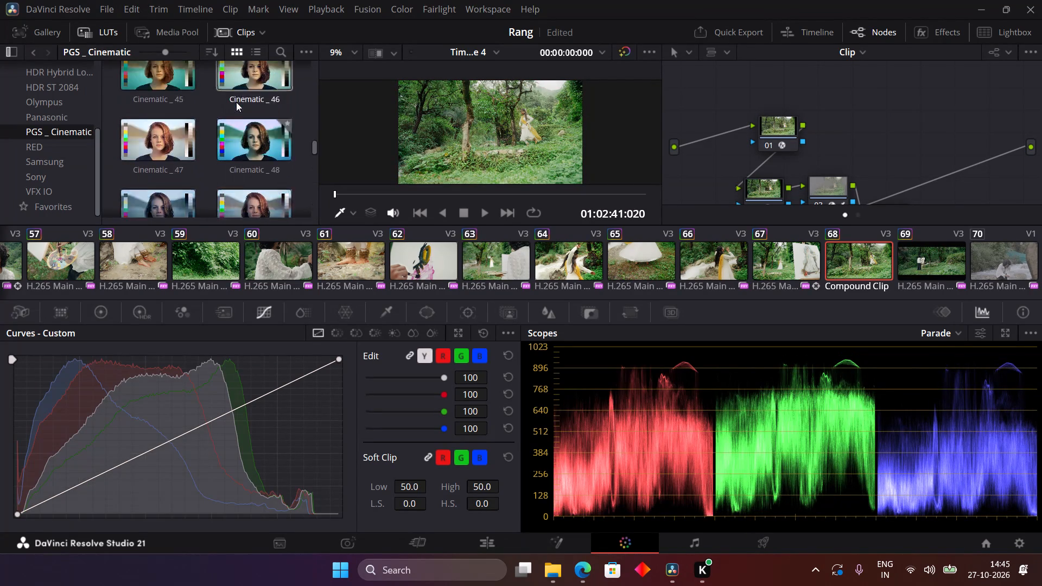
pyautogui.scroll(13, 236, 102)
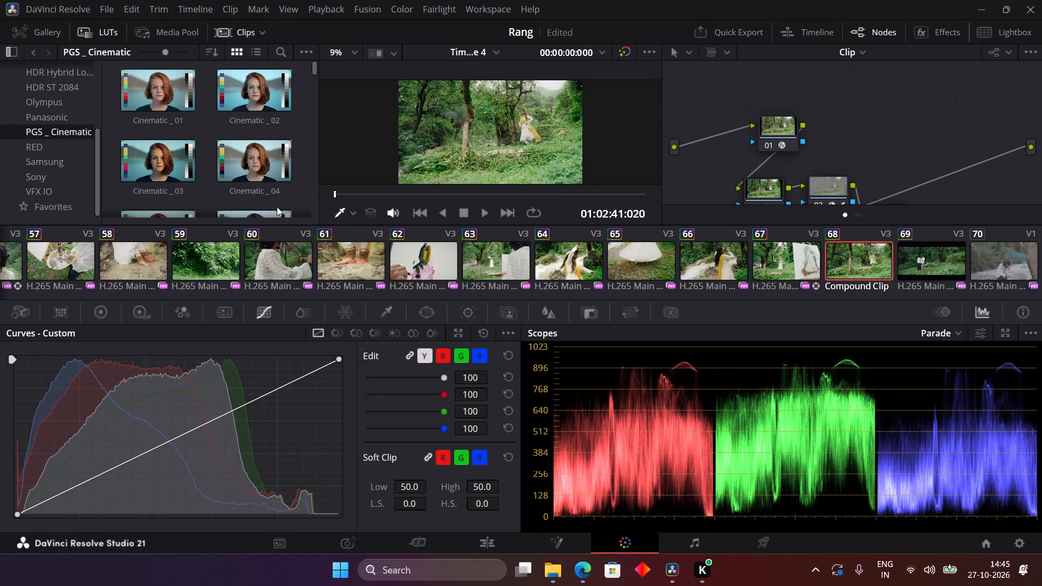
pyautogui.scroll(-3, 260, 185)
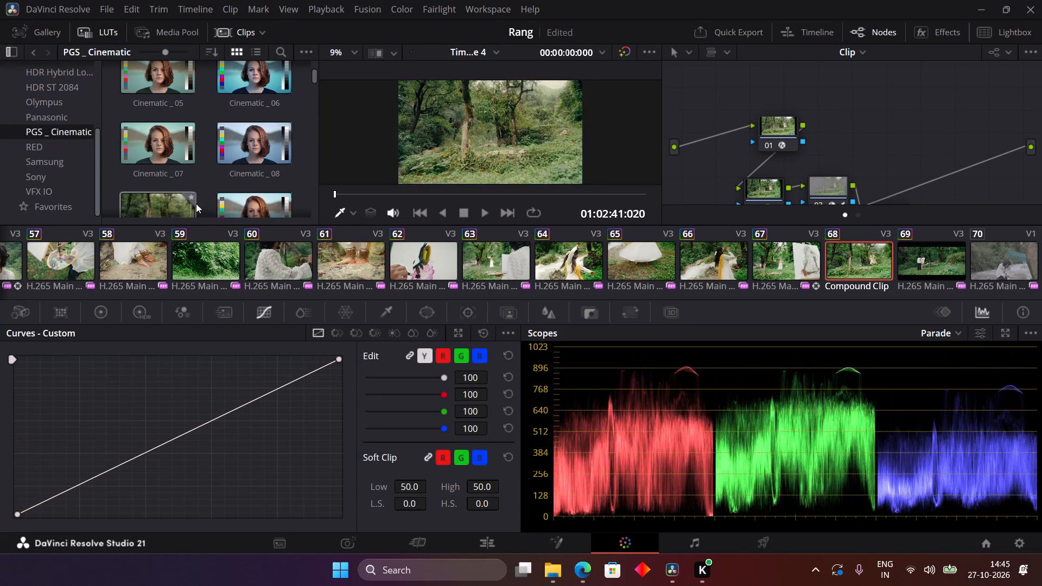
pyautogui.scroll(-2, 269, 201)
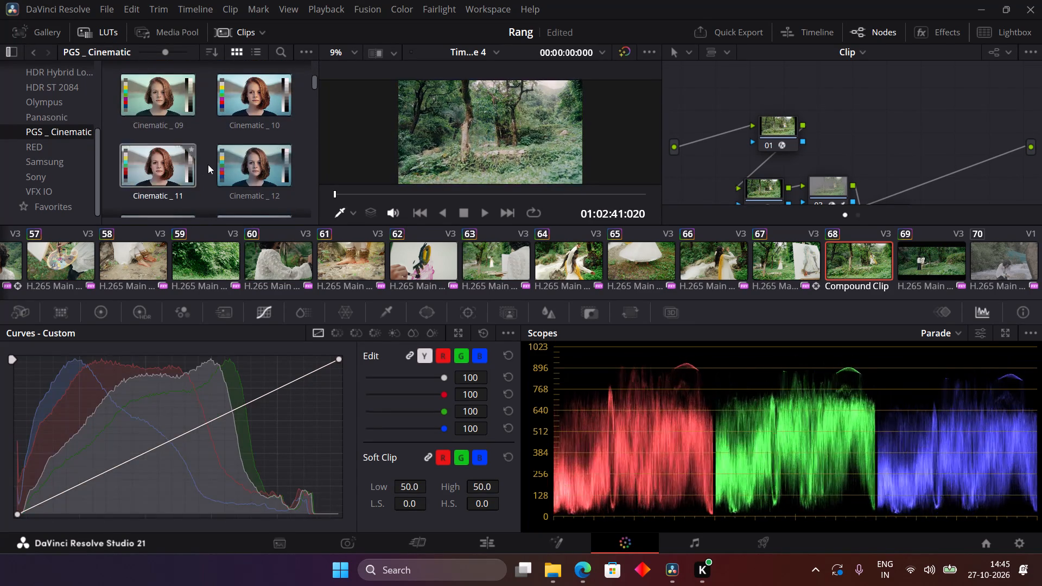
pyautogui.scroll(-2, 244, 199)
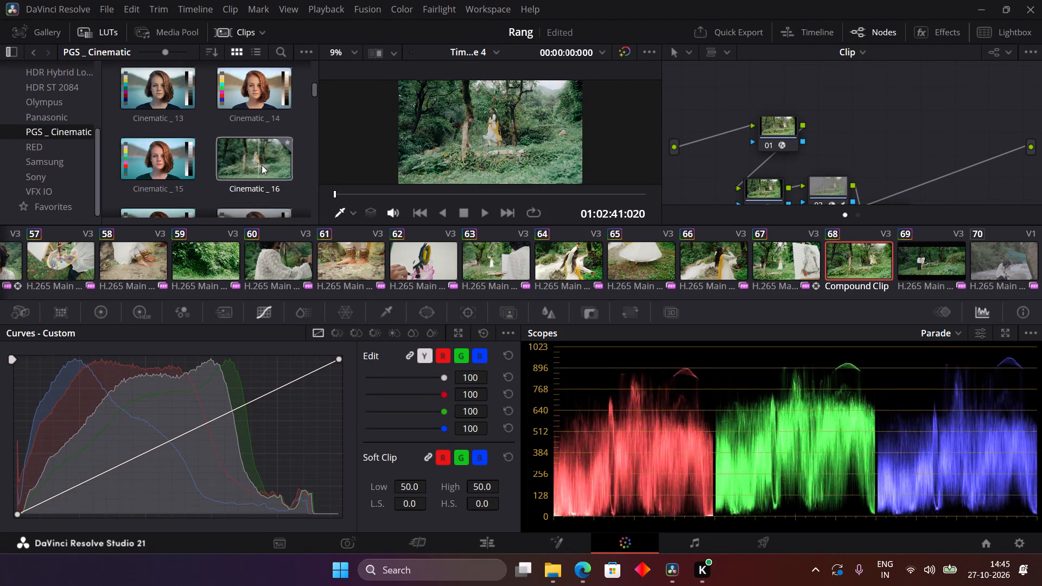
pyautogui.scroll(-1, 246, 194)
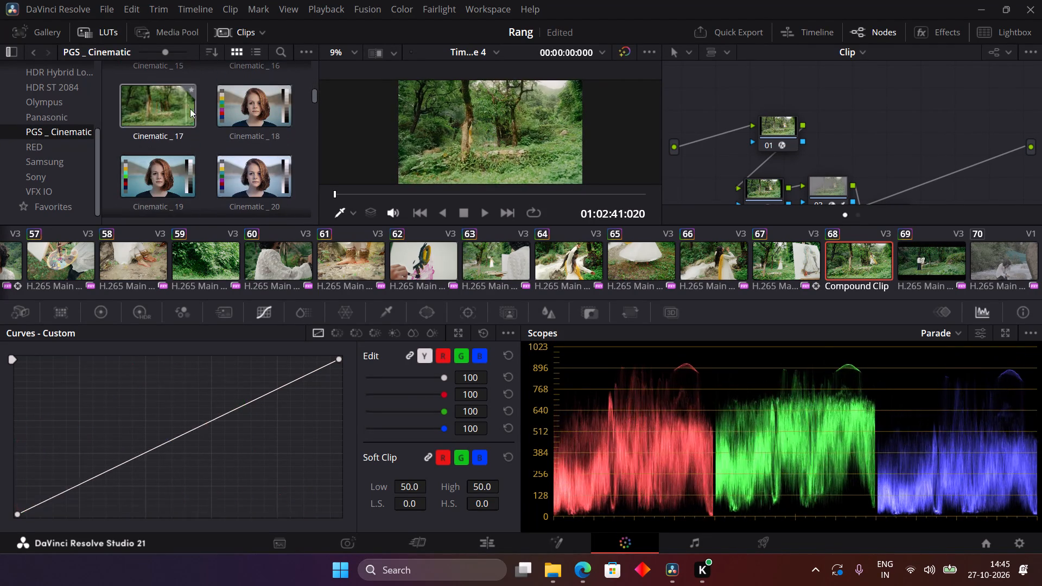
pyautogui.scroll(-17, 282, 180)
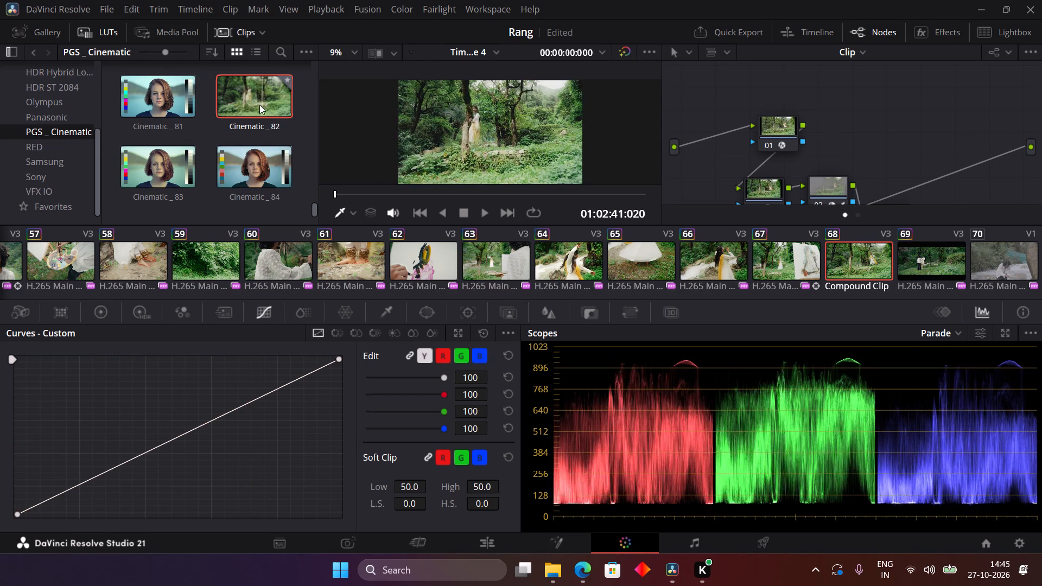
pyautogui.moveTo(255, 106); pyautogui.dragTo(269, 105)
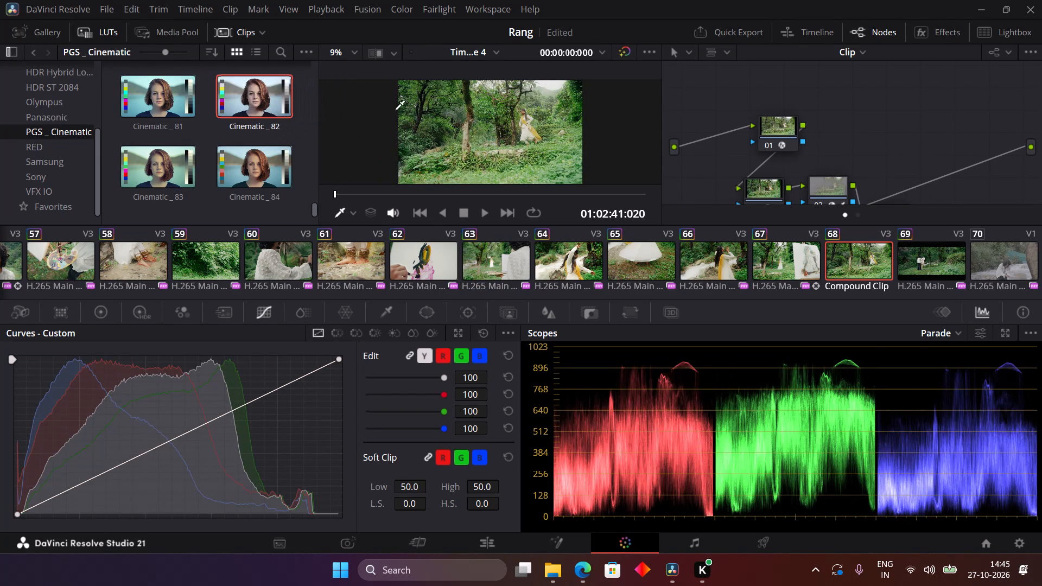
pyautogui.scroll(-10, 822, 160)
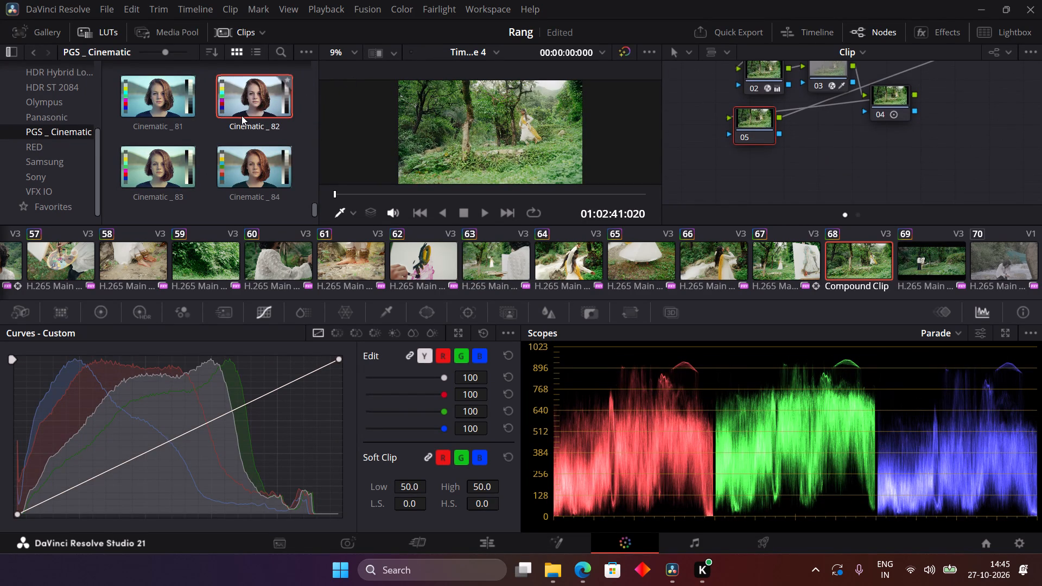
pyautogui.moveTo(245, 101); pyautogui.dragTo(752, 129)
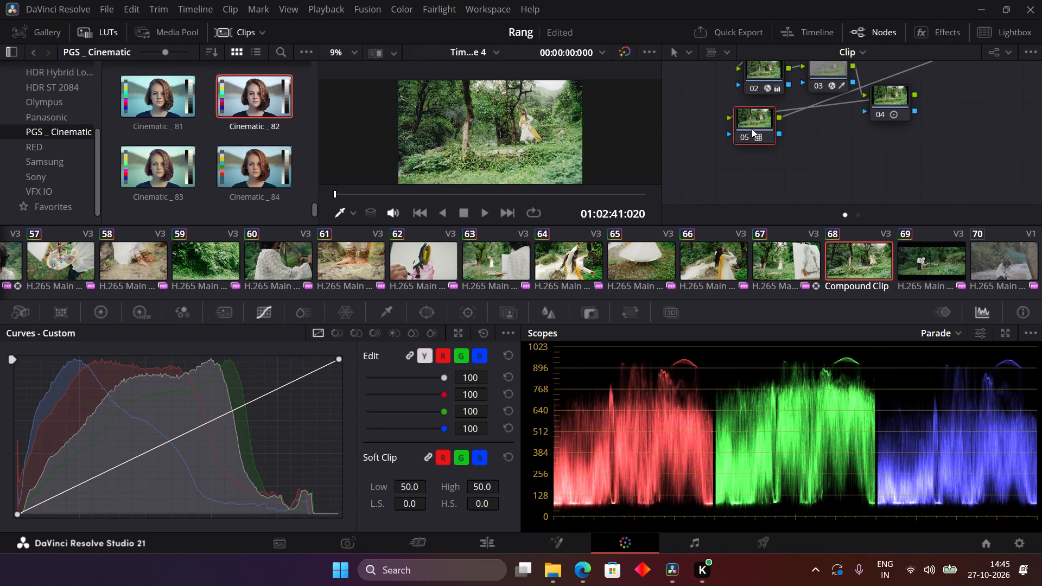
pyautogui.hotkey('ctrl', 'f')
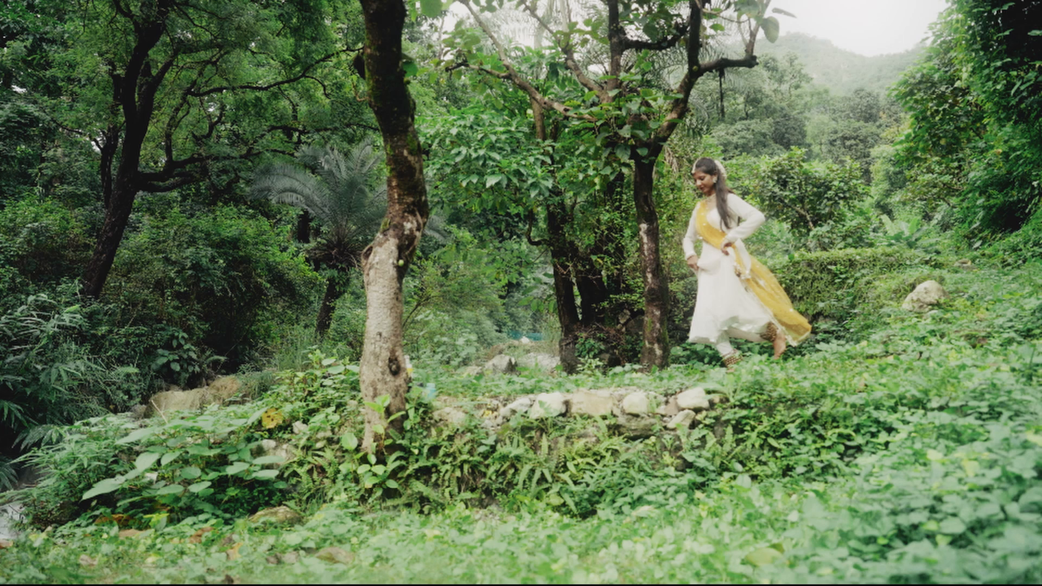
pyautogui.hotkey('ctrl', 'f')
# Add a serial node after node 04 on clip 67 and apply the Cinematic _ 82 LUT to it.
pyautogui.click(794, 255)
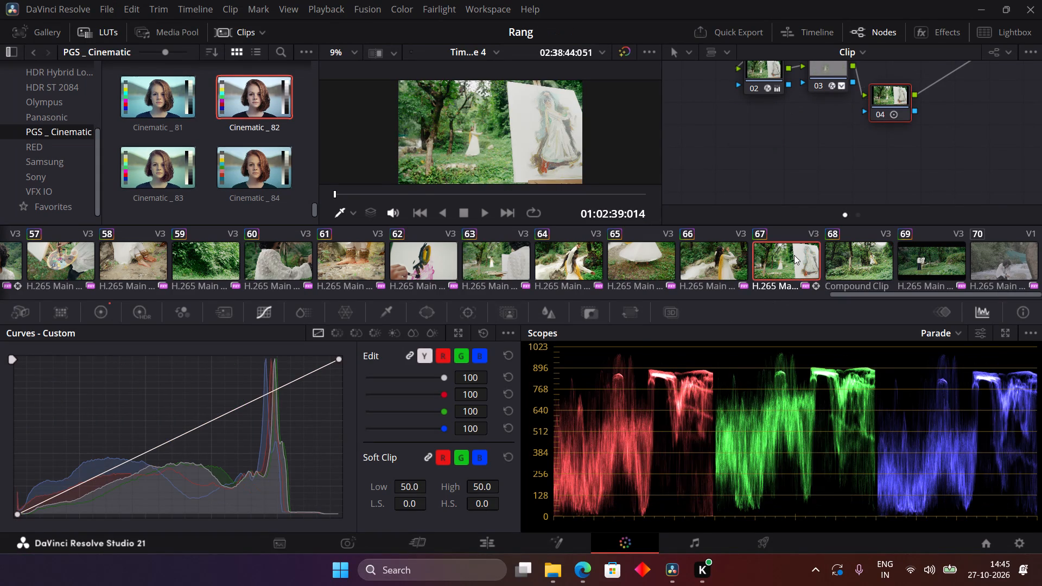
pyautogui.hotkey('alt', 's')
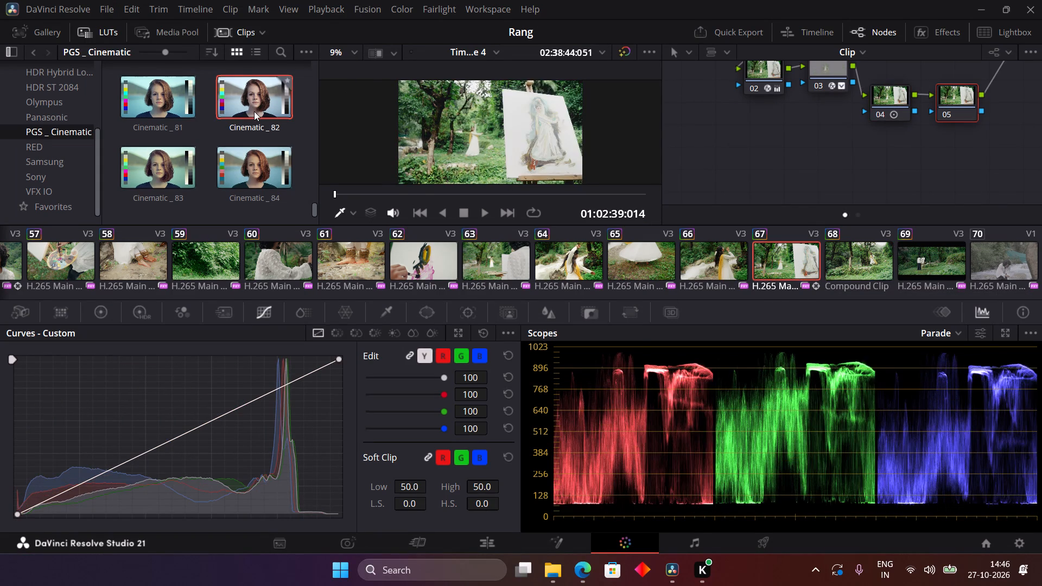
pyautogui.moveTo(254, 111); pyautogui.dragTo(956, 116)
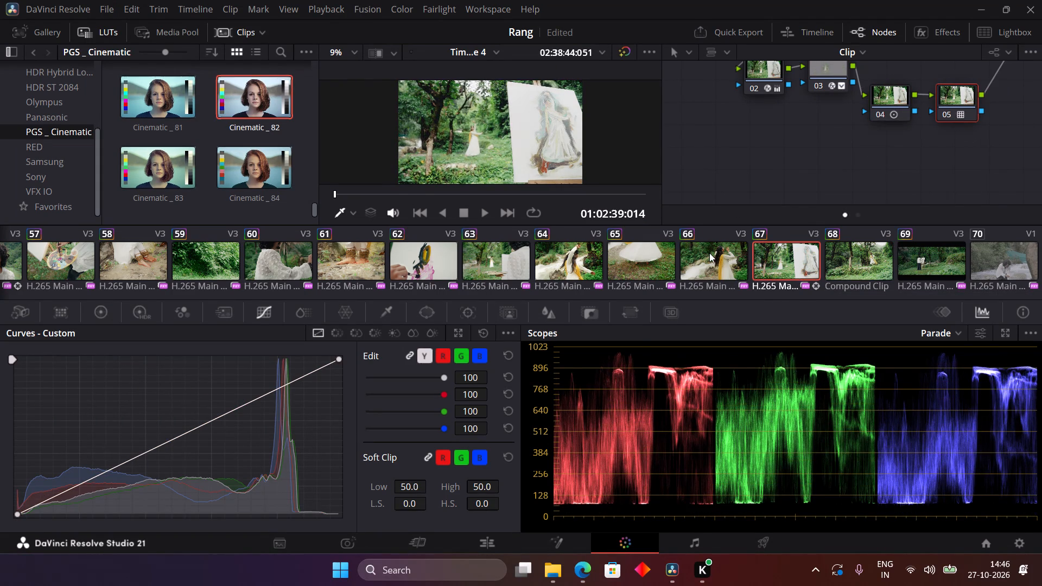
# Add a serial node after node 04 on clip 66 and apply the Cinematic _ 82 LUT to it.
pyautogui.click(709, 253)
pyautogui.hotkey('alt', 's')
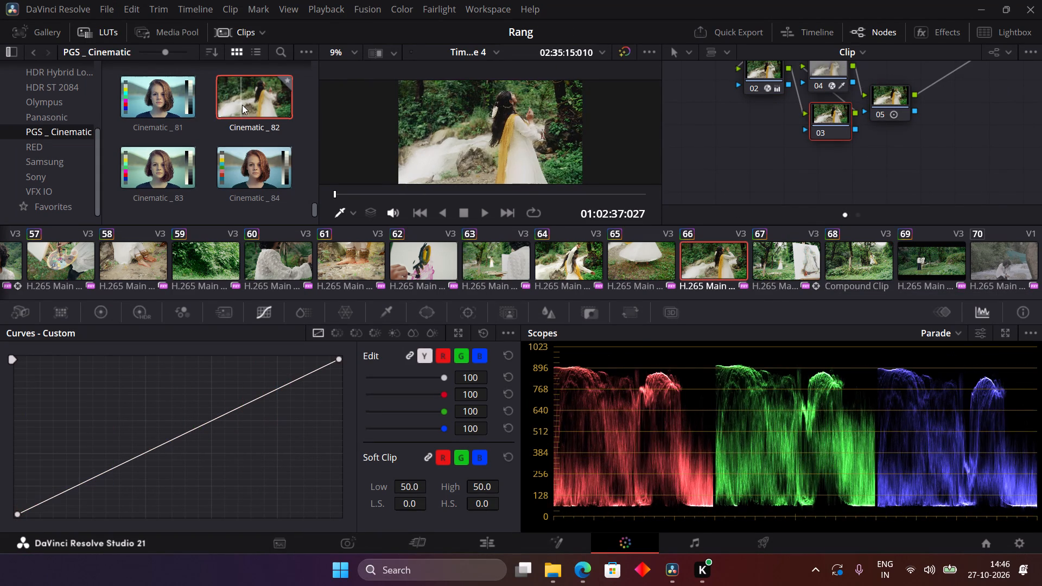
pyautogui.moveTo(243, 105); pyautogui.dragTo(269, 119)
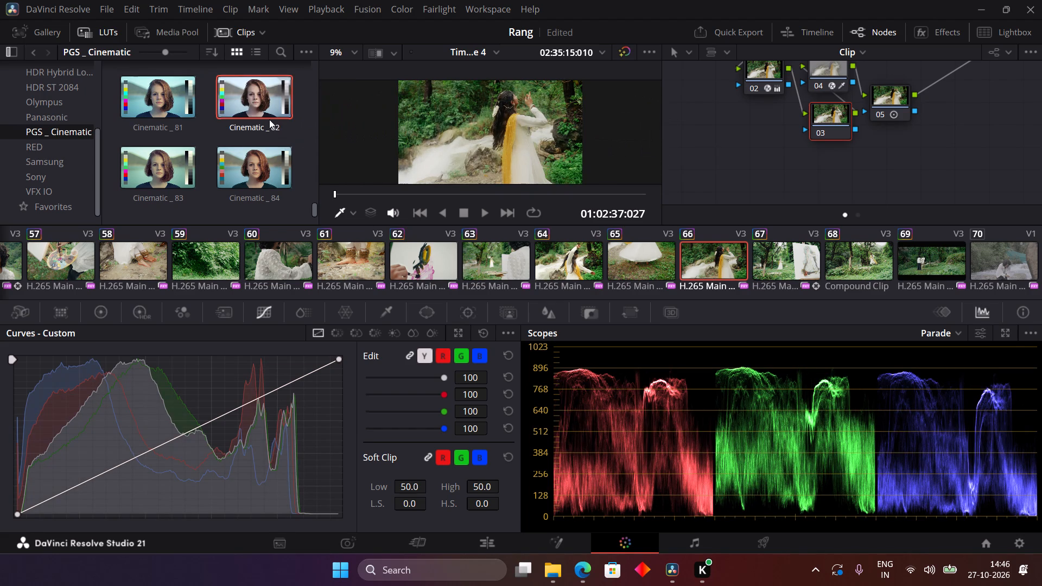
pyautogui.hotkey('ctrl', 'z')
pyautogui.click(905, 88)
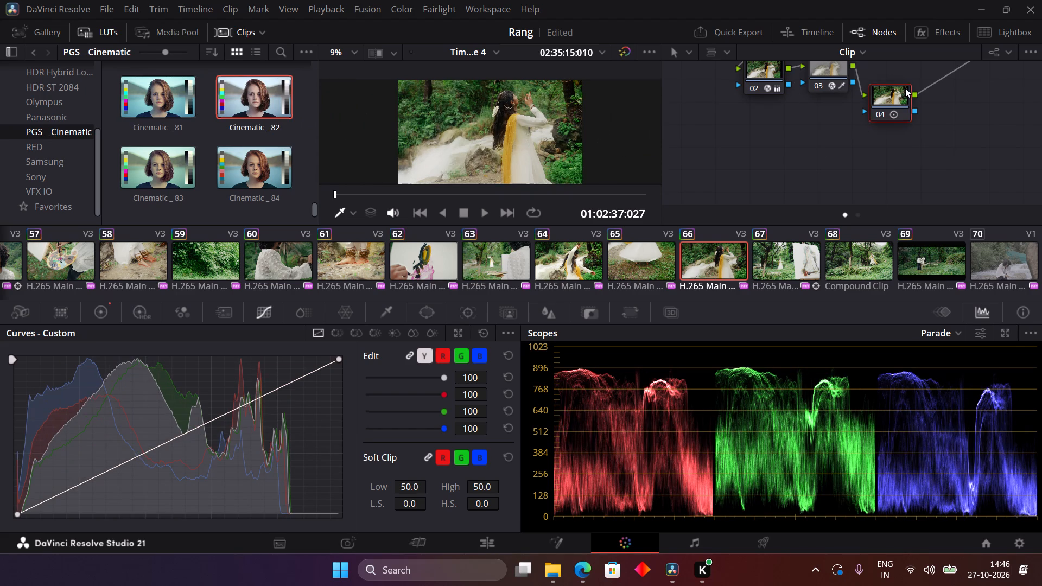
pyautogui.hotkey('alt', 's')
pyautogui.moveTo(243, 99); pyautogui.dragTo(955, 112)
# Add a serial node after node 04 on clip 65 and apply the Cinematic _ 82 LUT to it.
pyautogui.click(626, 268)
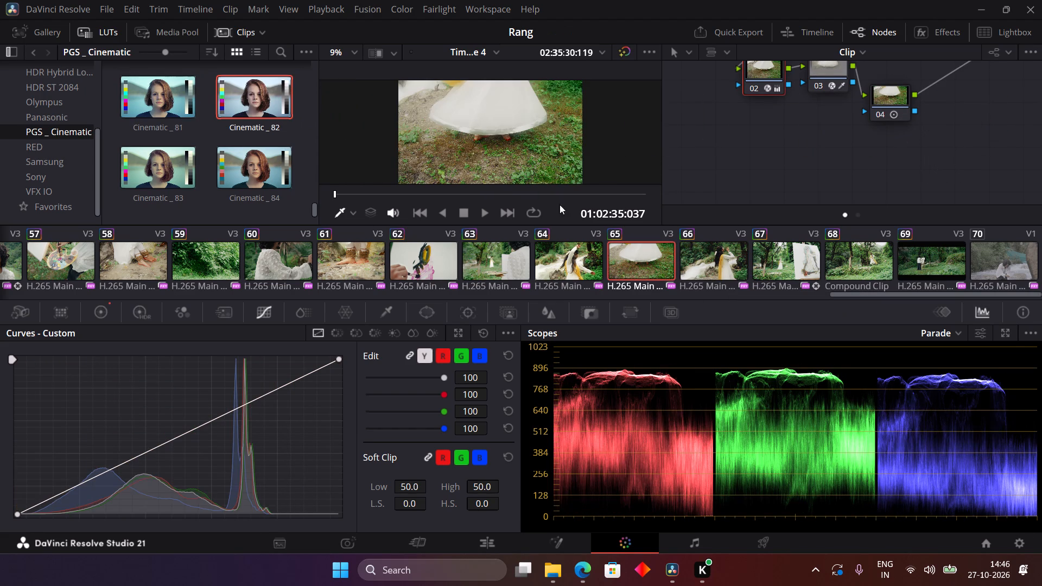
pyautogui.hotkey('alt', 's')
pyautogui.hotkey('ctrl', 'z')
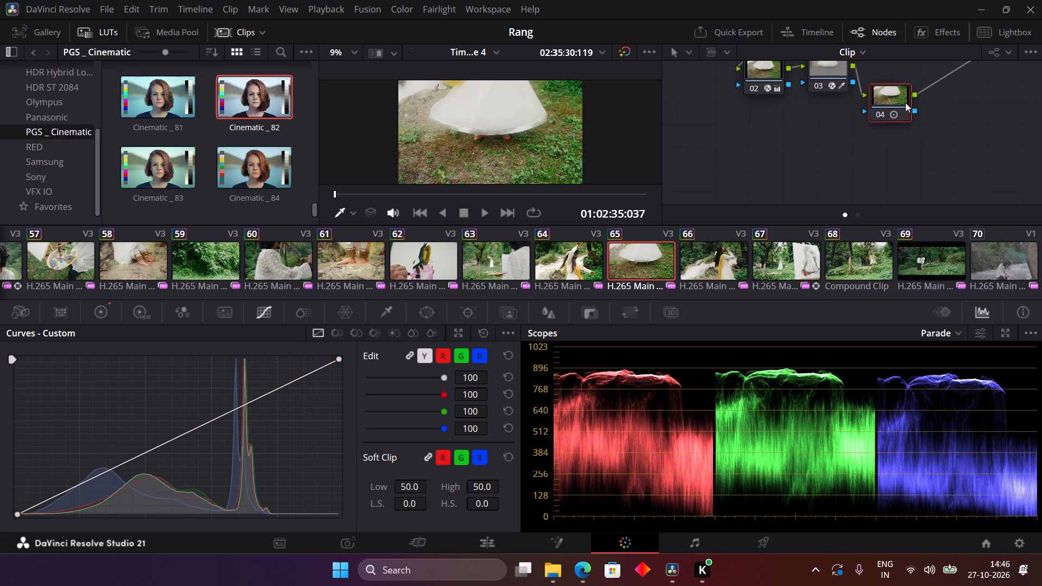
pyautogui.click(905, 103)
pyautogui.hotkey('alt', 's')
pyautogui.moveTo(257, 108); pyautogui.dragTo(987, 106)
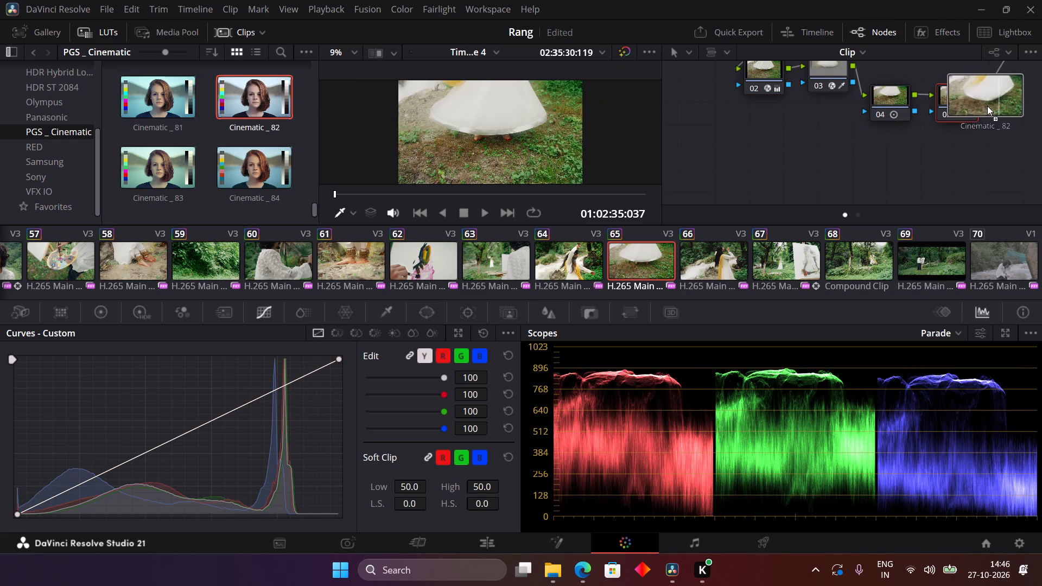
pyautogui.moveTo(987, 106); pyautogui.dragTo(960, 109)
# Add a serial node after node 04 on clip 64 and apply the Cinematic _ 82 LUT to it.
pyautogui.click(560, 259)
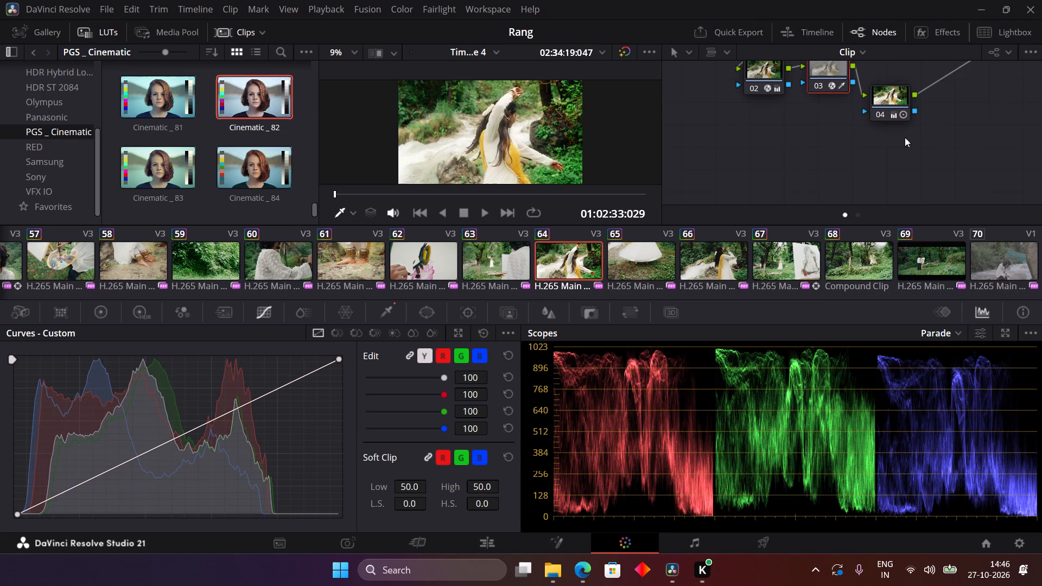
pyautogui.click(889, 103)
pyautogui.hotkey('alt', 's')
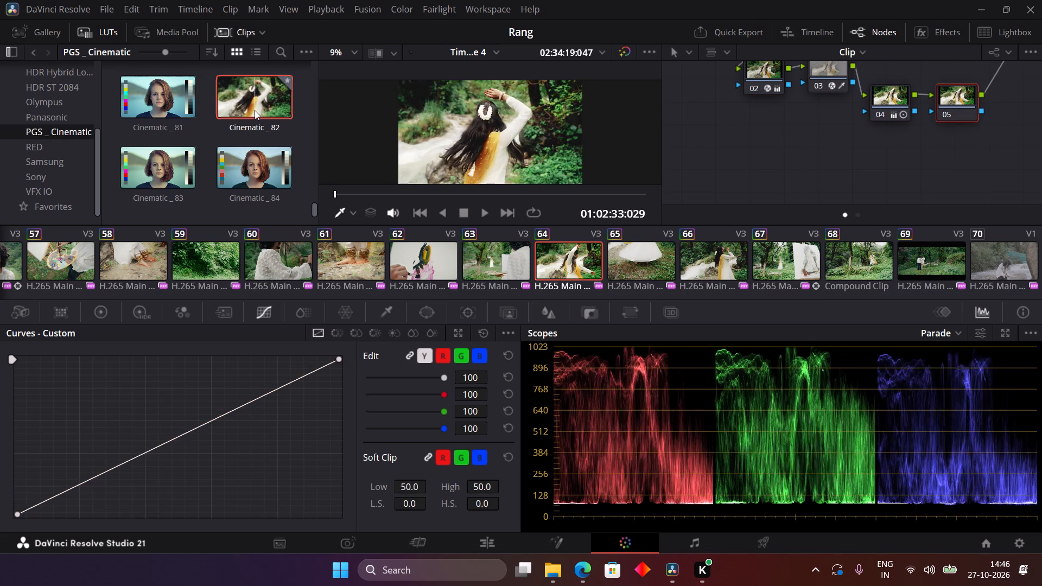
pyautogui.moveTo(255, 110); pyautogui.dragTo(964, 115)
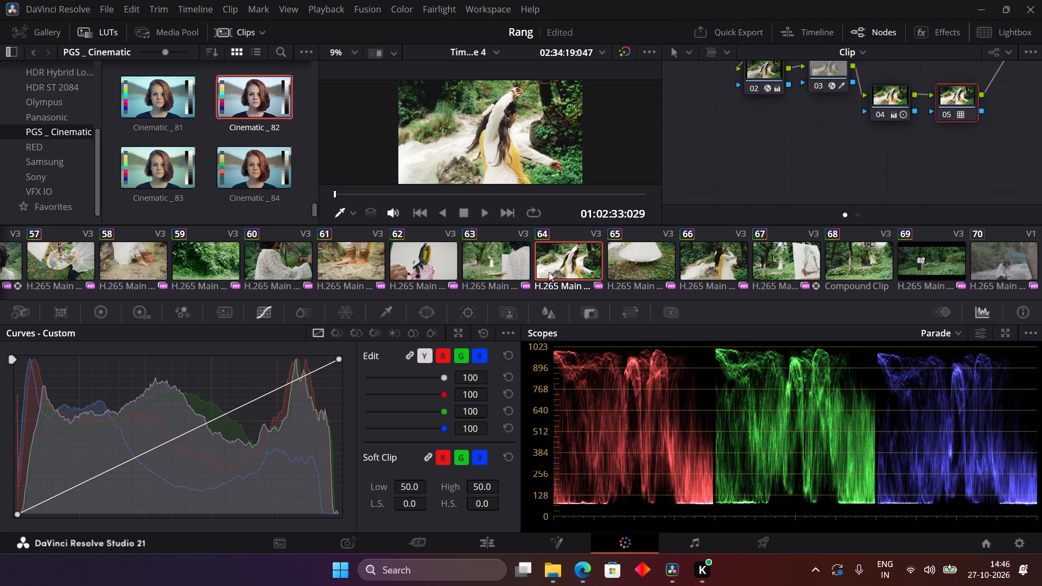
# Add a serial node after node 05 on clip 63 and apply the Cinematic _ 82 LUT to it.
pyautogui.click(480, 260)
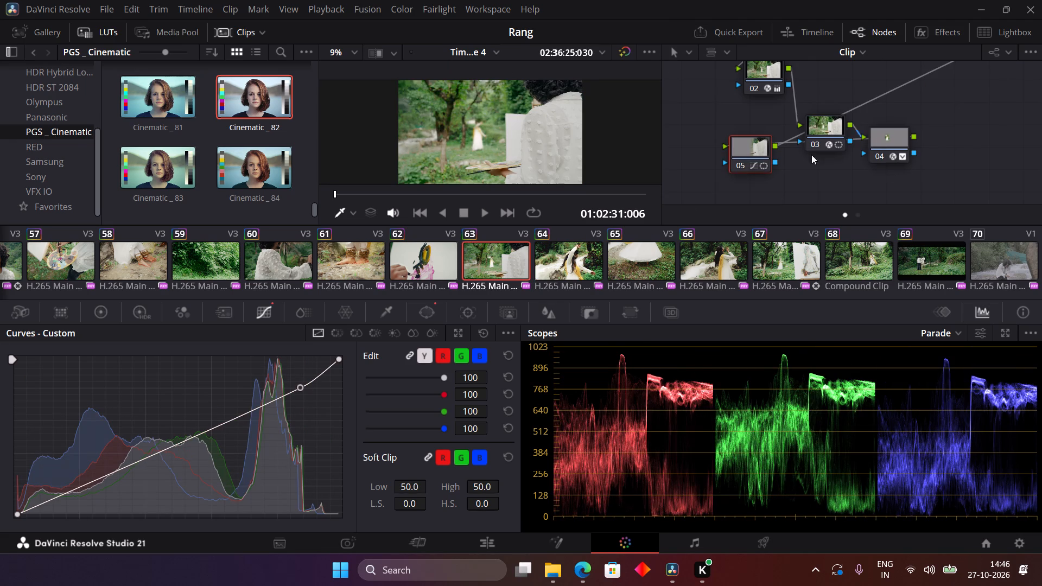
pyautogui.click(753, 152)
pyautogui.hotkey('alt', 's')
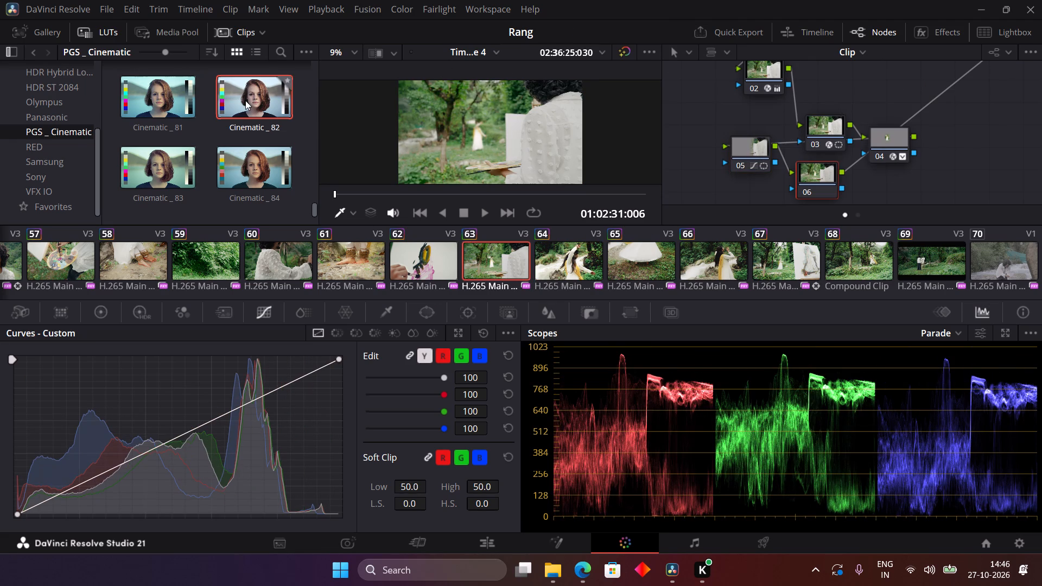
pyautogui.moveTo(245, 100); pyautogui.dragTo(821, 179)
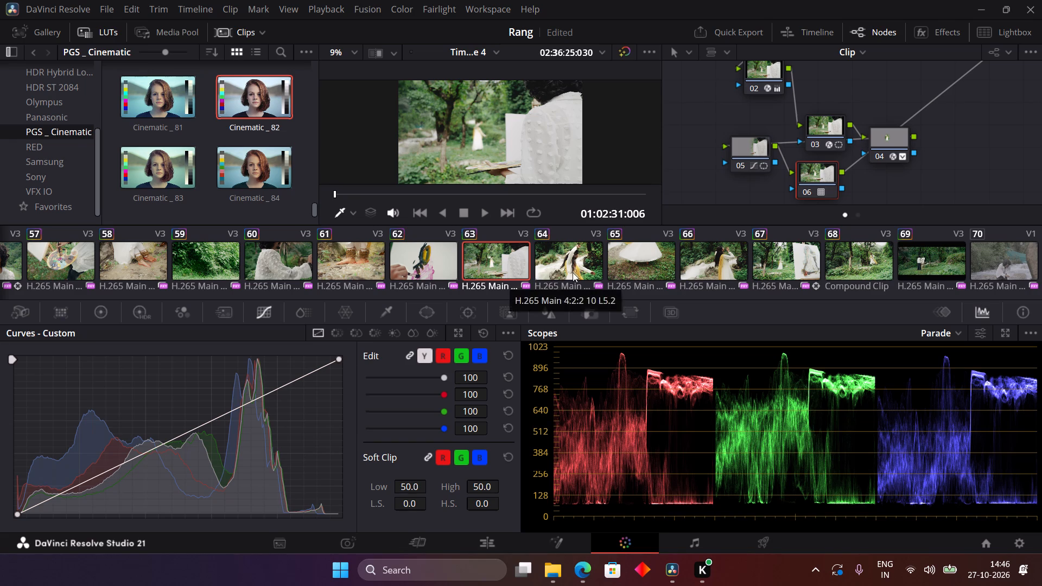
# Add a serial node after node 04 on clip 59 and apply the Cinematic _ 82 LUT to it.
pyautogui.click(215, 250)
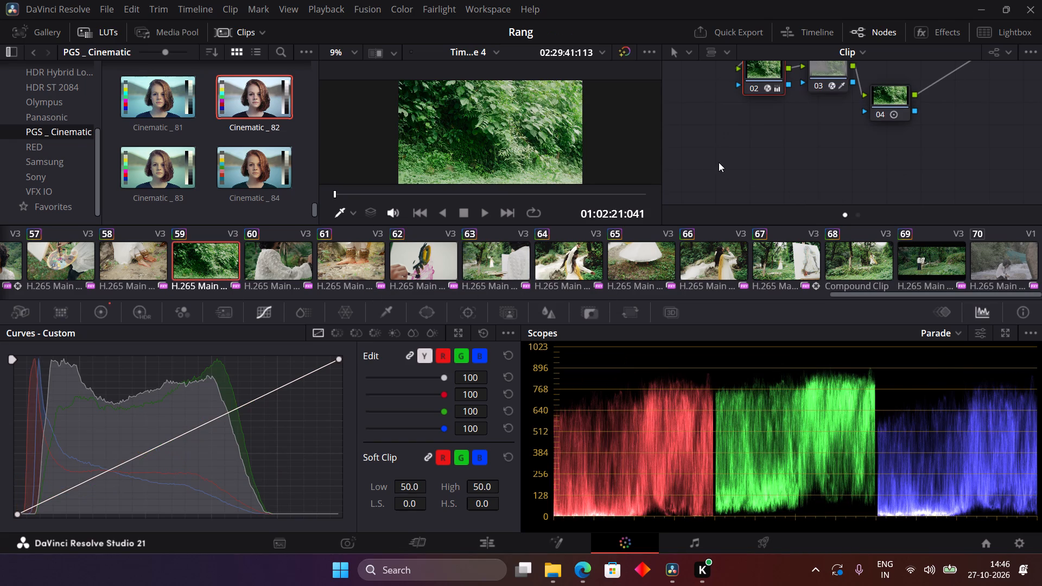
pyautogui.click(897, 98)
pyautogui.hotkey('alt', 's')
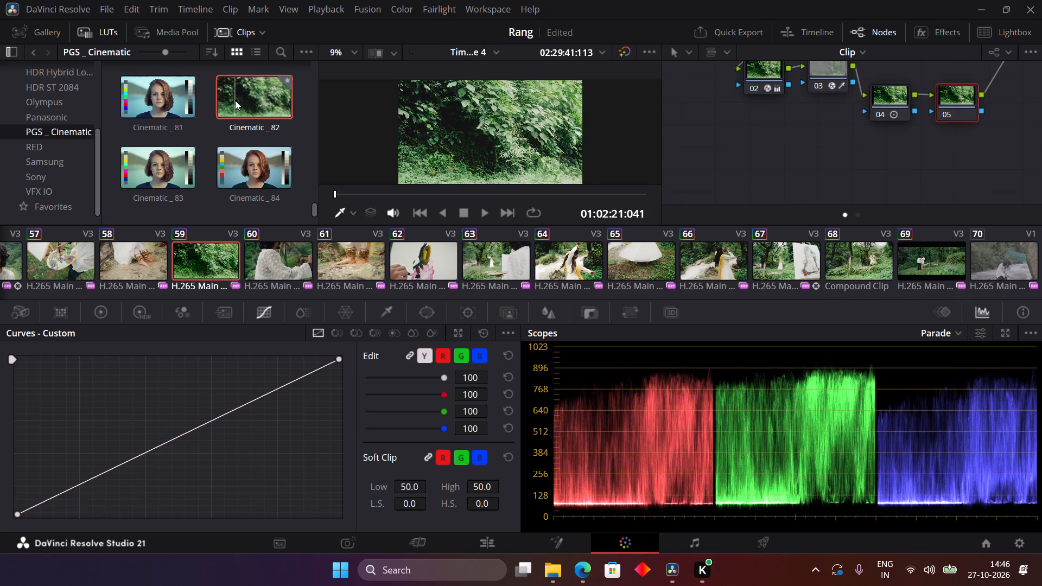
pyautogui.moveTo(235, 100); pyautogui.dragTo(952, 100)
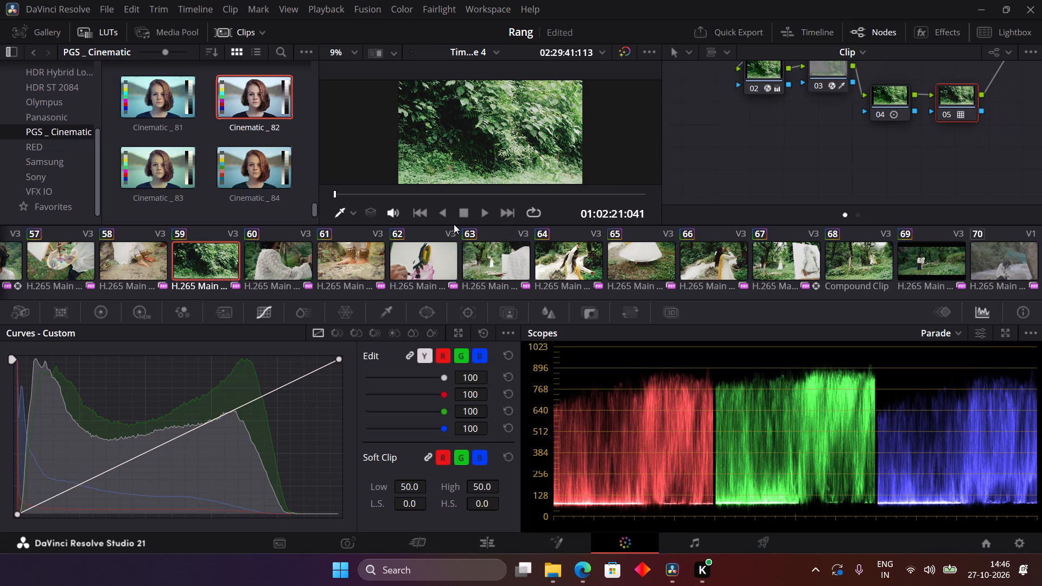
# Add a serial node after node 06 on clip 56, apply the Cinematic _ 82 LUT to it, and check the frame full screen.
pyautogui.hscroll(2, 352, 292)
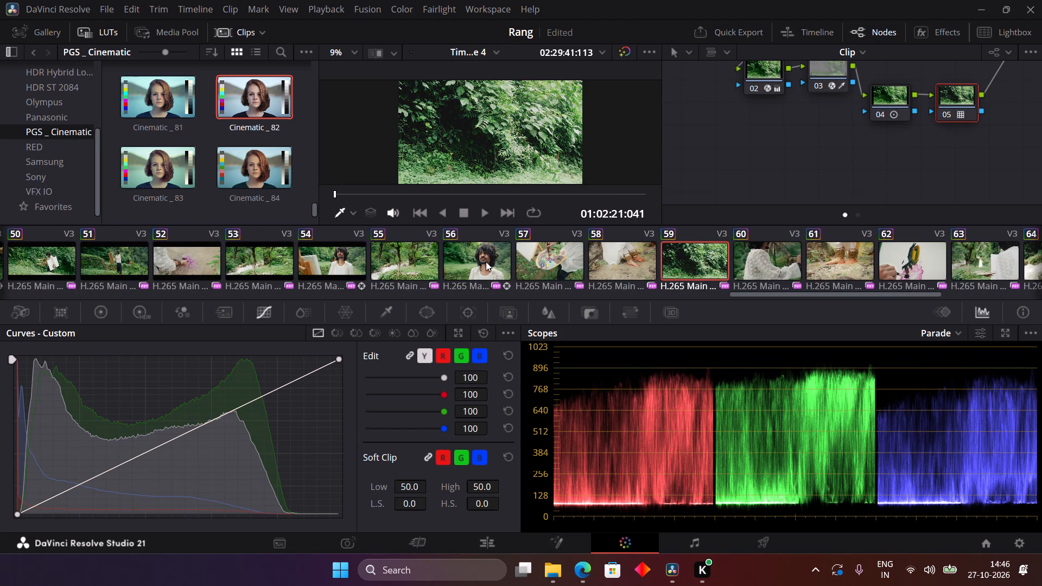
pyautogui.click(486, 262)
pyautogui.click(807, 114)
pyautogui.hotkey('alt', 's')
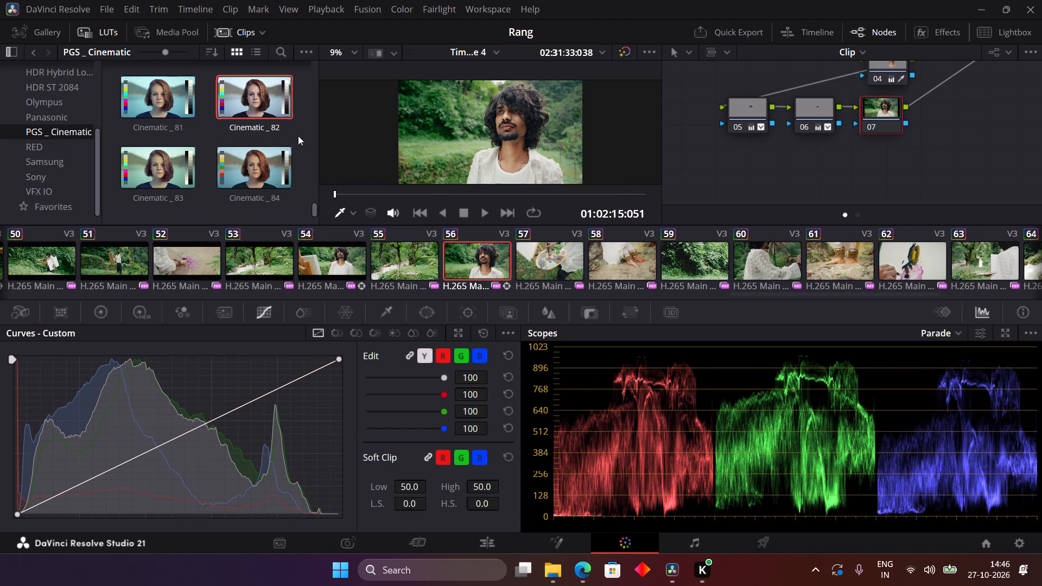
pyautogui.moveTo(244, 97); pyautogui.dragTo(905, 112)
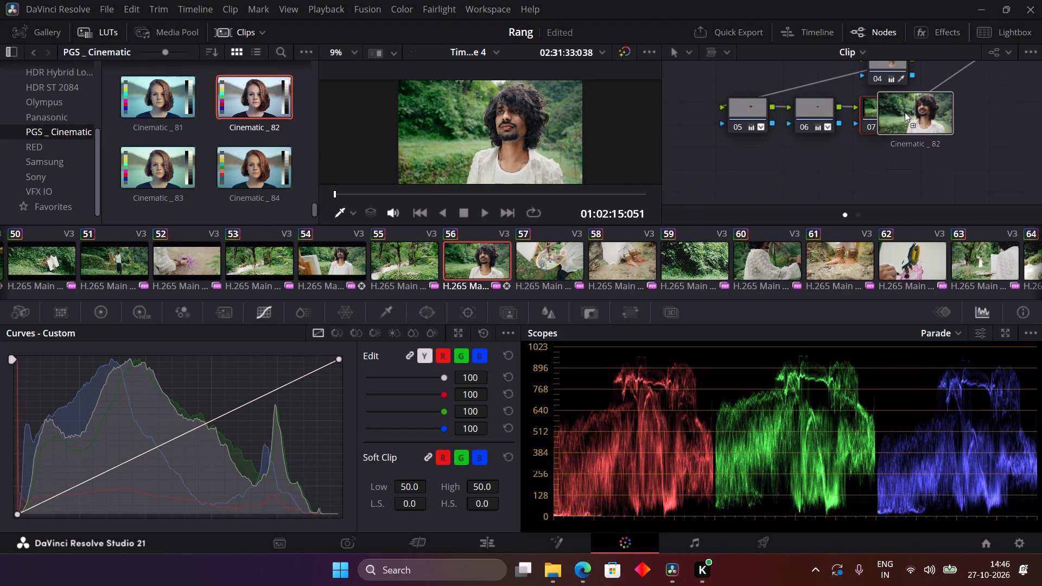
pyautogui.moveTo(905, 112); pyautogui.dragTo(870, 113)
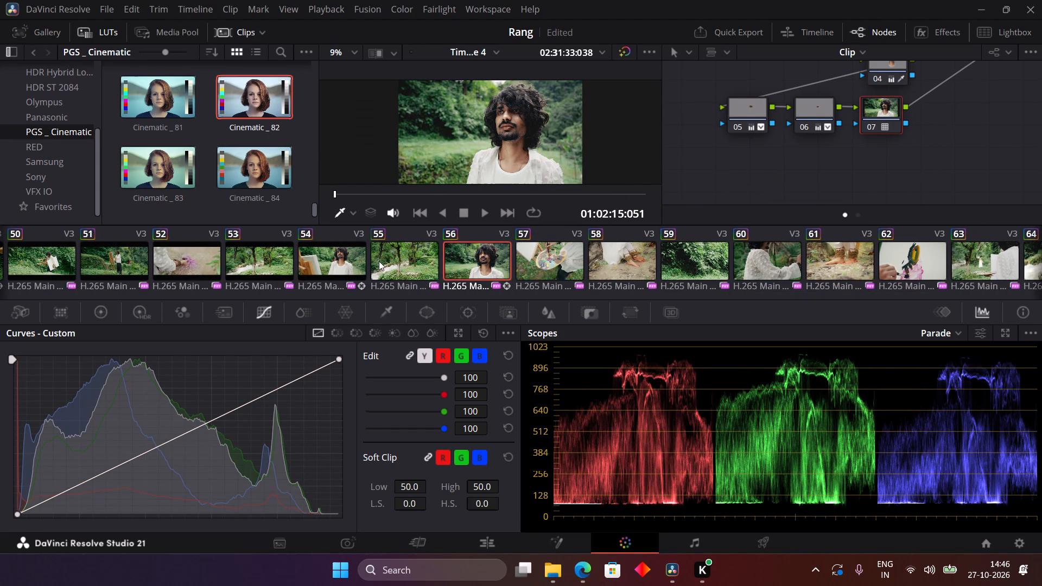
pyautogui.hotkey('ctrl', 'f')
pyautogui.hotkey('ctrl', 'f')
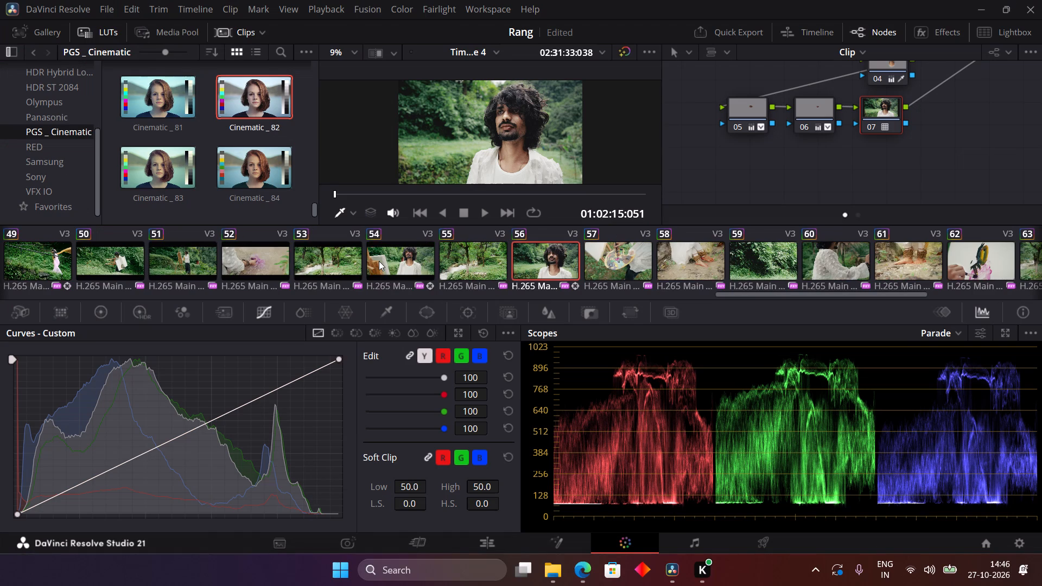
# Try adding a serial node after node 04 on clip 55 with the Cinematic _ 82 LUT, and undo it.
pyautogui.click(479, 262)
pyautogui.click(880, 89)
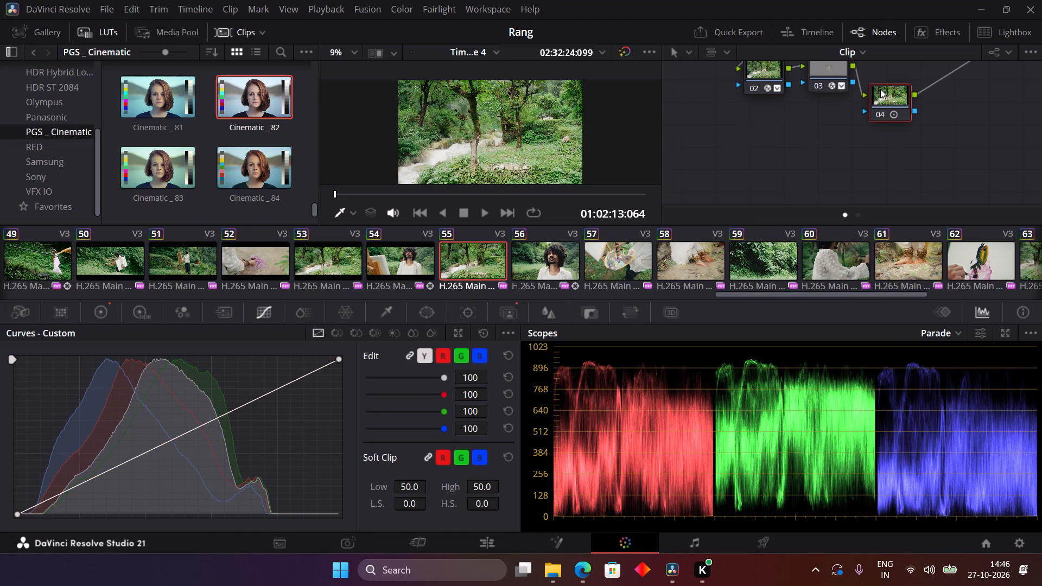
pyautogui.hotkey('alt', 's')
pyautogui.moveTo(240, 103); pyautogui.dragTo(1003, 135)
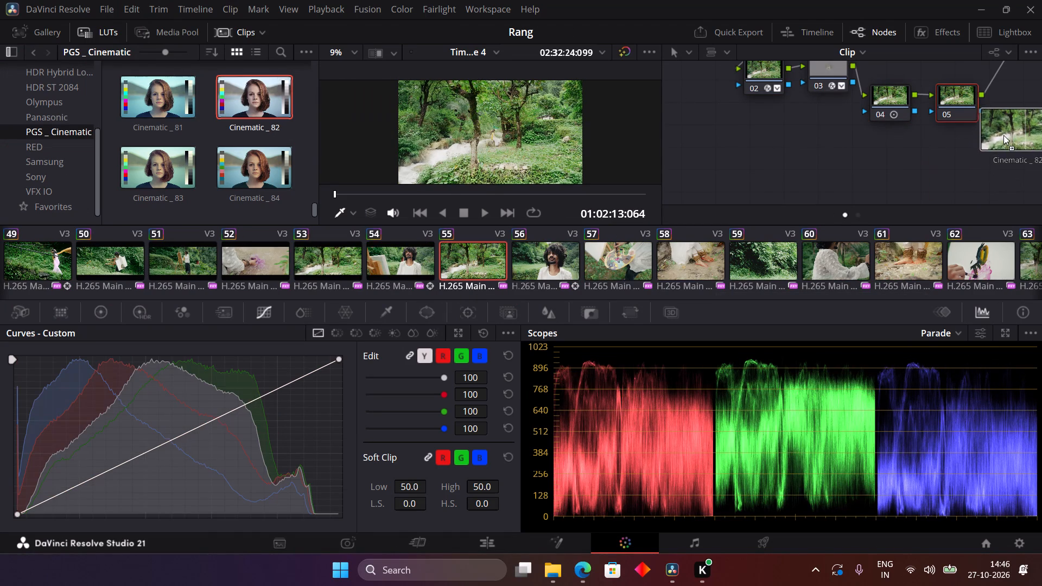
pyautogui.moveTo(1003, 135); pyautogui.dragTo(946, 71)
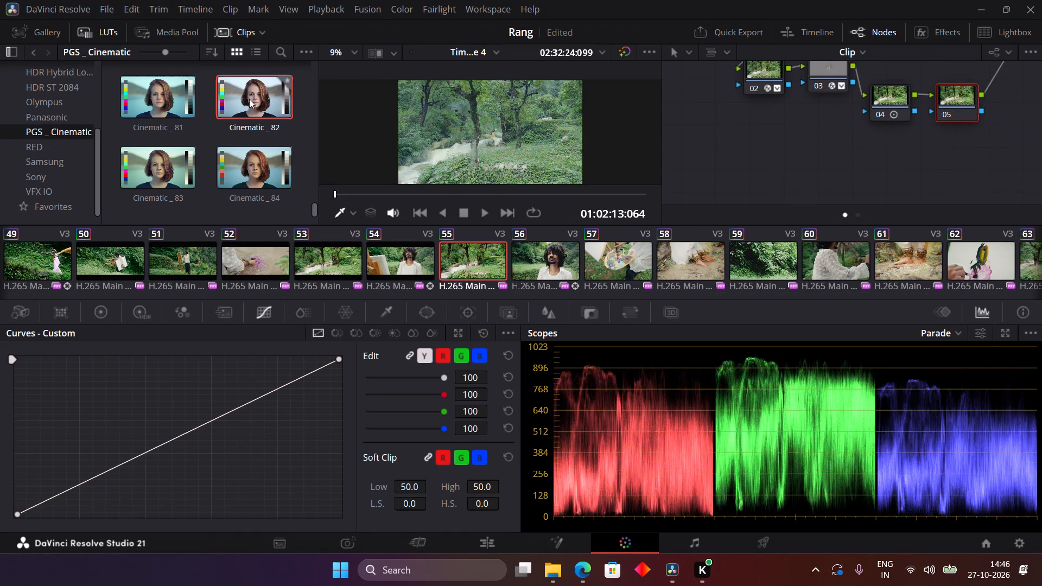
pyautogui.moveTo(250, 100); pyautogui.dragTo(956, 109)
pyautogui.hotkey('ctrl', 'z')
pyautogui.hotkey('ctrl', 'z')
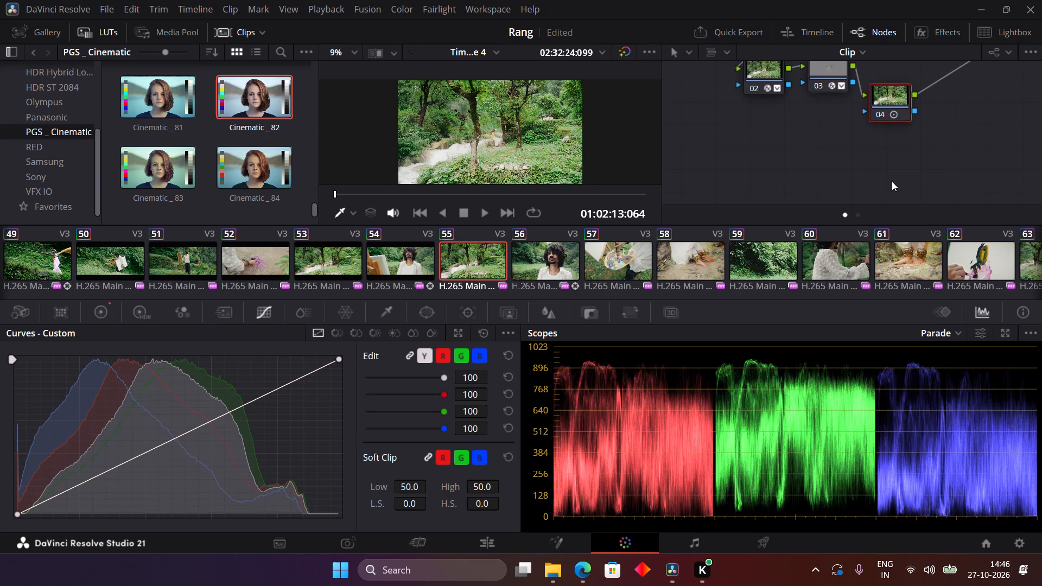
# Add a serial node after node 04 on clip 55 and apply the Cinematic _ 82 LUT to it.
pyautogui.hotkey('alt', 's')
pyautogui.moveTo(235, 108); pyautogui.dragTo(625, 148)
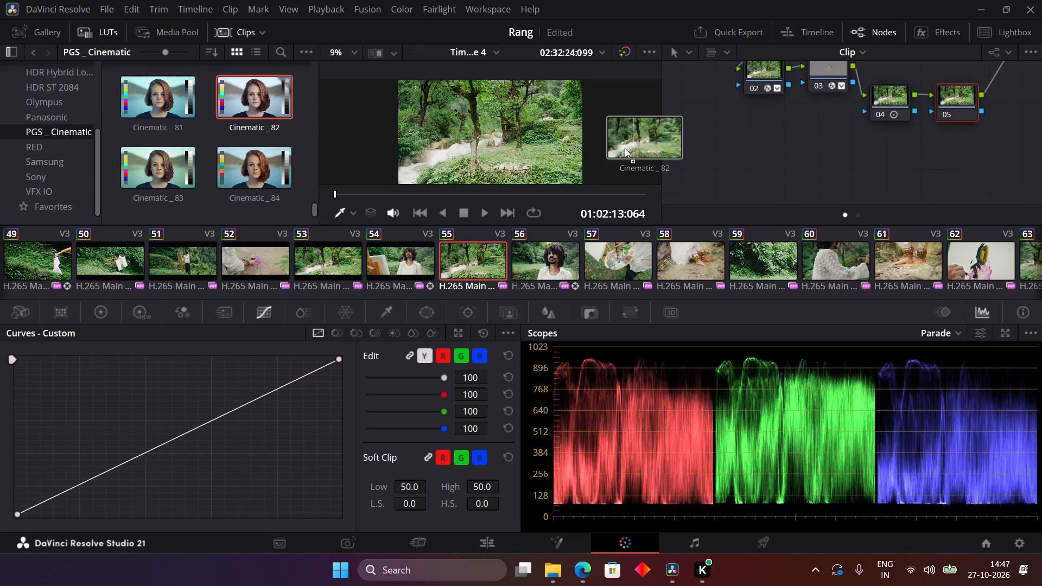
pyautogui.moveTo(625, 148); pyautogui.dragTo(950, 108)
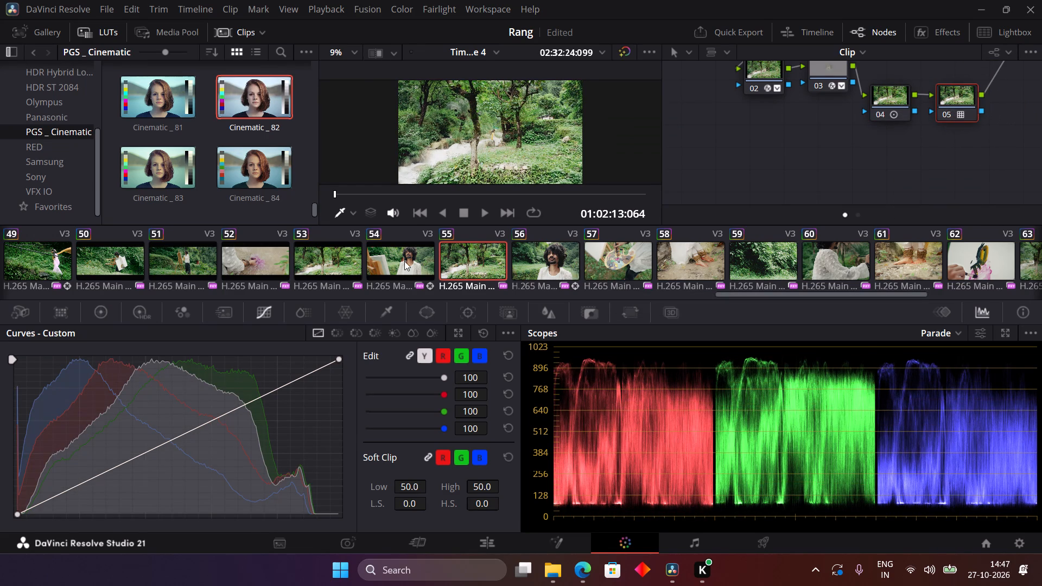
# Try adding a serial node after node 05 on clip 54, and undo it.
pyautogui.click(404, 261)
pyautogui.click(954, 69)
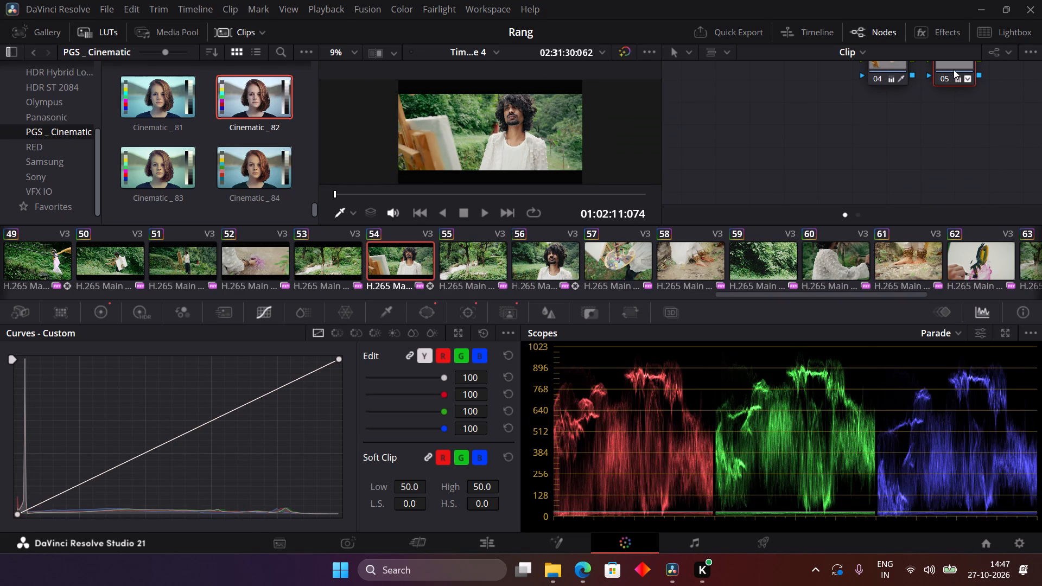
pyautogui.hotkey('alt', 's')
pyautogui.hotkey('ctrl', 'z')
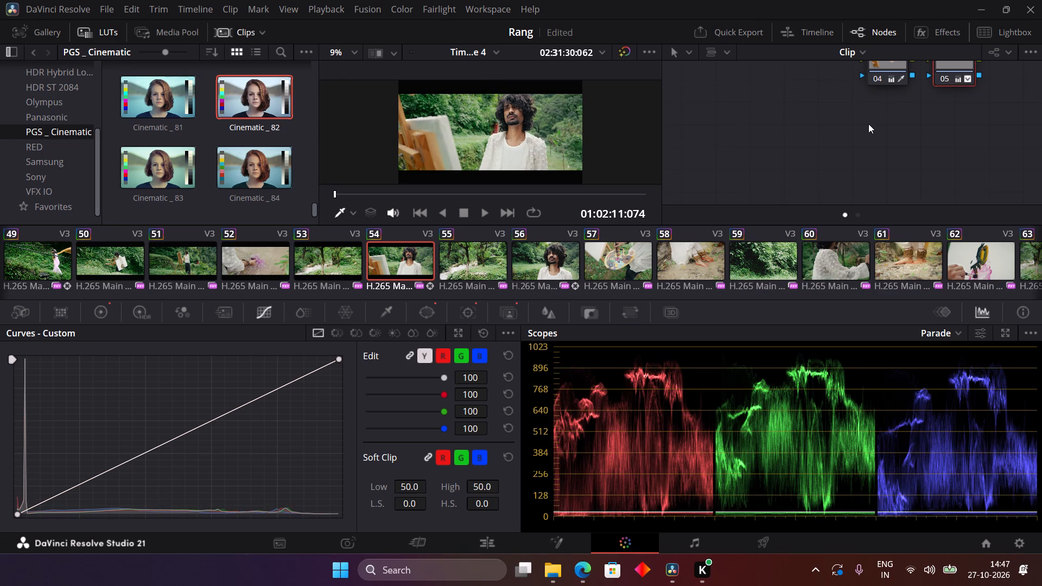
# Add a serial node after node 01 on clip 54, move node 03 clear of it, and apply the Cinematic _ 82 LUT to the new node.
pyautogui.scroll(12, 868, 124)
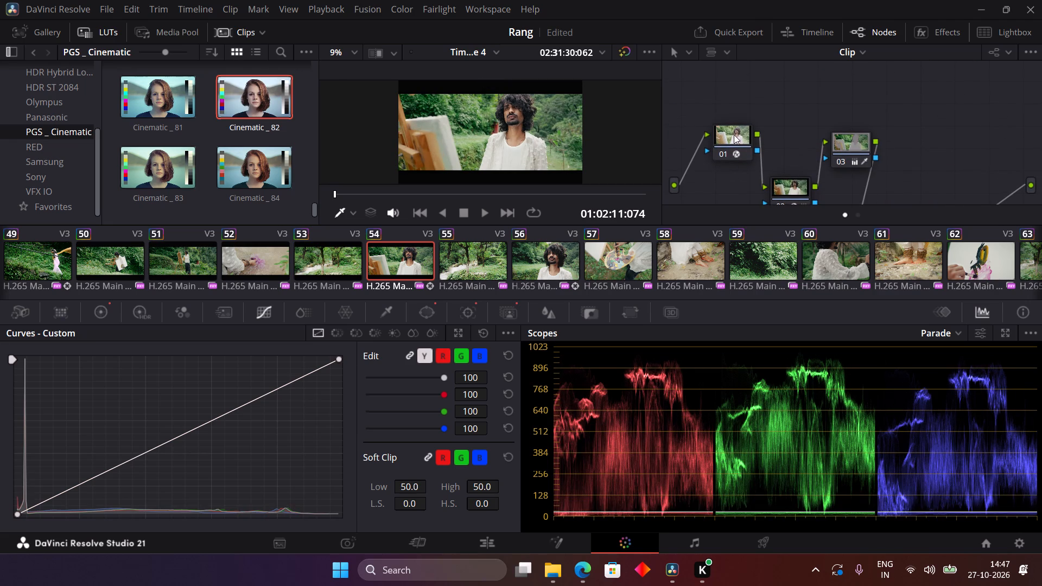
pyautogui.click(734, 135)
pyautogui.hotkey('alt', 's')
pyautogui.scroll(-3, 783, 164)
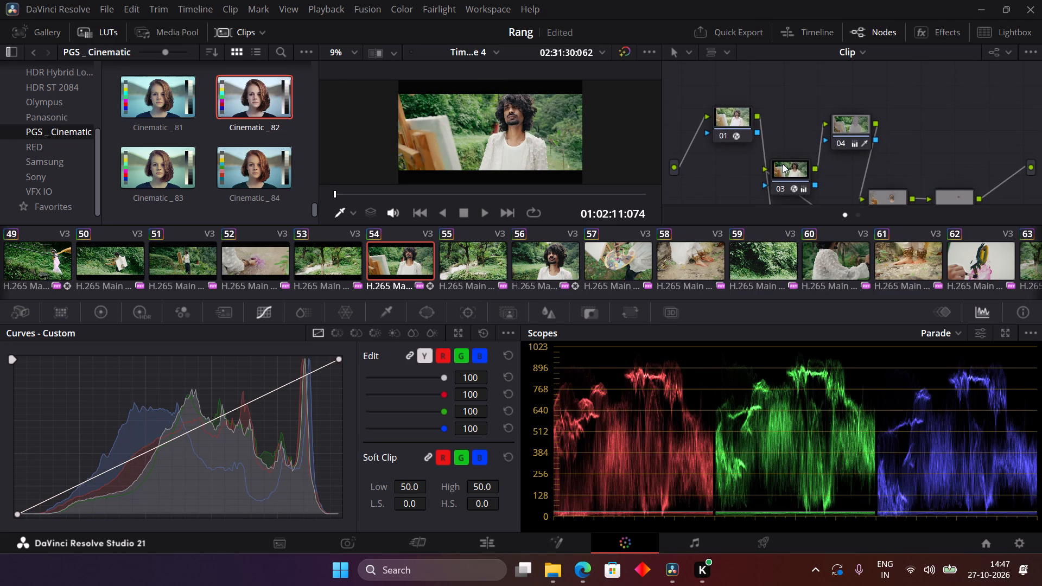
pyautogui.scroll(-2, 783, 164)
pyautogui.moveTo(799, 148); pyautogui.dragTo(808, 100)
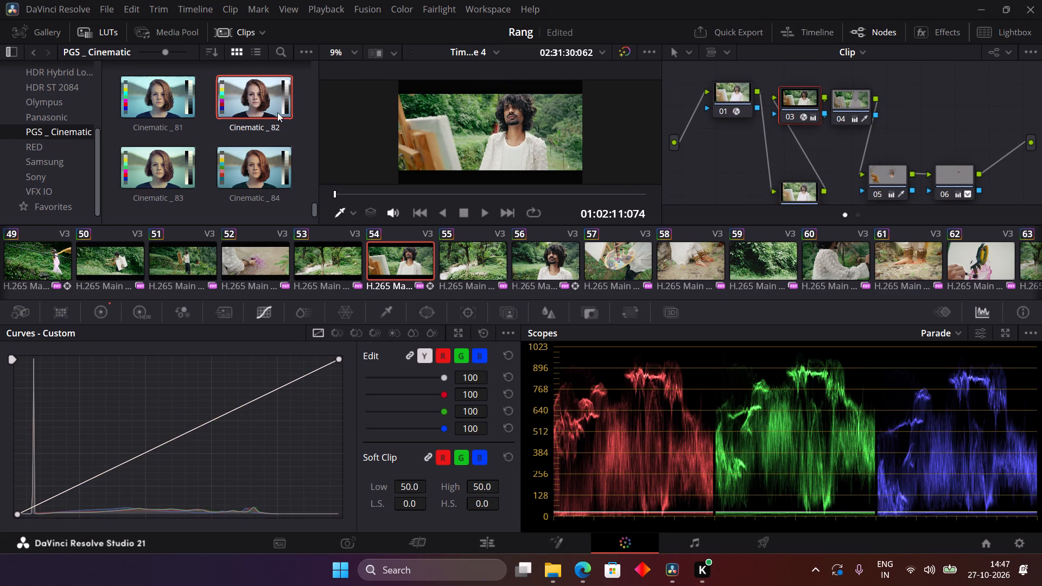
pyautogui.moveTo(259, 111); pyautogui.dragTo(805, 204)
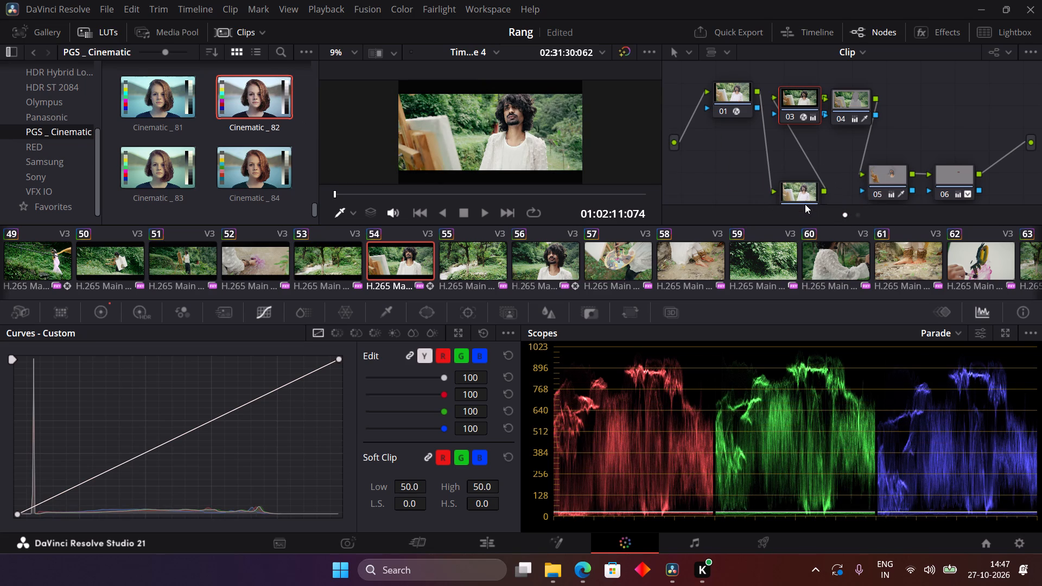
# Label the new LUT node on clip 54 as "lut".
pyautogui.rightClick(805, 190)
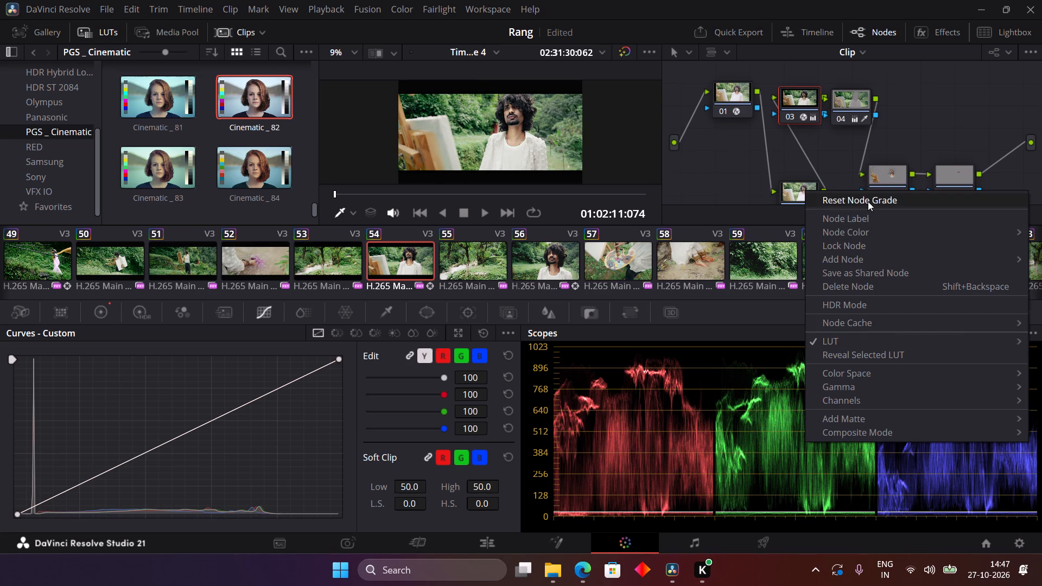
pyautogui.click(869, 220)
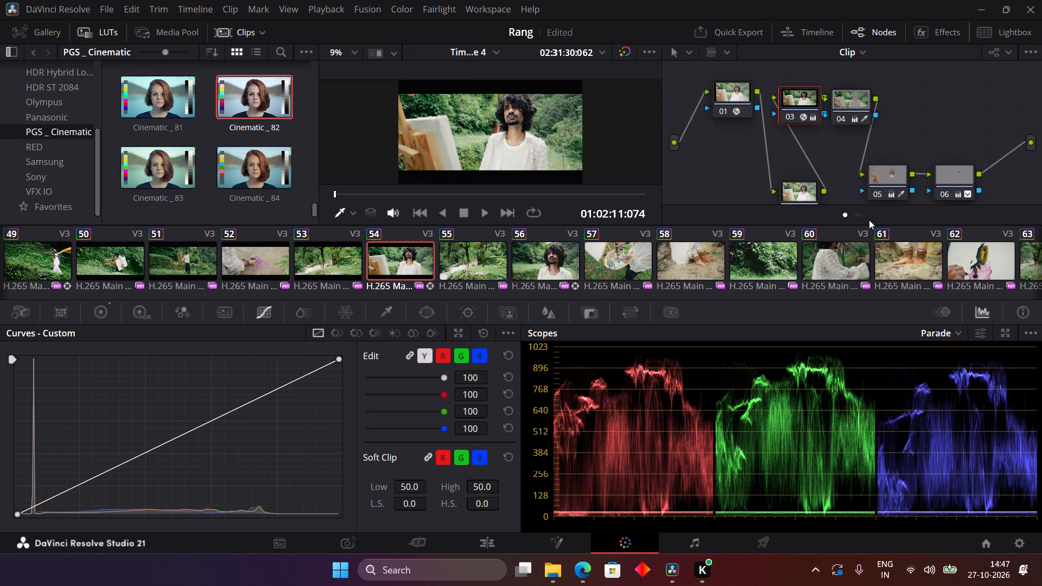
pyautogui.write('lut')
pyautogui.press('Return')
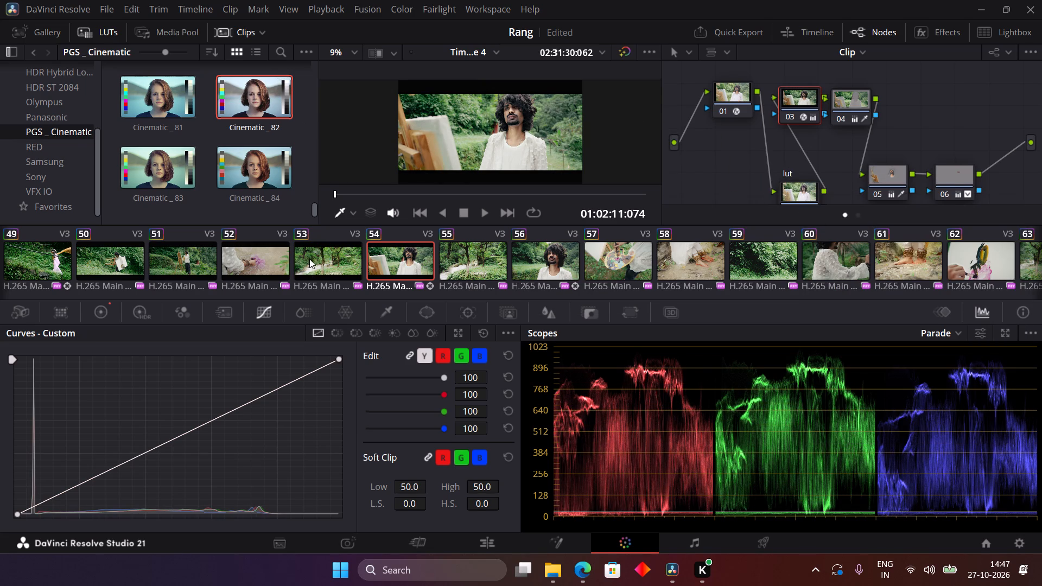
# Add a serial node after node 01 on clip 53 and apply the Cinematic _ 82 LUT to it.
pyautogui.click(311, 257)
pyautogui.scroll(-3, 785, 149)
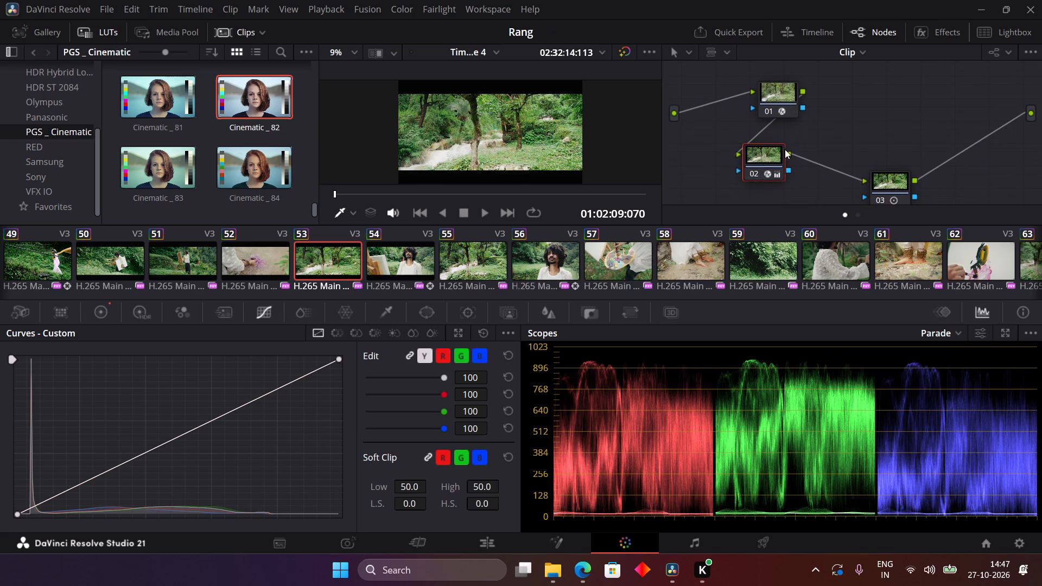
pyautogui.click(781, 93)
pyautogui.hotkey('alt', 's')
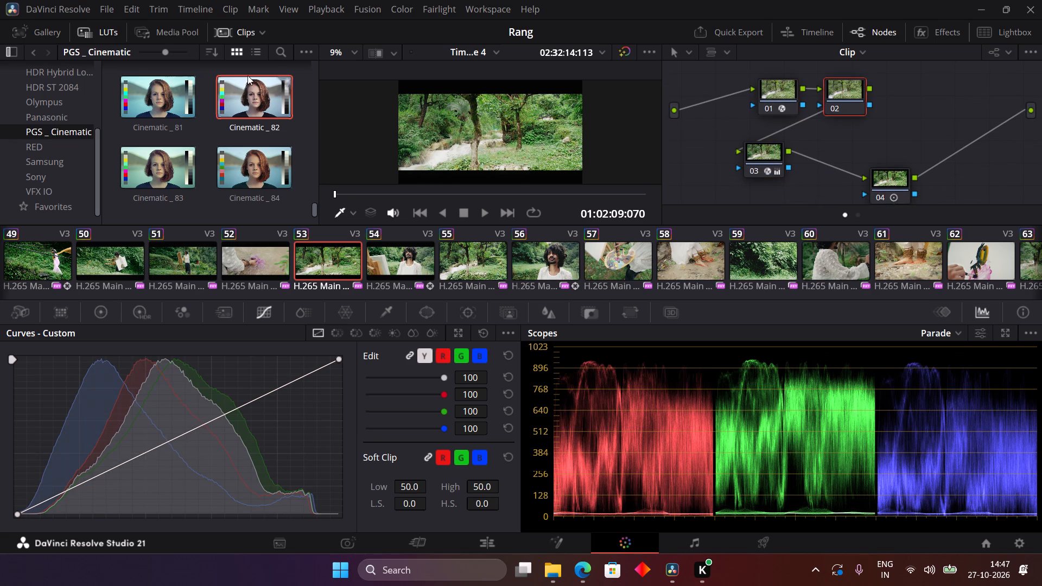
pyautogui.moveTo(252, 91); pyautogui.dragTo(850, 89)
# Label the new LUT node on clip 53 as "lut".
pyautogui.rightClick(850, 89)
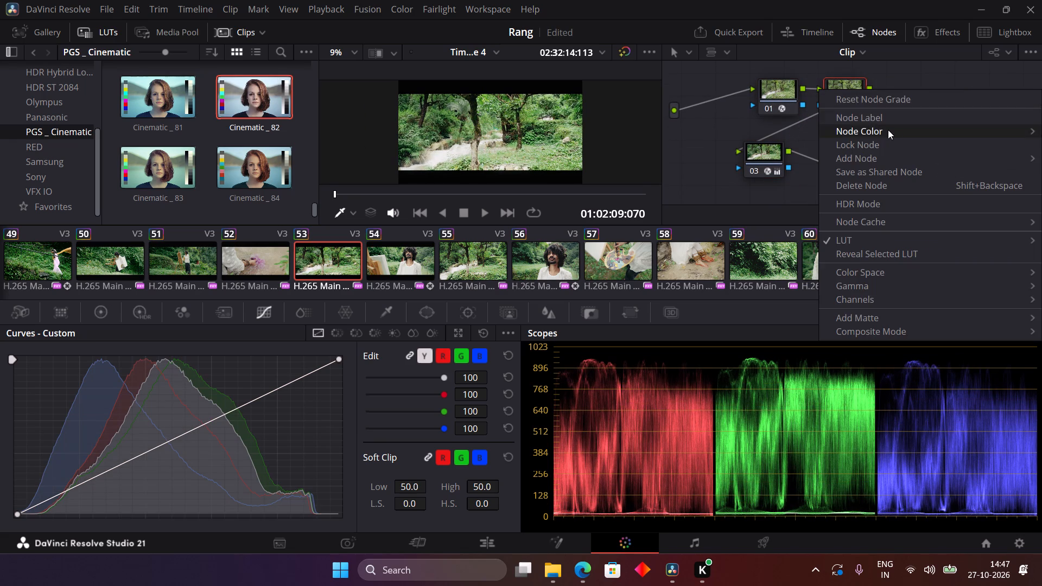
pyautogui.click(892, 116)
pyautogui.write('lut')
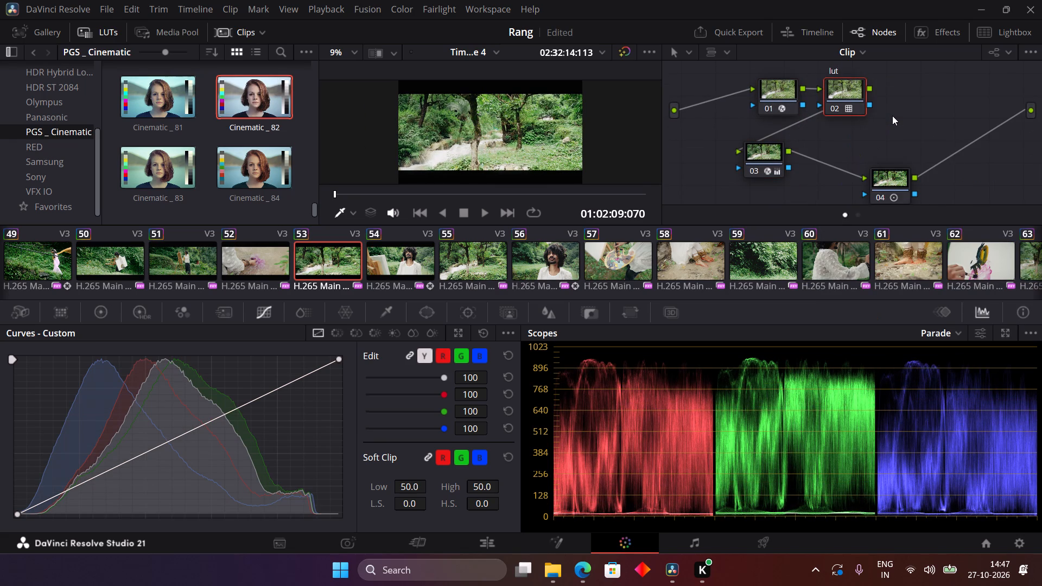
pyautogui.press('Return')
# Review the grades of clips 49, 50 and 51.
pyautogui.scroll(1, 213, 256)
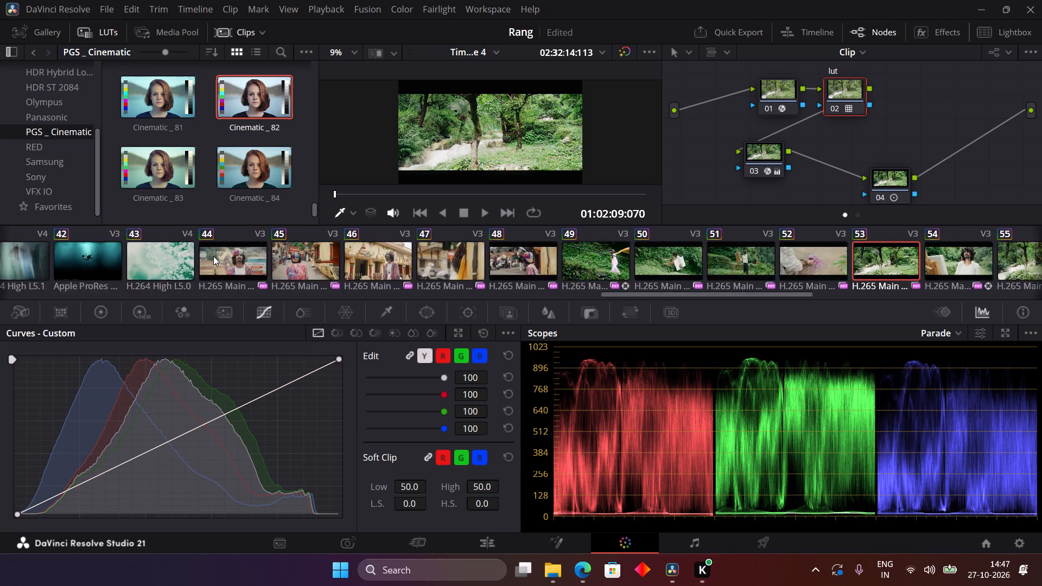
pyautogui.scroll(1, 213, 256)
pyautogui.click(363, 256)
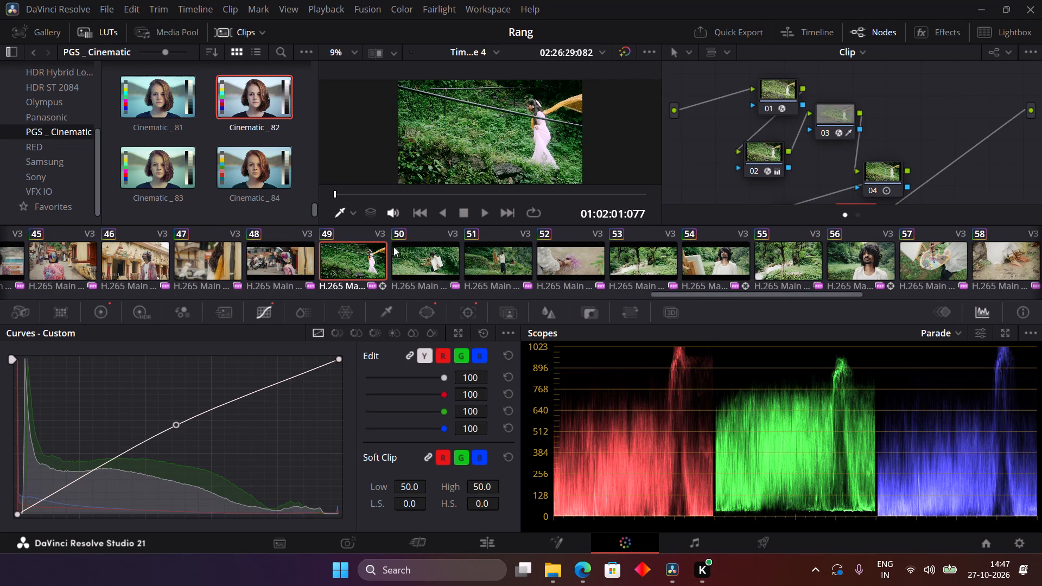
pyautogui.click(433, 272)
pyautogui.click(495, 265)
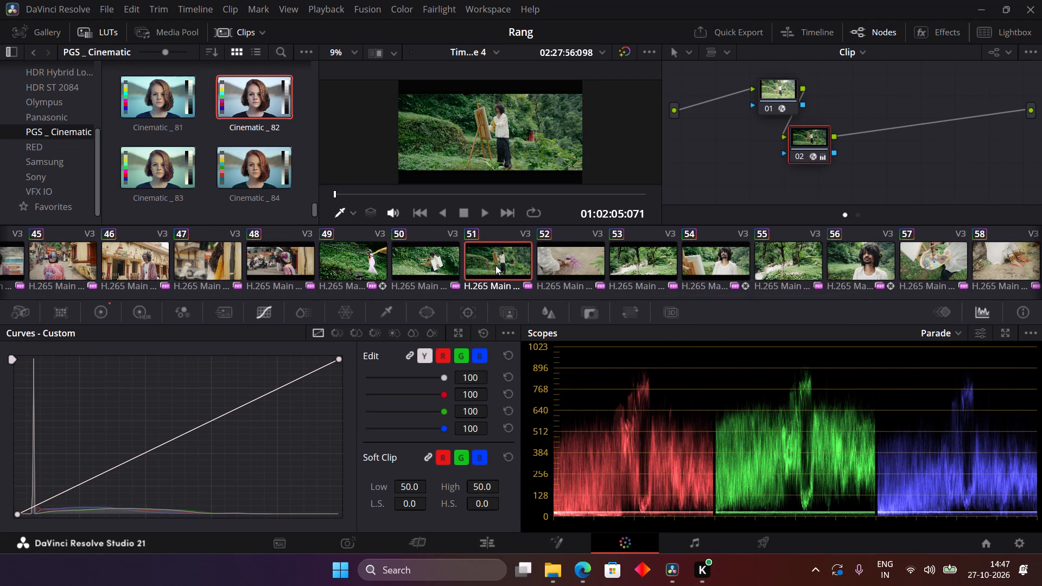
# Lower the highlights in the custom curve of node 04 on clip 53 and check the frame full screen.
pyautogui.click(619, 253)
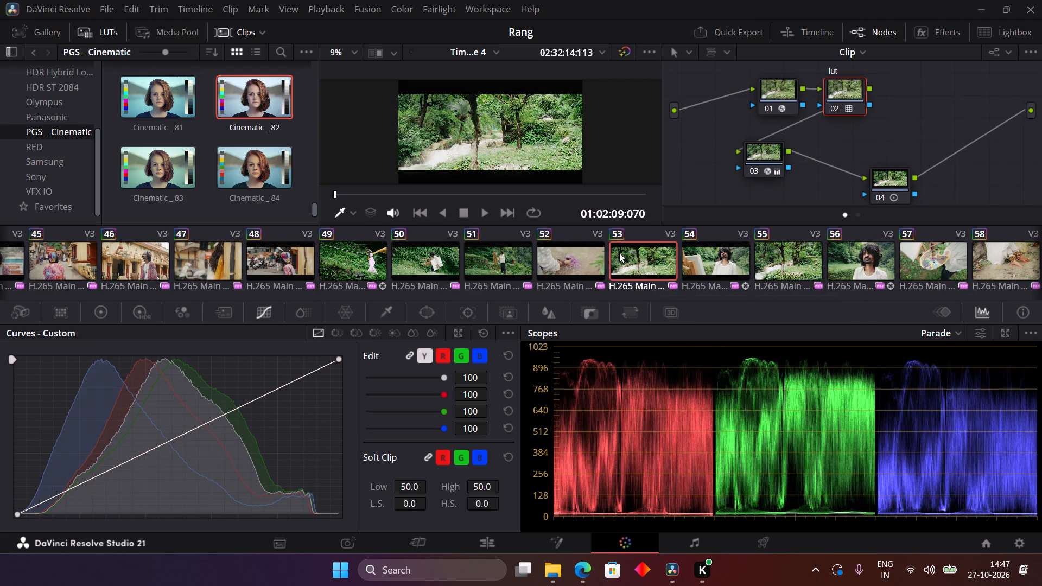
pyautogui.hscroll(-1, 619, 253)
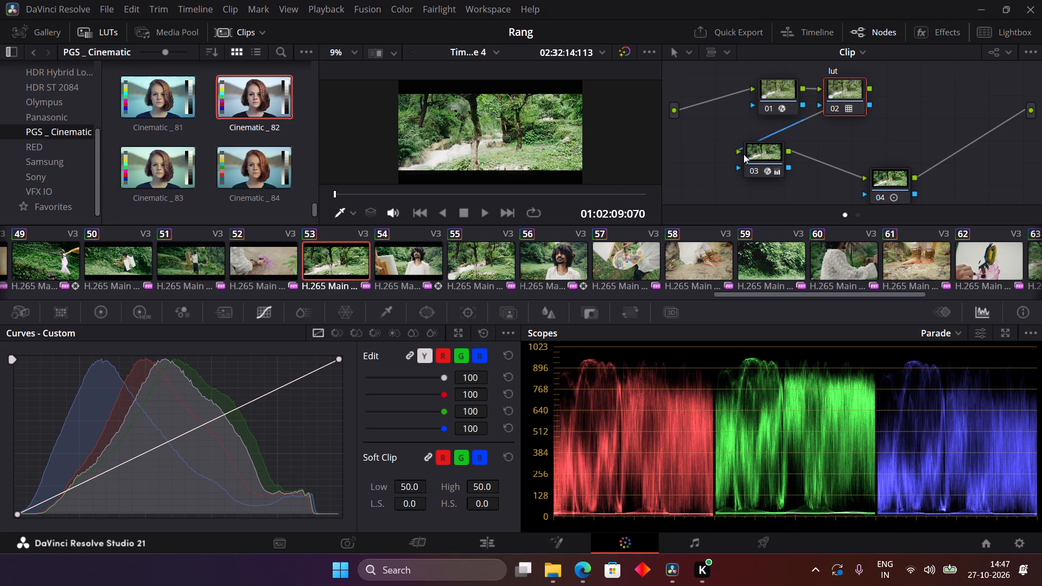
pyautogui.scroll(-1, 831, 172)
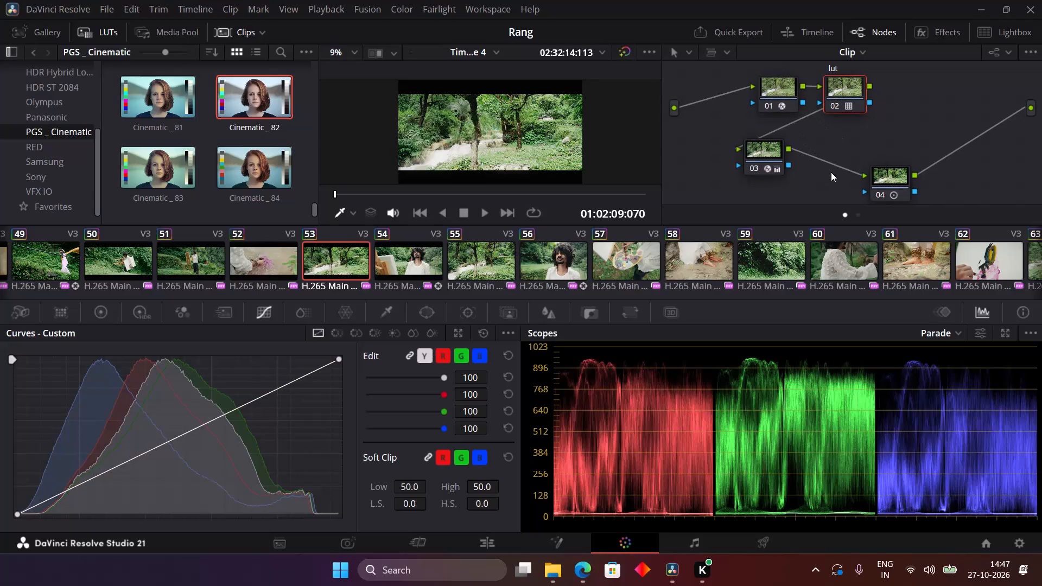
pyautogui.scroll(-3, 831, 172)
pyautogui.click(909, 156)
pyautogui.click(907, 156)
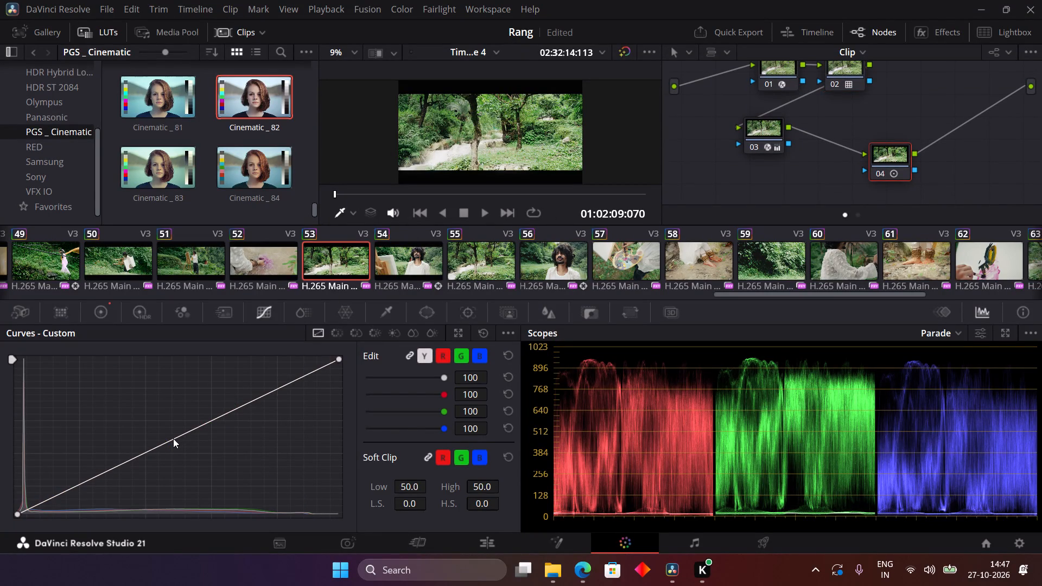
pyautogui.moveTo(173, 438); pyautogui.dragTo(251, 400)
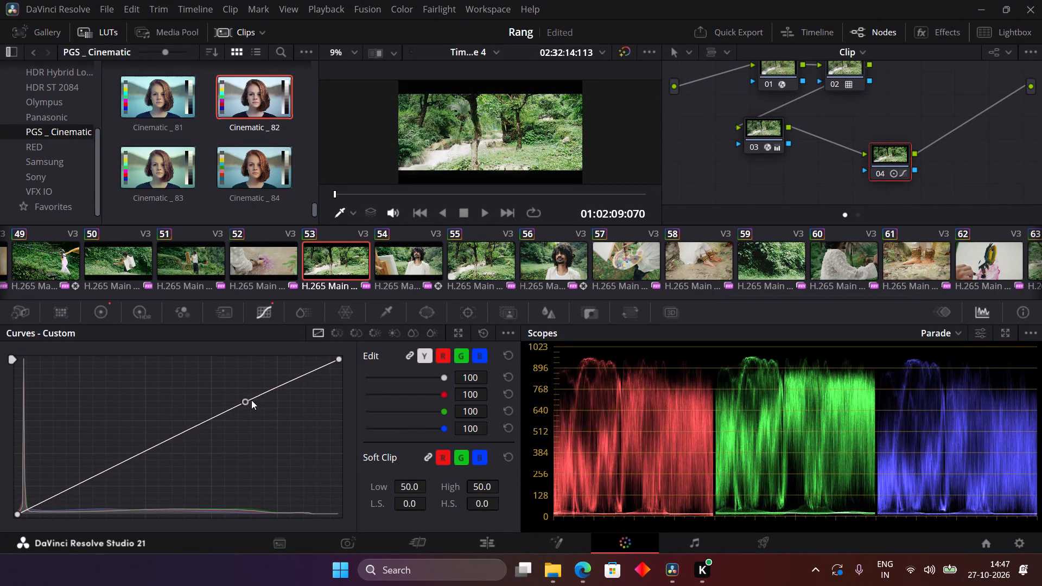
pyautogui.moveTo(251, 400); pyautogui.dragTo(303, 395)
pyautogui.hotkey('ctrl', 'f')
pyautogui.hotkey('ctrl', 'f')
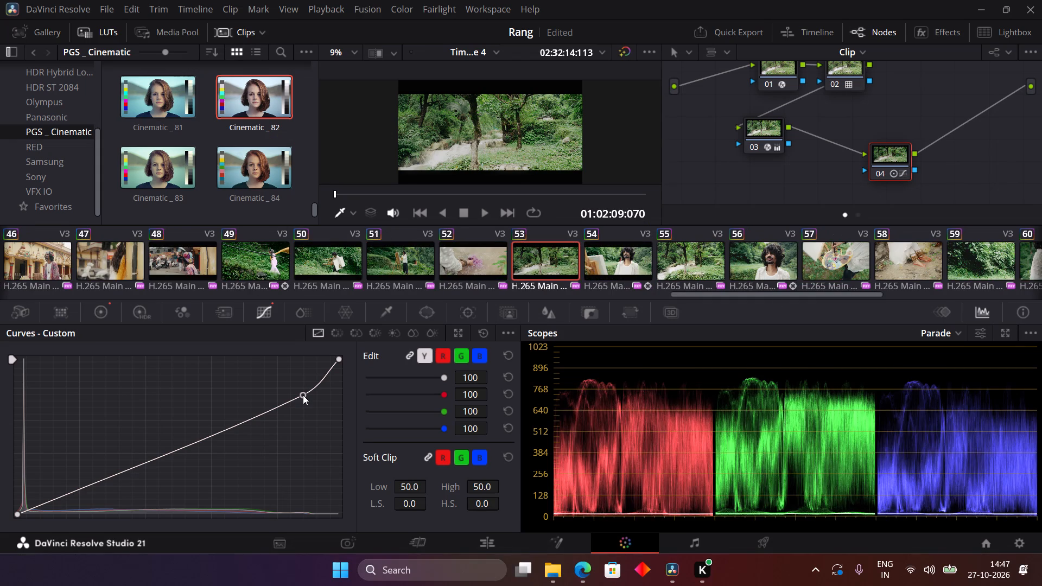
# Add a serial node after node 05 on clip 55 and slightly lower the midtones and highlights with its custom curve.
pyautogui.click(614, 258)
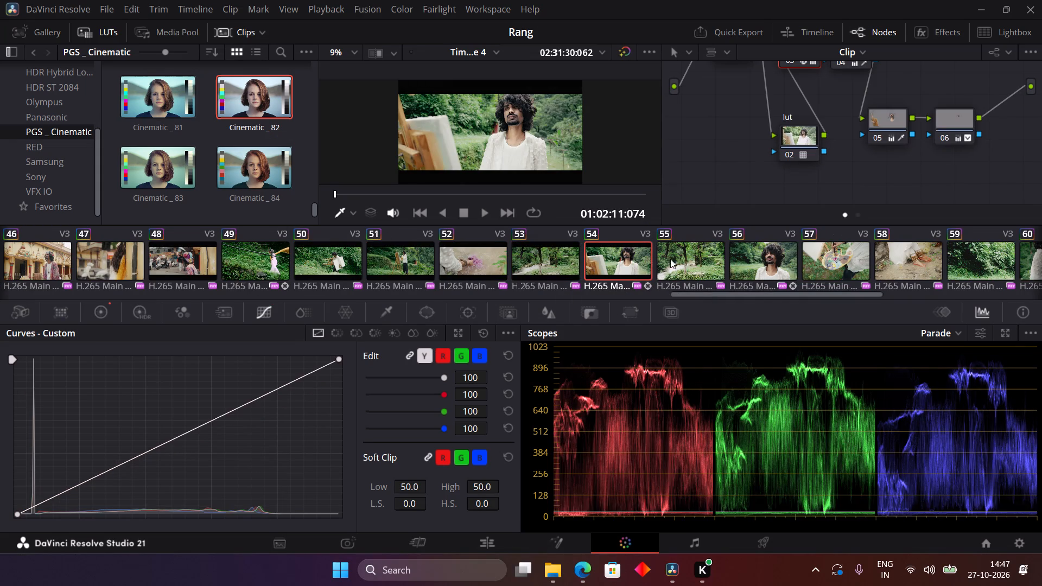
pyautogui.click(691, 256)
pyautogui.click(956, 156)
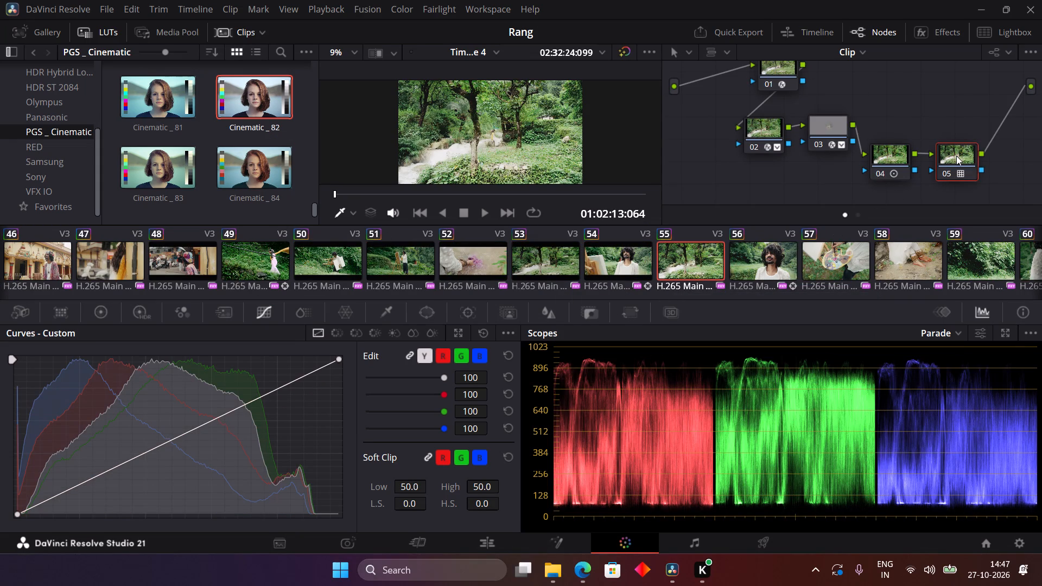
pyautogui.hotkey('alt', 's')
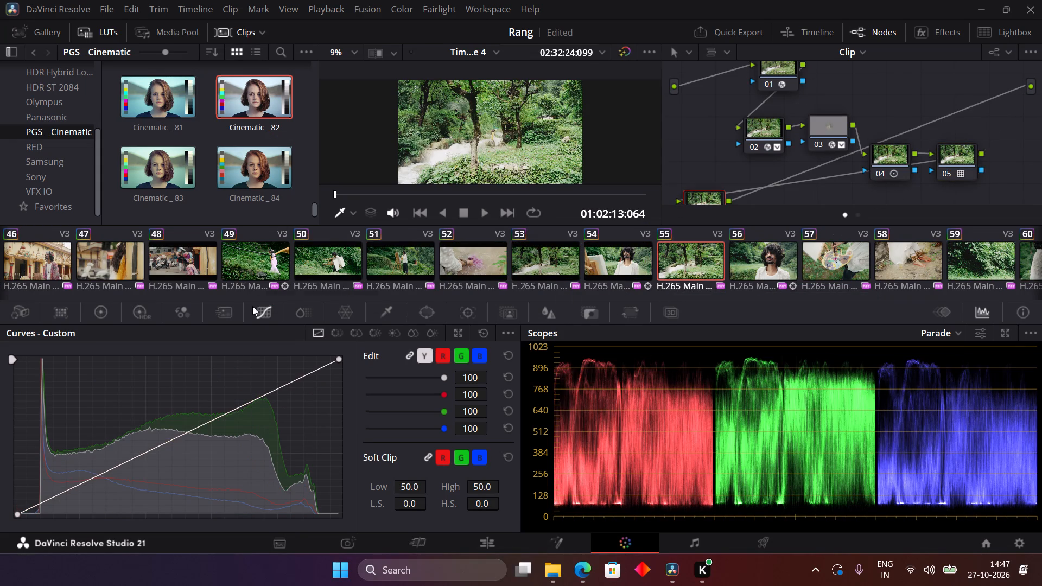
pyautogui.moveTo(186, 433); pyautogui.dragTo(196, 441)
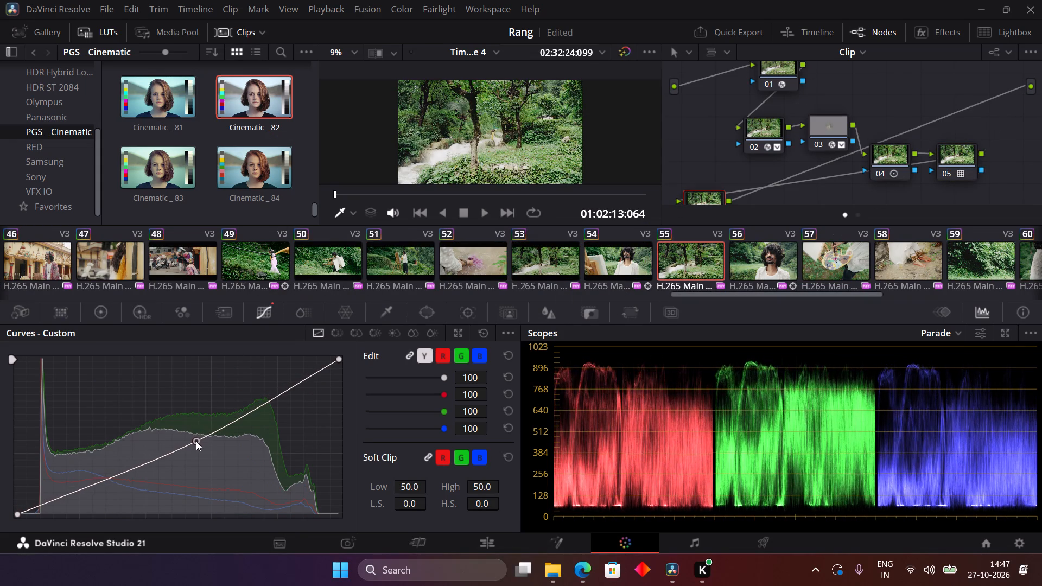
pyautogui.moveTo(196, 441); pyautogui.dragTo(195, 440)
pyautogui.moveTo(287, 383); pyautogui.dragTo(291, 392)
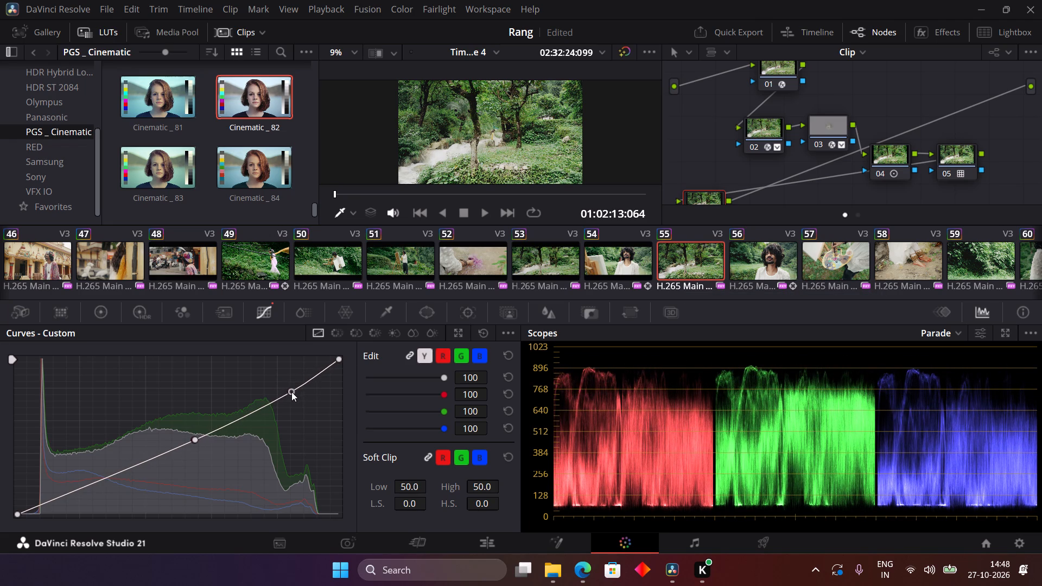
pyautogui.moveTo(291, 392); pyautogui.dragTo(290, 392)
# Open clip 69 and compare its frame with node 03 disabled and enabled.
pyautogui.click(755, 265)
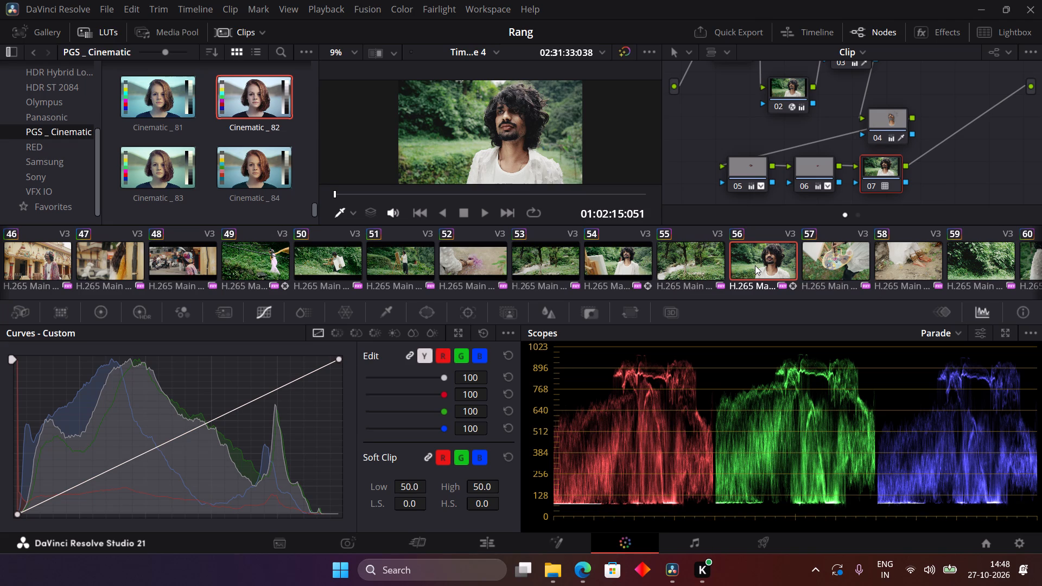
pyautogui.hscroll(-5, 755, 265)
pyautogui.click(949, 250)
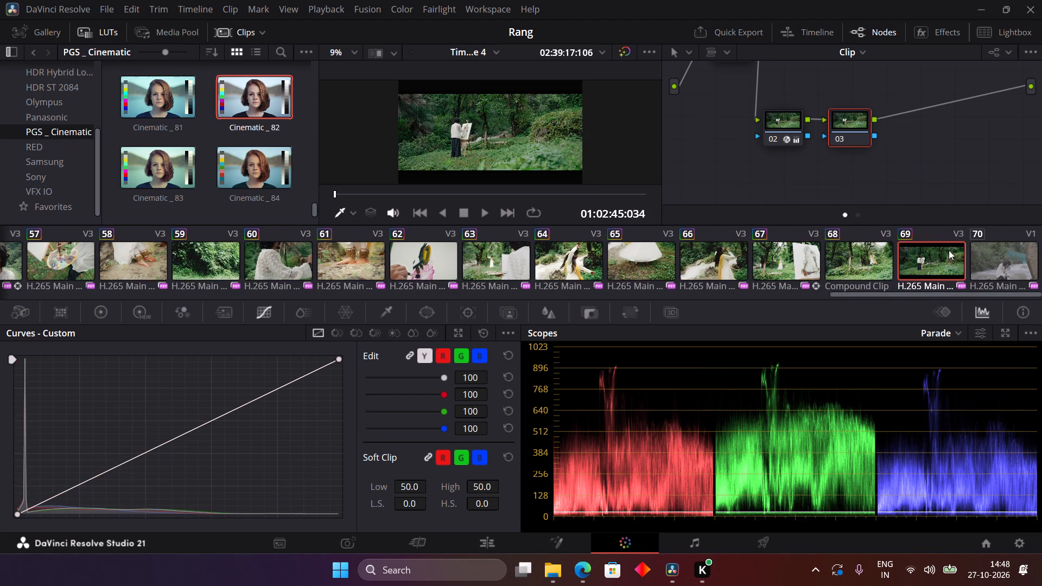
pyautogui.scroll(1, 845, 128)
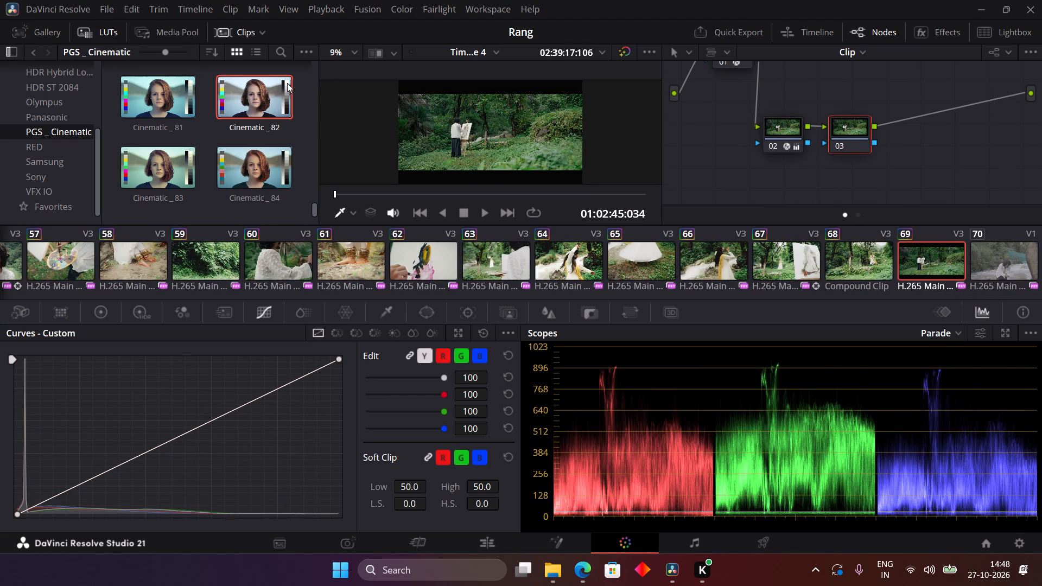
pyautogui.click(847, 123)
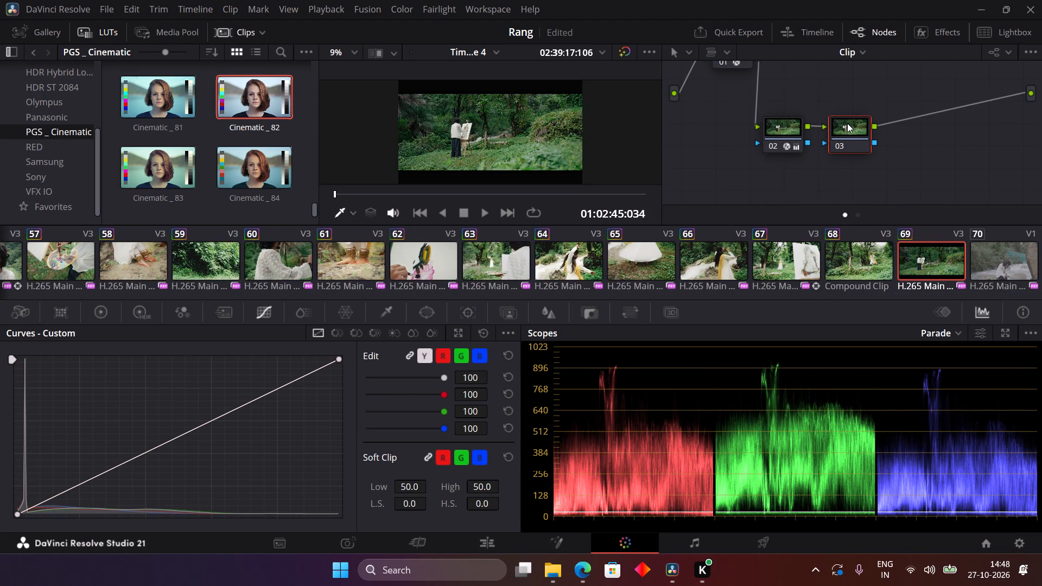
pyautogui.hotkey('ctrl', 'd')
pyautogui.hotkey('ctrl', 'd')
pyautogui.click(847, 123)
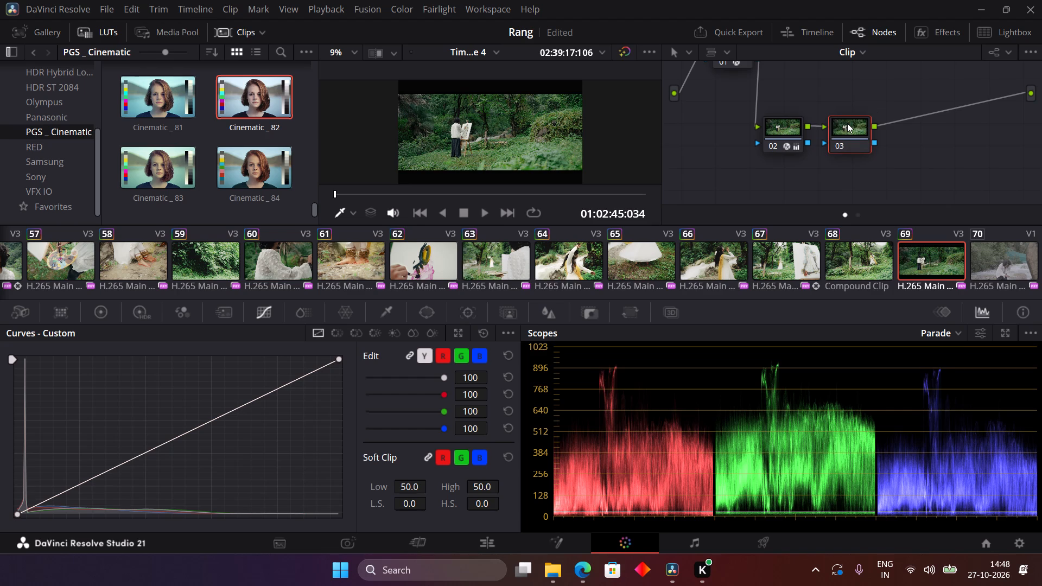
pyautogui.keyDown('ctrl'); pyautogui.click(849, 131); pyautogui.keyUp('ctrl')
pyautogui.hotkey('ctrl', 'd')
pyautogui.hotkey('ctrl', 'd')
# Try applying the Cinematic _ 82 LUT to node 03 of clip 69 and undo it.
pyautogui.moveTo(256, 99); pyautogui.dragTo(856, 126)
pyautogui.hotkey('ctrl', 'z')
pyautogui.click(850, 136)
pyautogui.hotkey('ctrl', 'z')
# Delete node 03 on clip 69 and reposition nodes 01 and 02 to leave room between them.
pyautogui.click(850, 136)
pyautogui.press('BackSpace')
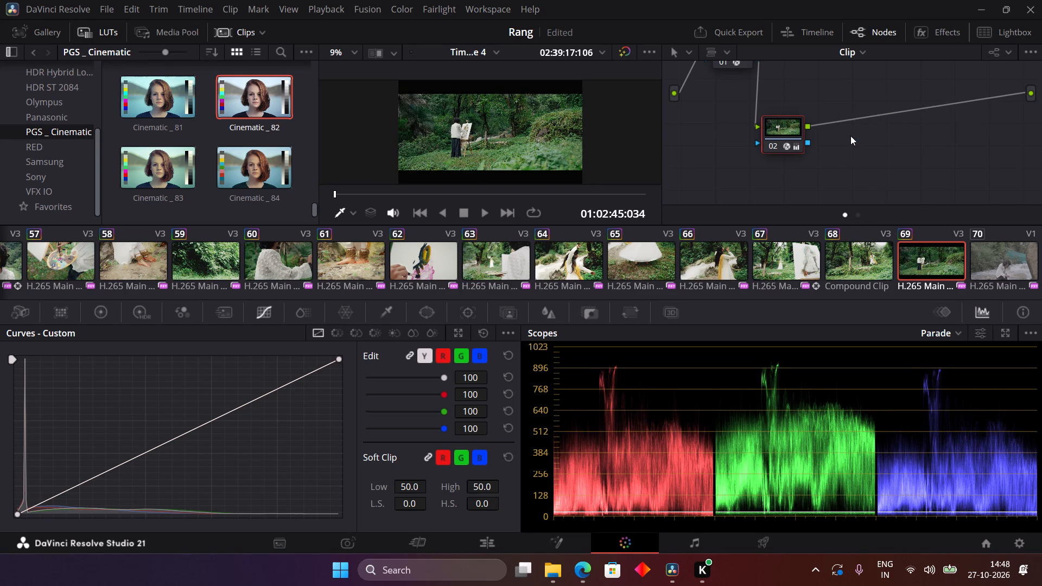
pyautogui.moveTo(796, 130); pyautogui.dragTo(863, 155)
pyautogui.scroll(1, 818, 129)
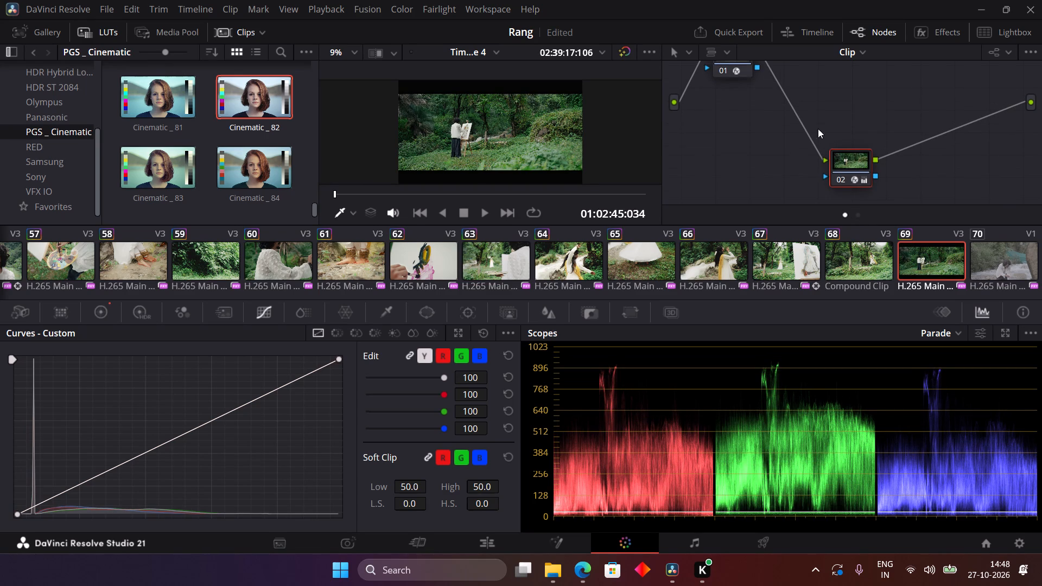
pyautogui.moveTo(861, 165); pyautogui.dragTo(865, 95)
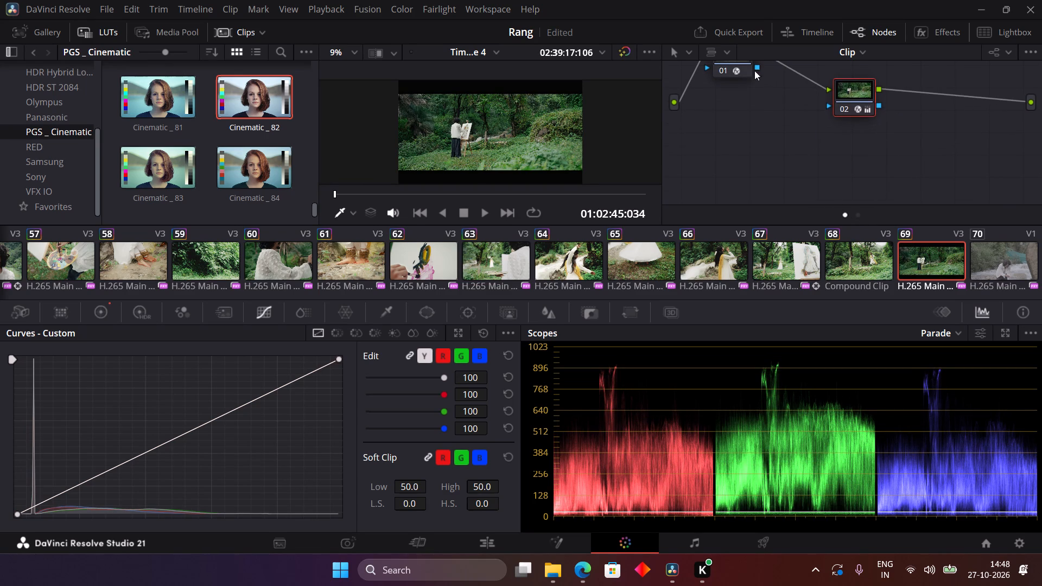
pyautogui.moveTo(742, 72); pyautogui.dragTo(733, 125)
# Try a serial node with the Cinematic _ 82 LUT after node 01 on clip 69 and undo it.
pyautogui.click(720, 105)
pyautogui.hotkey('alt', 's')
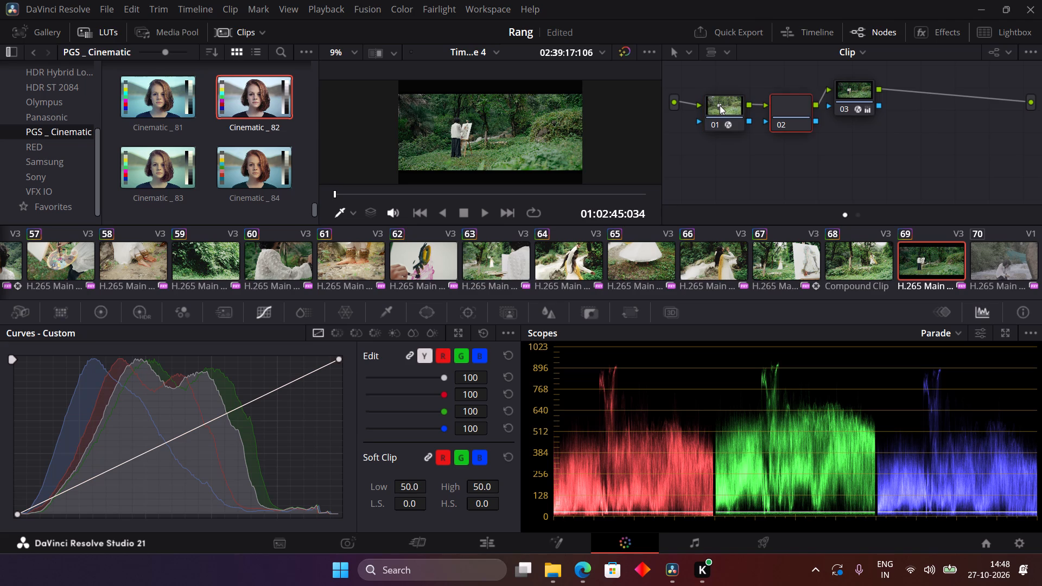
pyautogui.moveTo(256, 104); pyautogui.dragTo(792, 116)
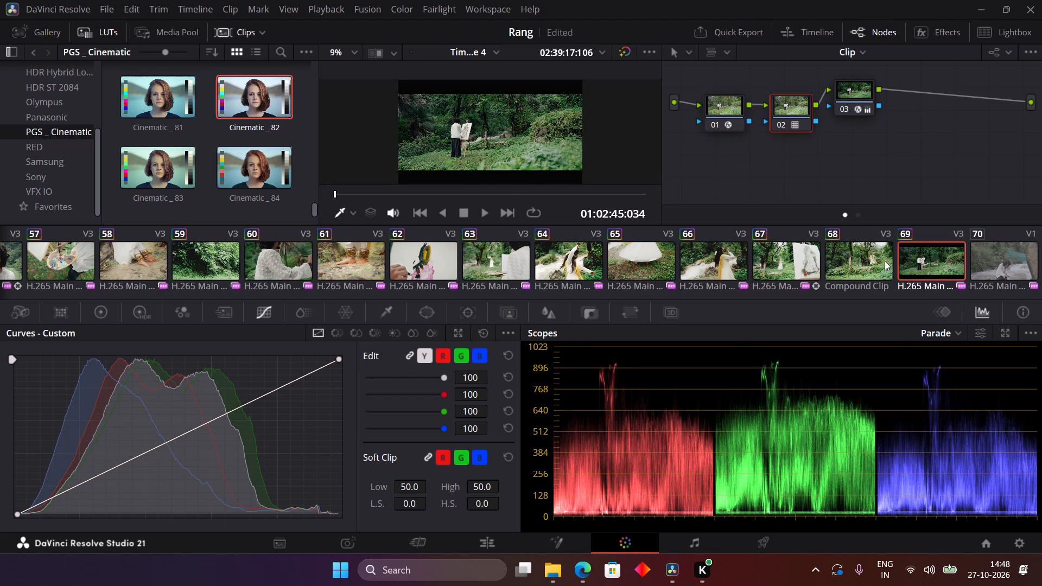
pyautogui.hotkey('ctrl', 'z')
# Add a serial node after node 01 on clip 69 and apply the Cinematic _ 82 LUT to it.
pyautogui.hotkey('alt', 's')
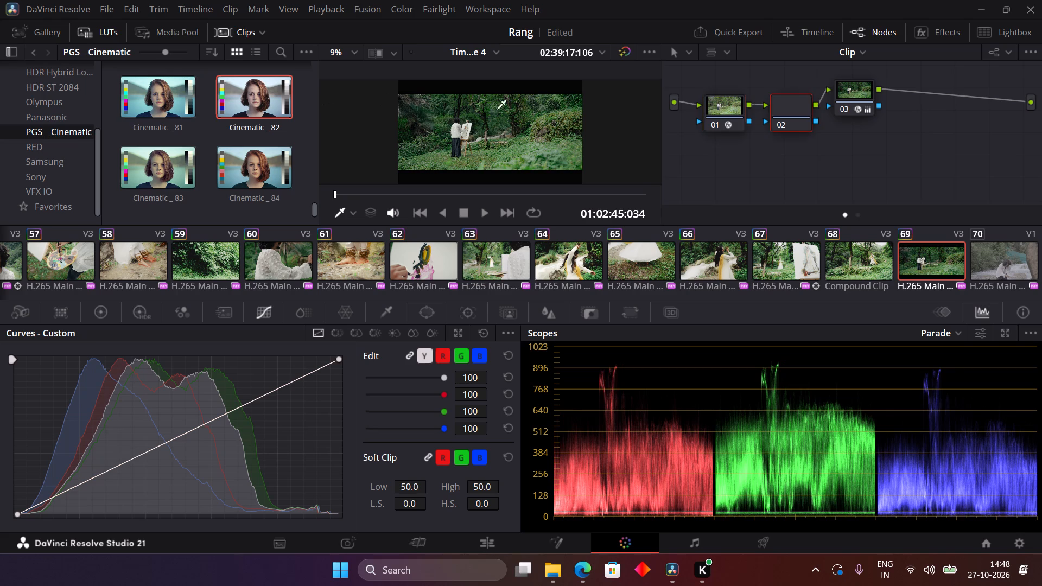
pyautogui.moveTo(269, 100); pyautogui.dragTo(817, 118)
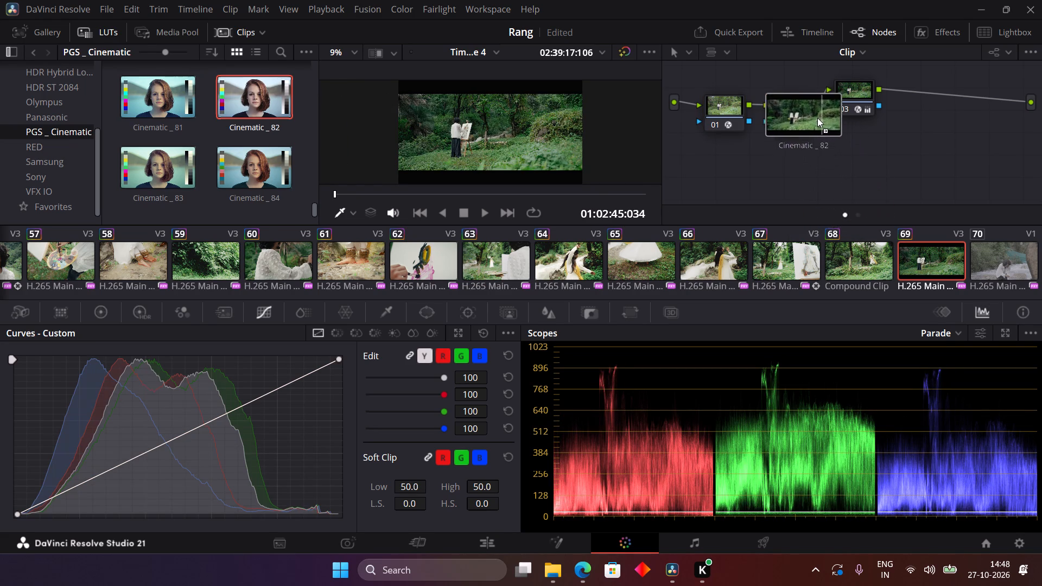
pyautogui.moveTo(817, 118); pyautogui.dragTo(802, 110)
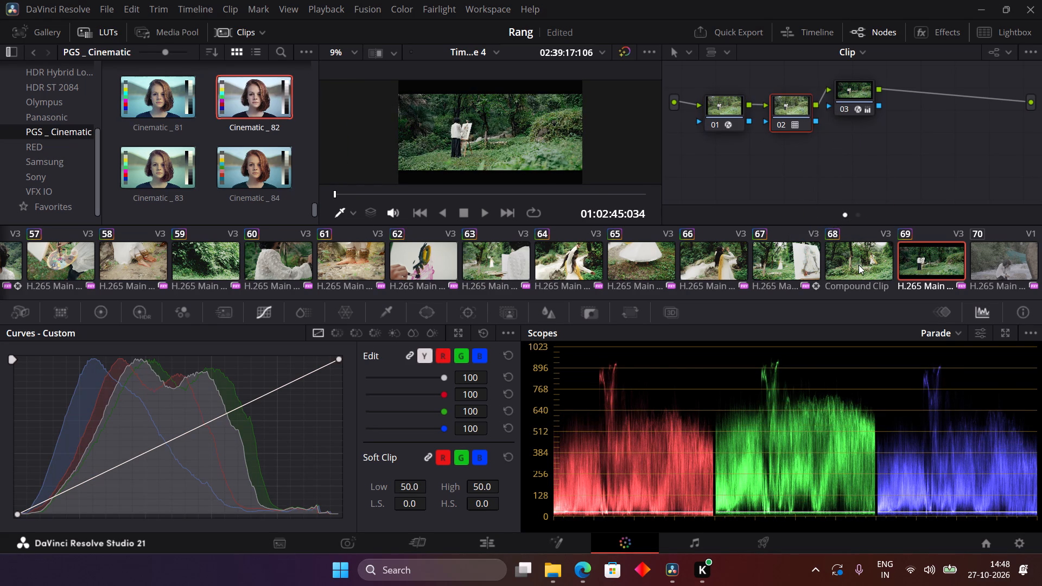
# Compare clip 69 with clip 68, undoing and restoring the new LUT node on clip 69 to judge the look.
pyautogui.click(859, 265)
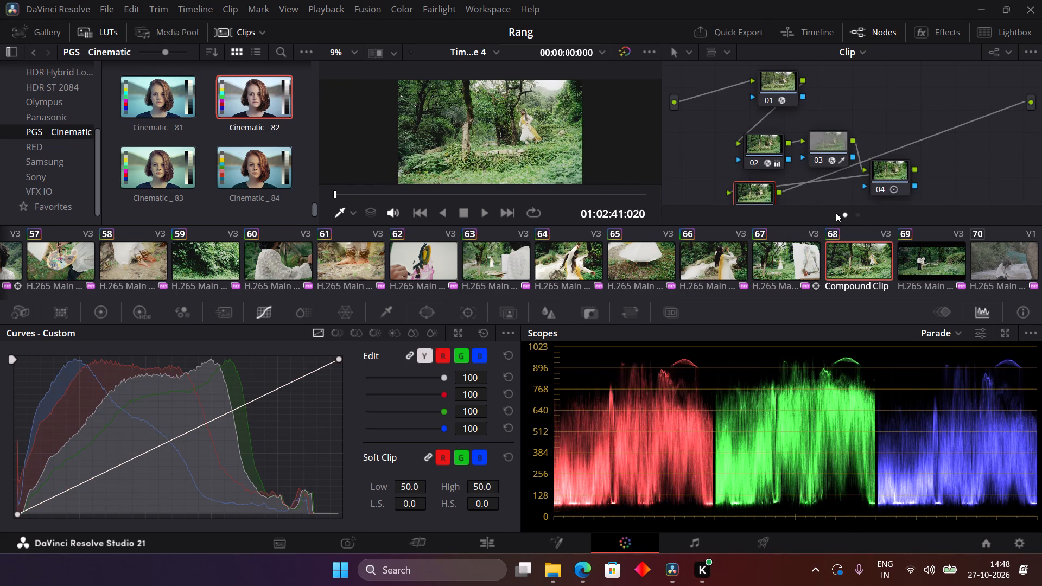
pyautogui.scroll(-3, 834, 192)
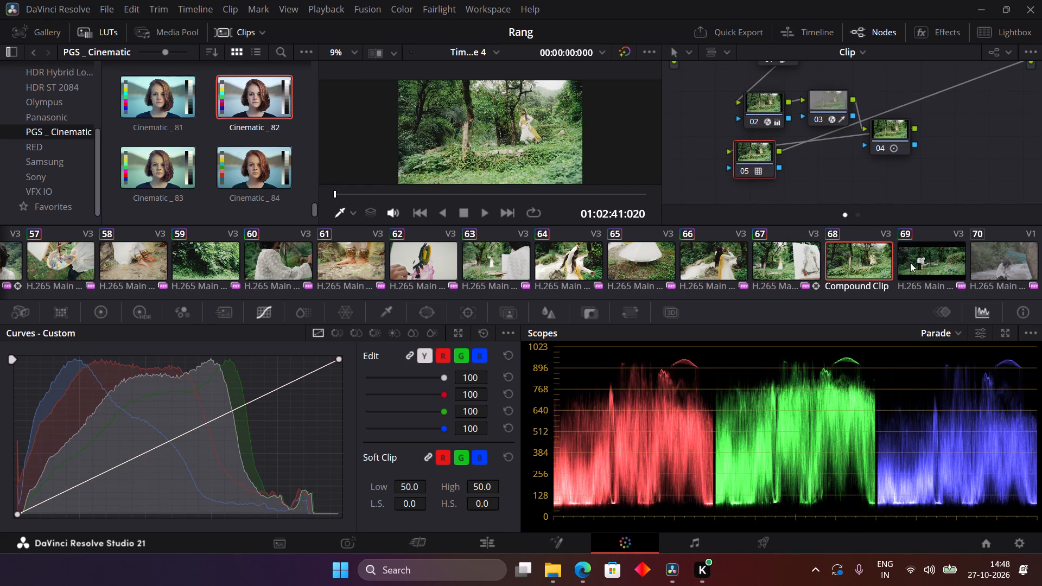
pyautogui.click(910, 263)
pyautogui.click(860, 259)
pyautogui.click(920, 259)
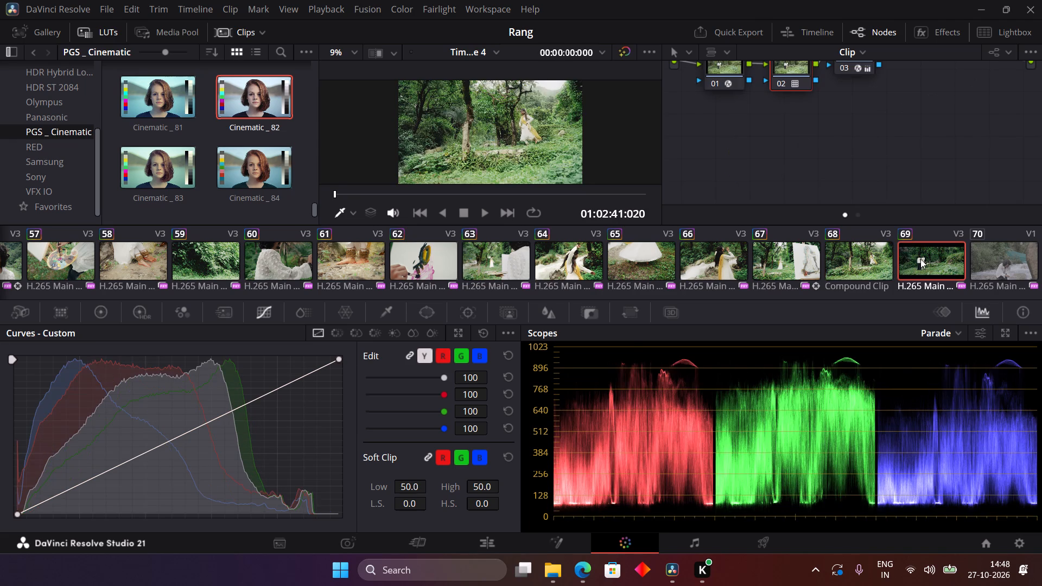
pyautogui.hotkey('ctrl', 'z')
pyautogui.click(869, 244)
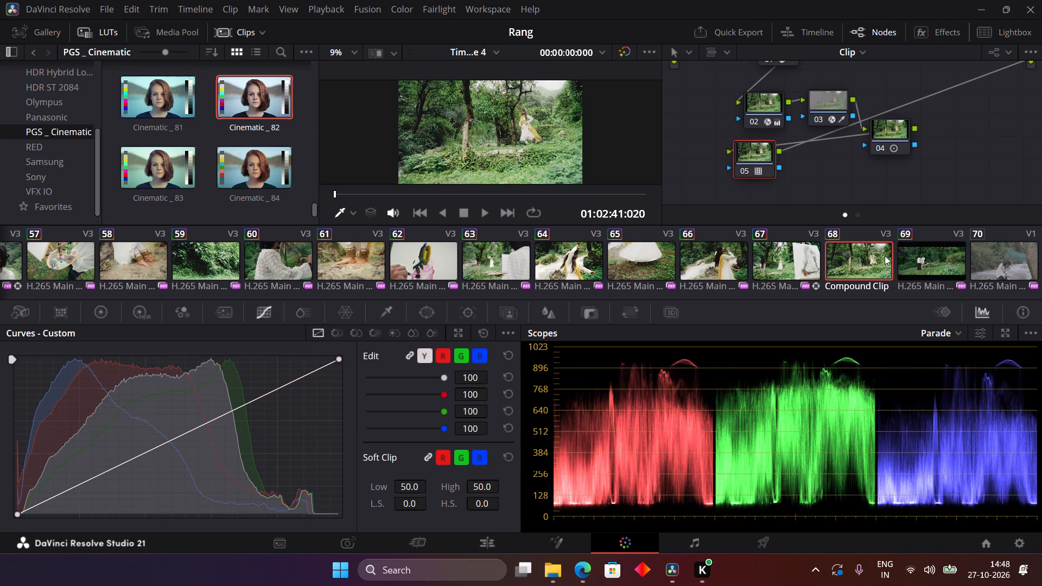
pyautogui.click(926, 271)
pyautogui.scroll(5, 855, 144)
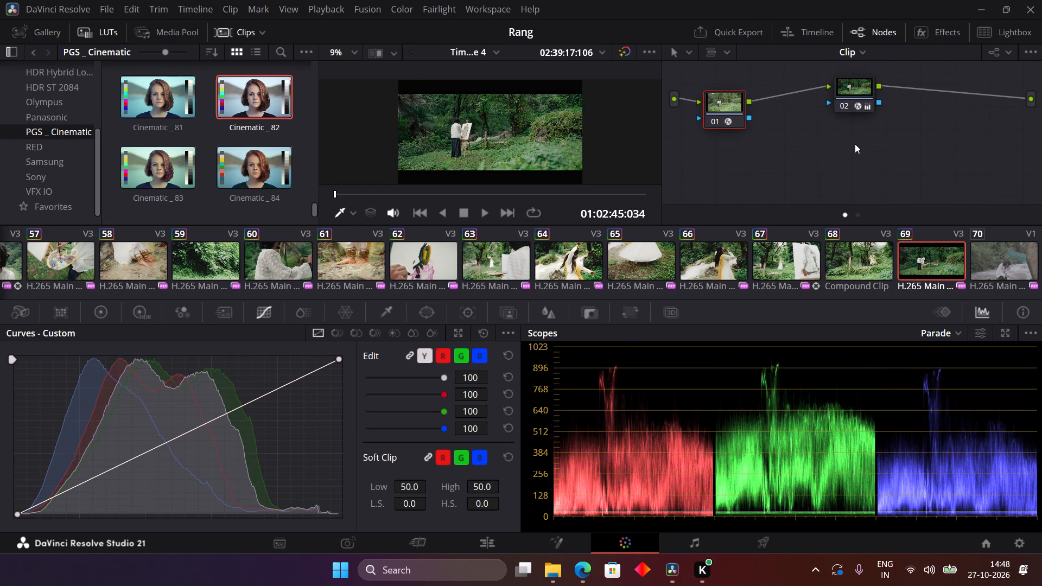
pyautogui.scroll(2, 855, 144)
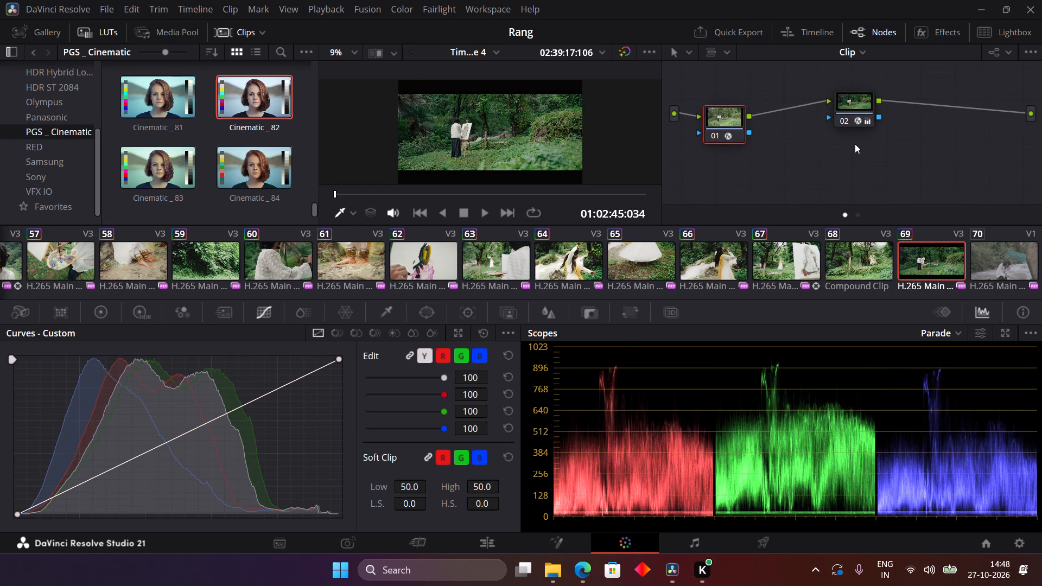
pyautogui.hotkey('ctrl', 'shift', 'z')
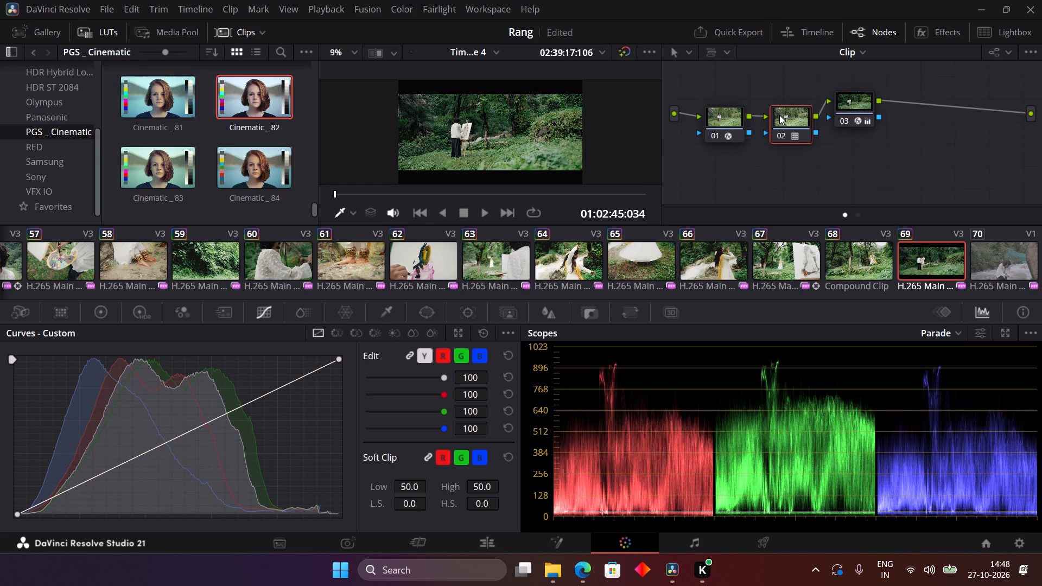
# Raise the highlights in the custom curve of node 02 on clip 69 and play the clip full screen.
pyautogui.moveTo(166, 439); pyautogui.dragTo(260, 385)
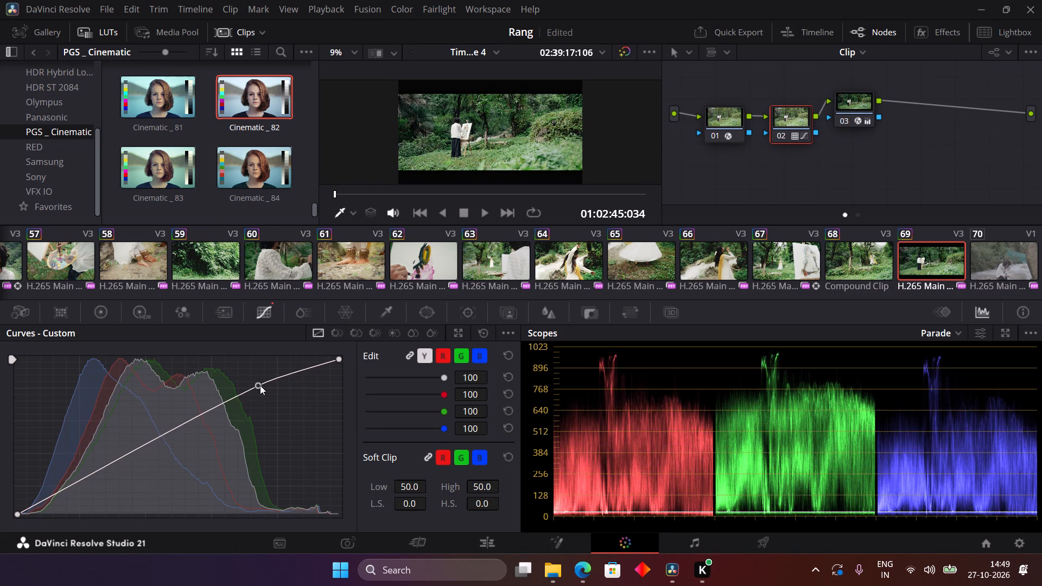
pyautogui.moveTo(260, 385); pyautogui.dragTo(272, 385)
pyautogui.hotkey('ctrl', 'f')
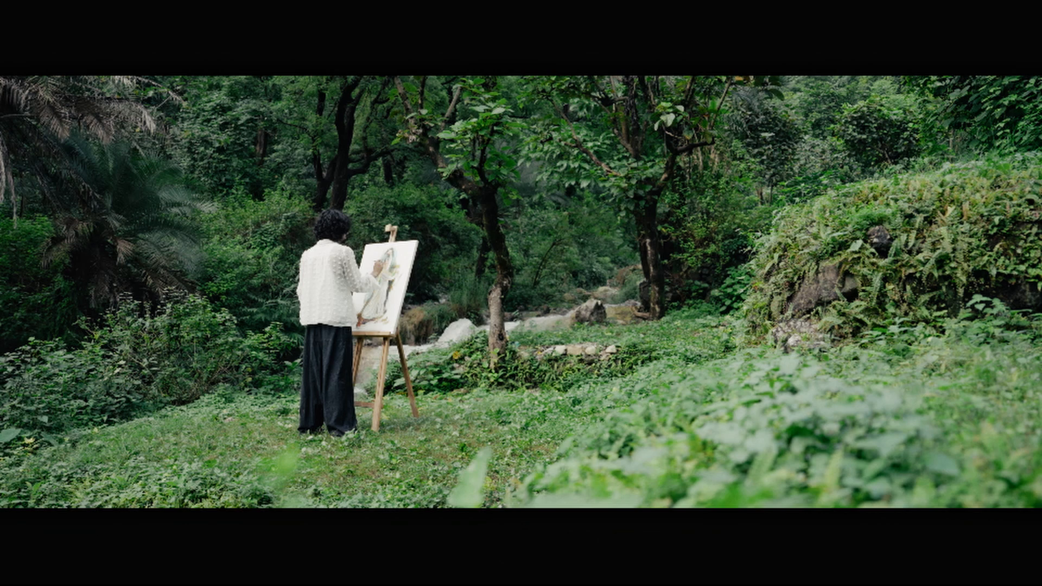
pyautogui.press('space')
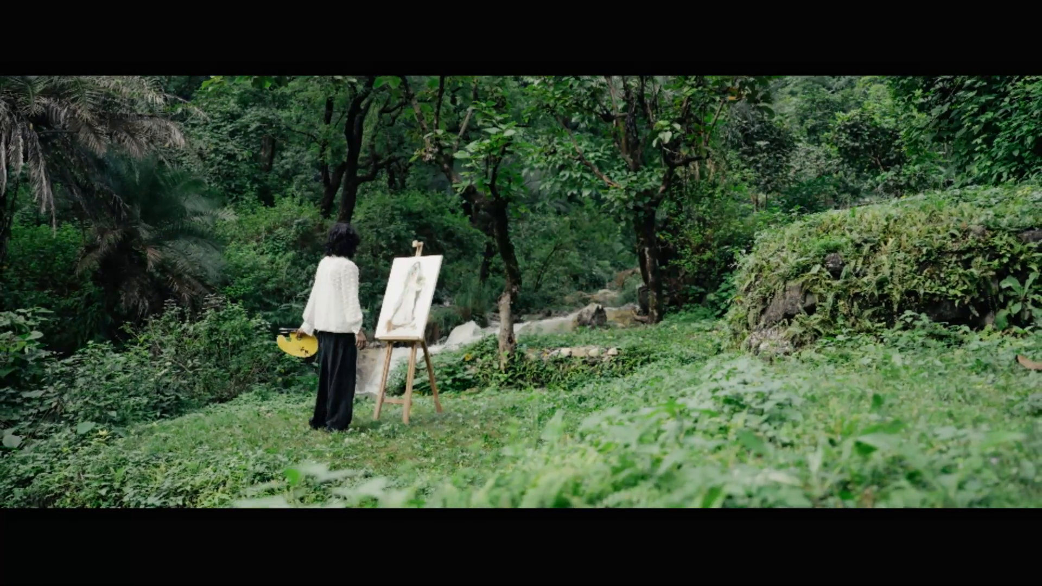
pyautogui.press('space')
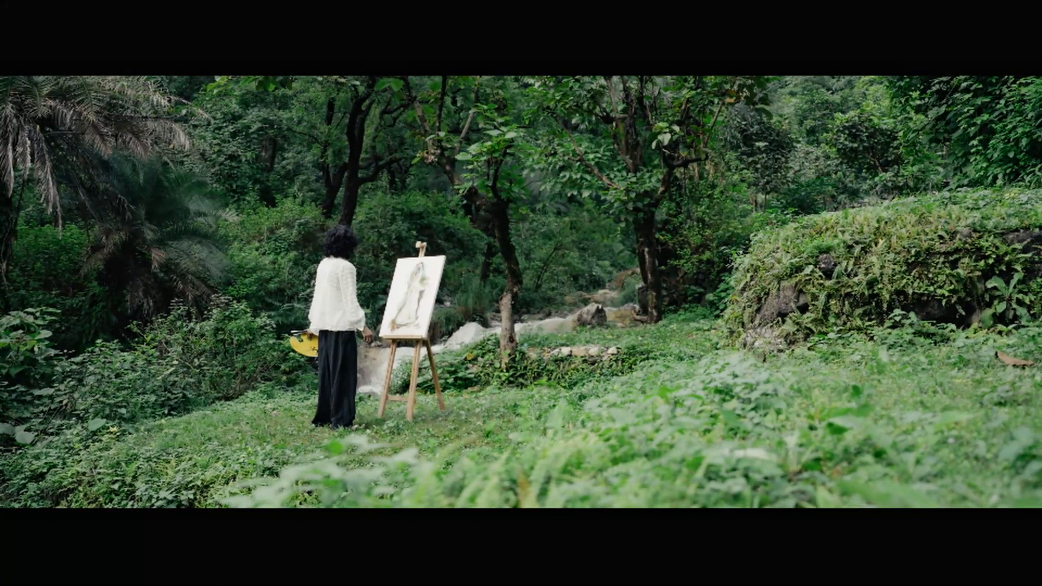
pyautogui.press('Escape')
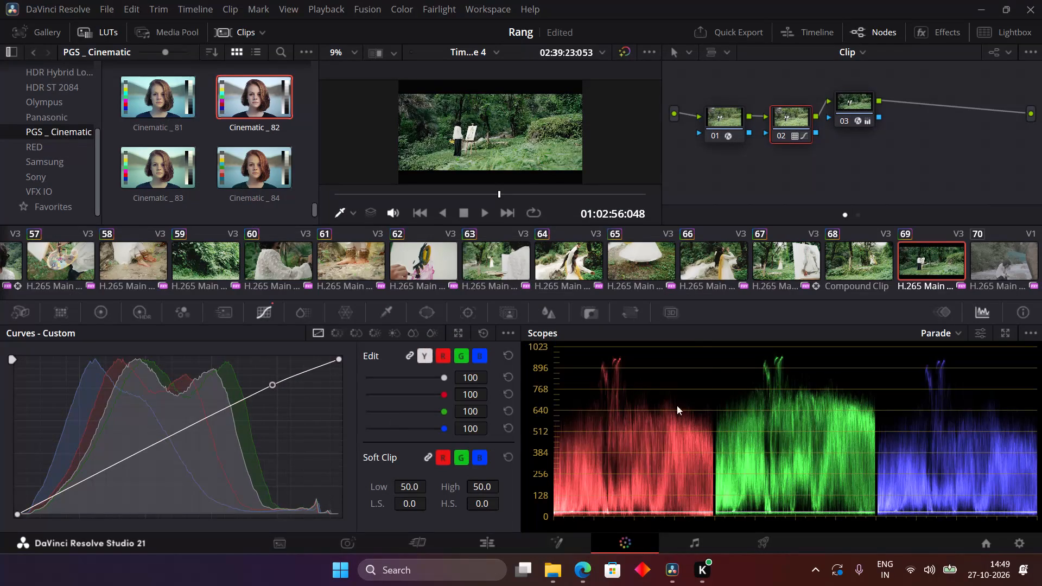
# Return to the Edit page and save the project.
pyautogui.click(494, 542)
pyautogui.hotkey('ctrl', 's')
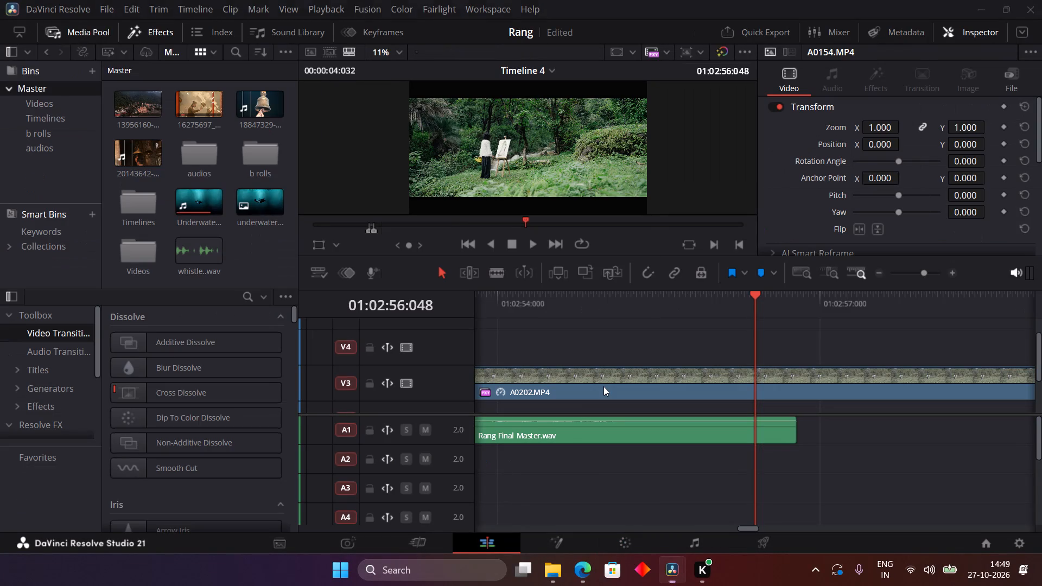
# Play the end of Timeline 4 and delete the Rang Final Master.wav clip on A2 that runs past the closing A0202.MP4 shot.
pyautogui.hscroll(-1, 603, 386)
pyautogui.press('space')
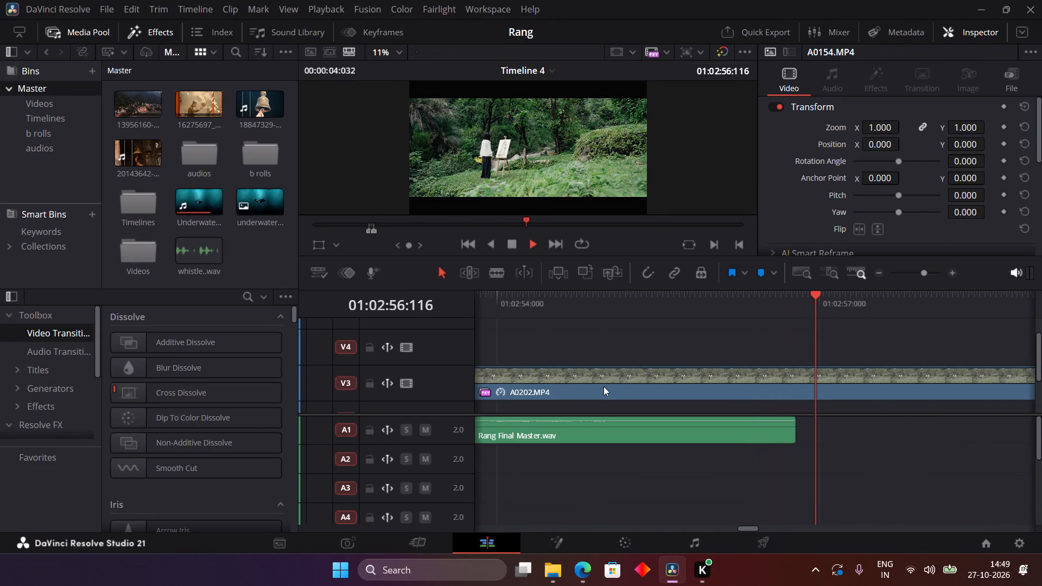
pyautogui.press('space')
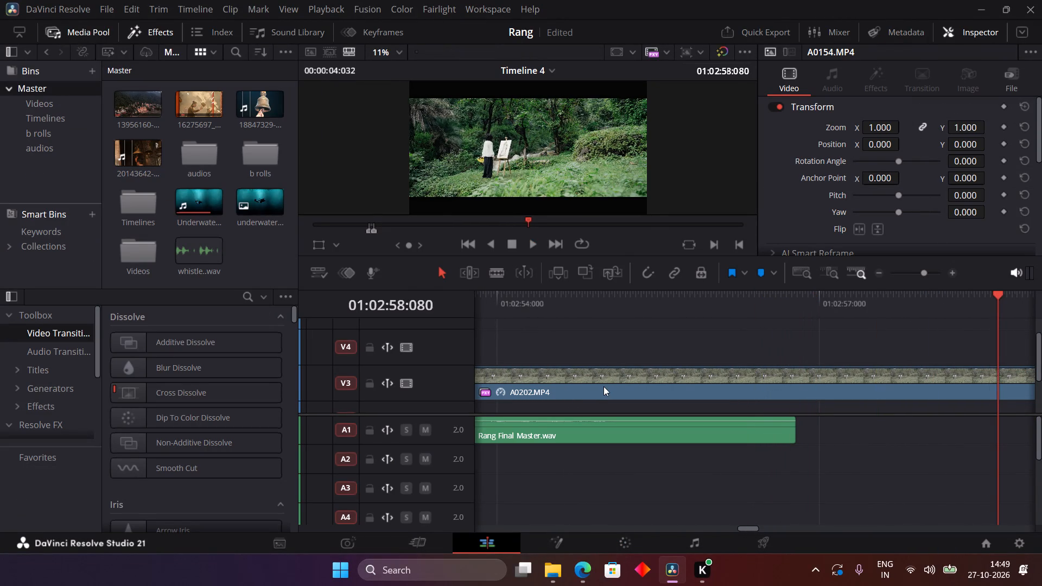
pyautogui.press('space')
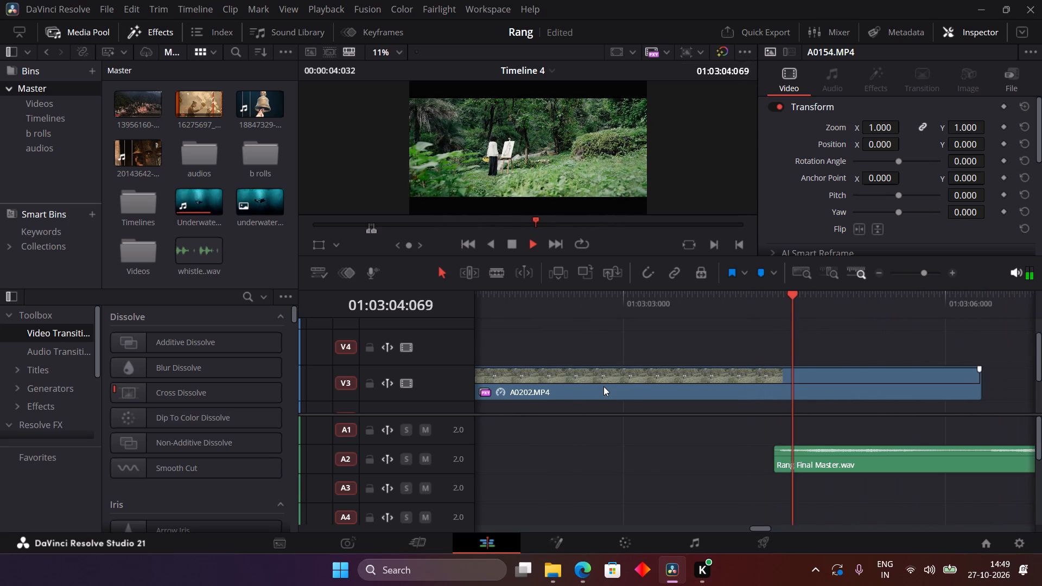
pyautogui.press('space')
pyautogui.hscroll(-1, 821, 456)
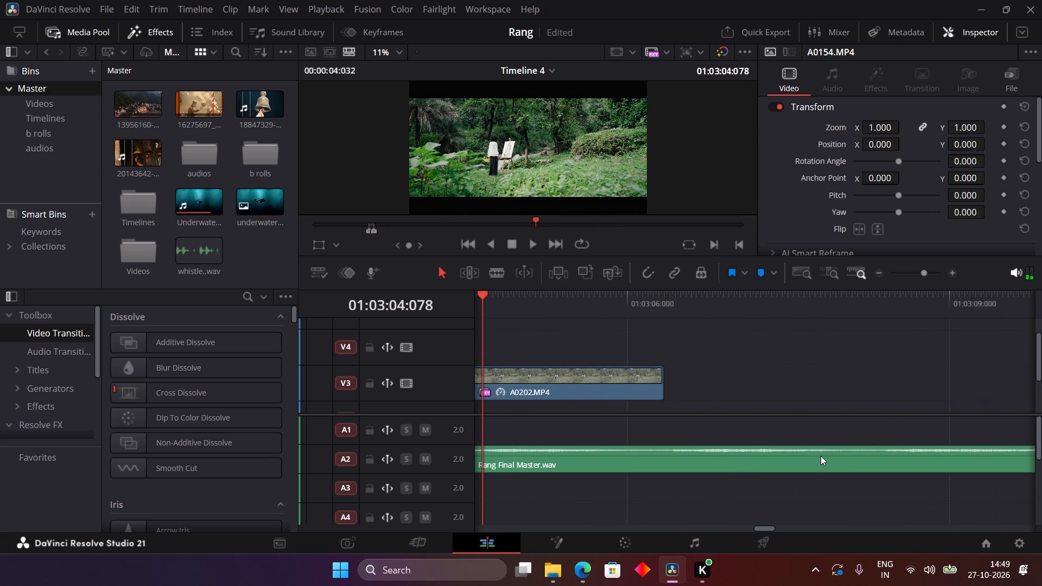
pyautogui.click(805, 468)
pyautogui.press('BackSpace')
# Delete the leftover Rang Final Master.wav piece and the short audio clip before it on A2, past the sequence's end.
pyautogui.hotkey('ctrl', '-')
pyautogui.hotkey('ctrl', '-')
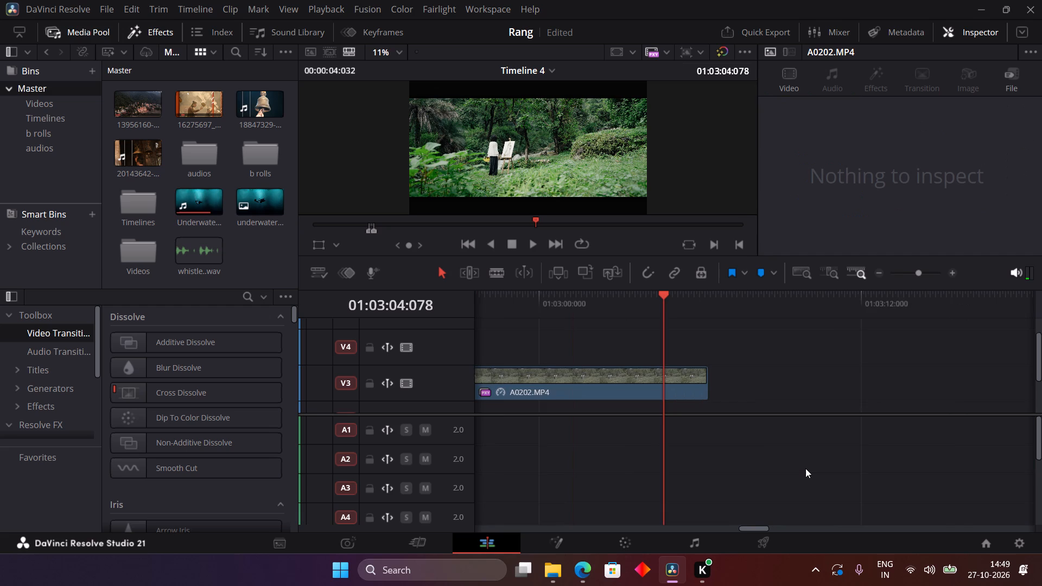
pyautogui.hotkey('ctrl', '-')
pyautogui.hotkey('ctrl', '-')
pyautogui.hotkey('ctrl', '-')
pyautogui.hotkey('ctrl', '-')
pyautogui.hotkey('ctrl', '-')
pyautogui.moveTo(787, 476); pyautogui.dragTo(708, 460)
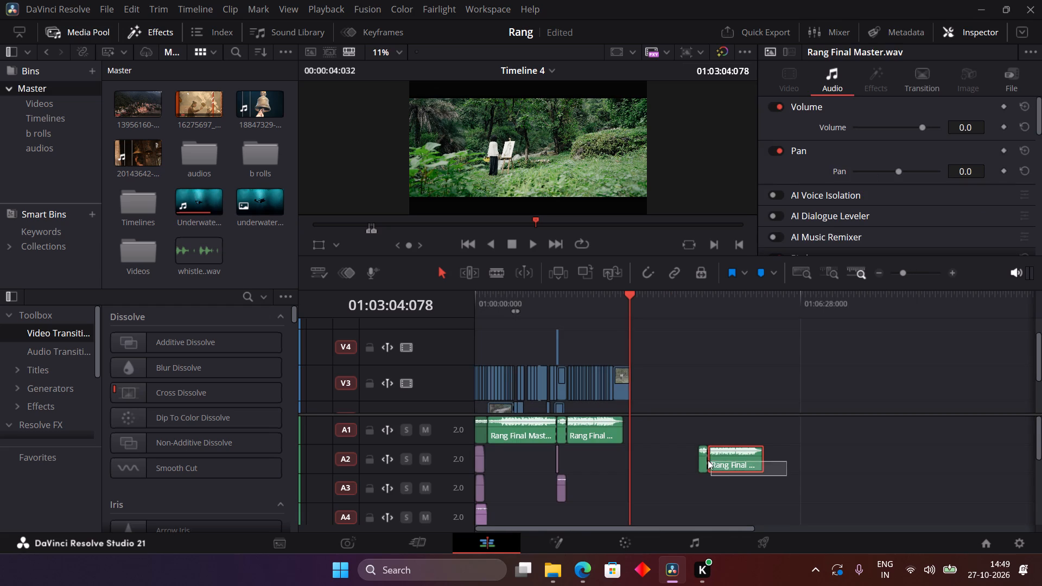
pyautogui.moveTo(708, 460); pyautogui.dragTo(704, 453)
pyautogui.press('BackSpace')
# Delete the stray A0205.MP4 clip on V1 past the end of the sequence and save the project.
pyautogui.hscroll(-1, 772, 332)
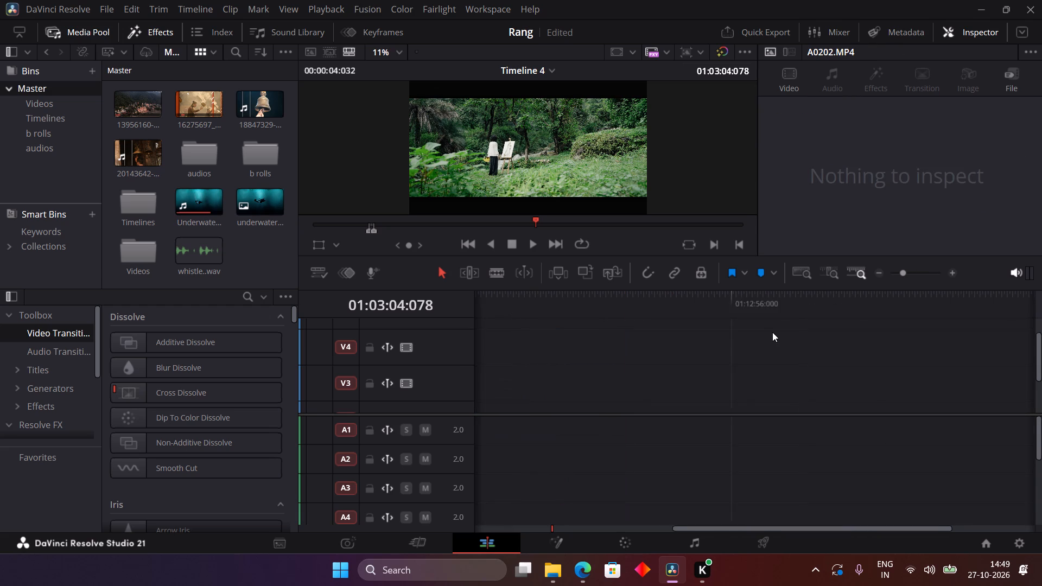
pyautogui.hscroll(-2, 772, 332)
pyautogui.scroll(-3, 772, 332)
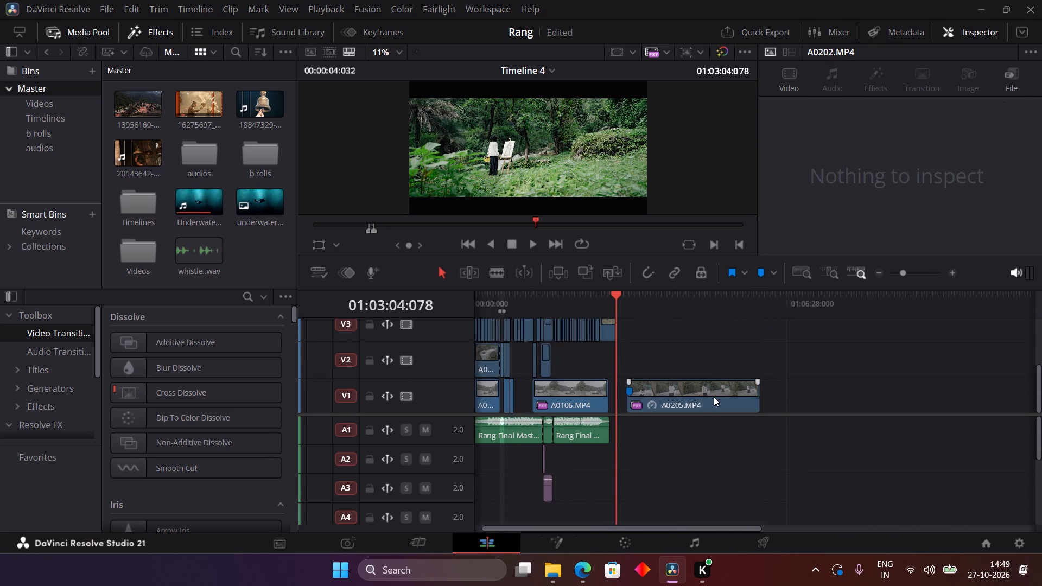
pyautogui.click(714, 397)
pyautogui.press('BackSpace')
pyautogui.hscroll(5, 714, 397)
pyautogui.hotkey('ctrl', 's')
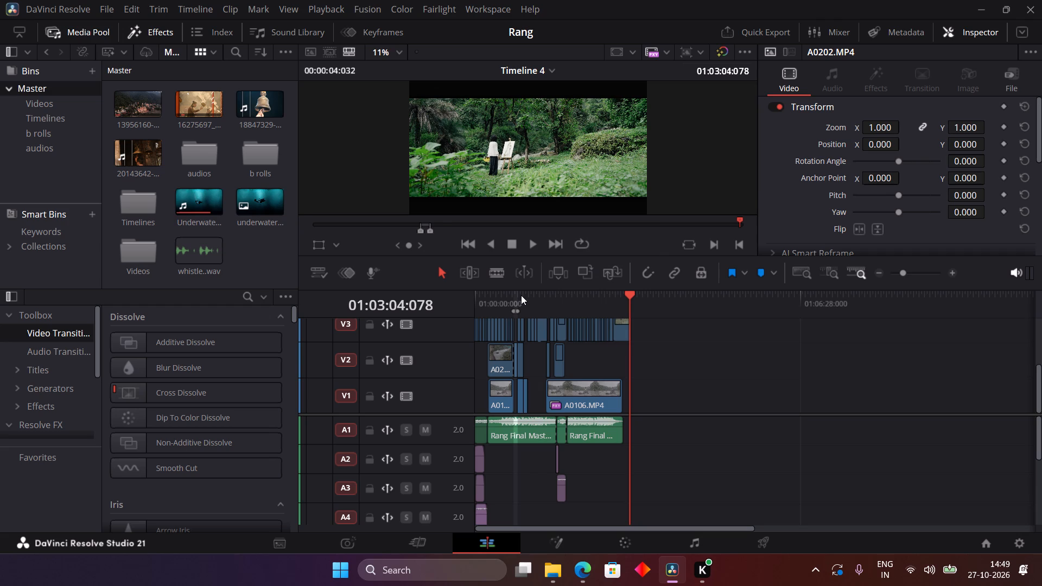
# Scrub and play the transition from the A0211.MP4 waterfall shot into the Underwater.mov shot.
pyautogui.moveTo(521, 295); pyautogui.dragTo(562, 303)
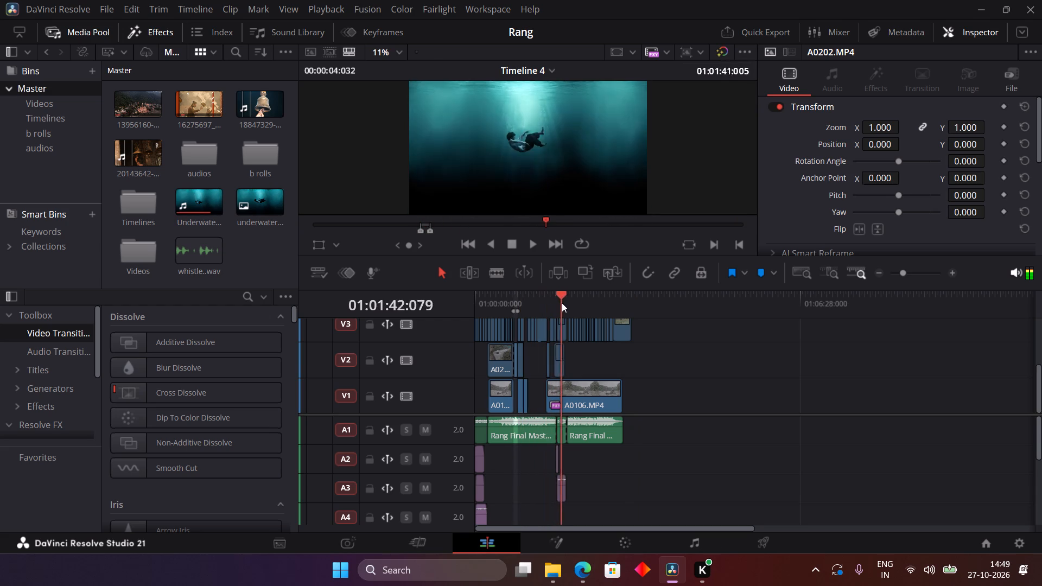
pyautogui.moveTo(562, 303); pyautogui.dragTo(561, 303)
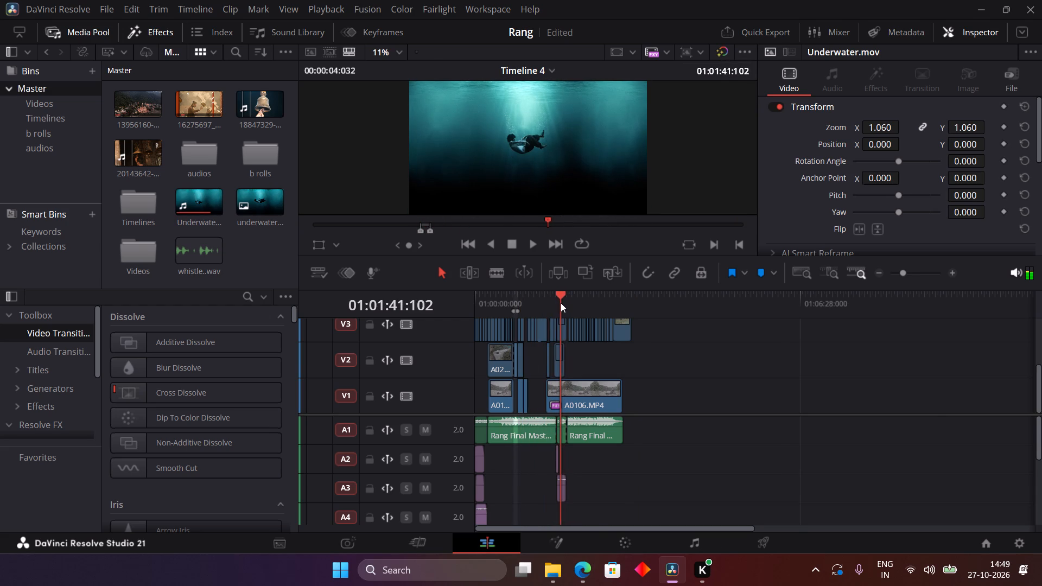
pyautogui.hotkey('ctrl', '=')
pyautogui.hotkey('ctrl', '=')
pyautogui.hotkey('ctrl', '=')
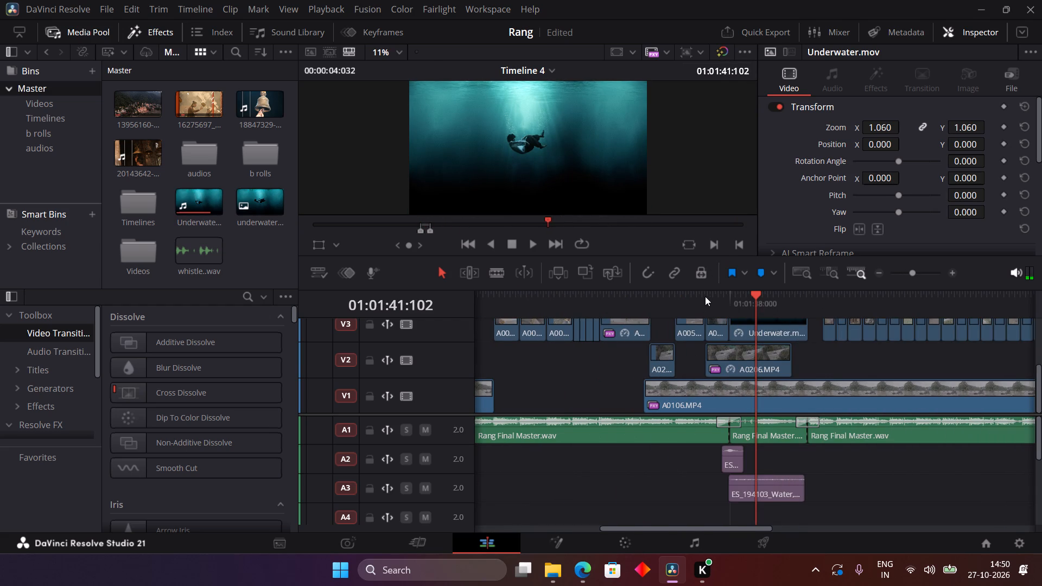
pyautogui.click(705, 302)
pyautogui.press('space')
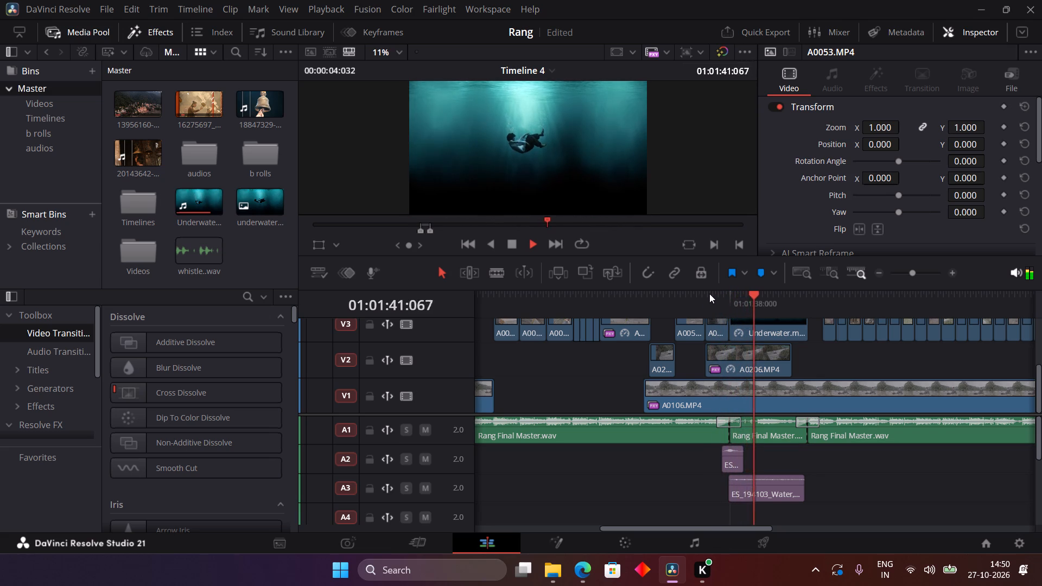
pyautogui.moveTo(709, 294); pyautogui.dragTo(729, 298)
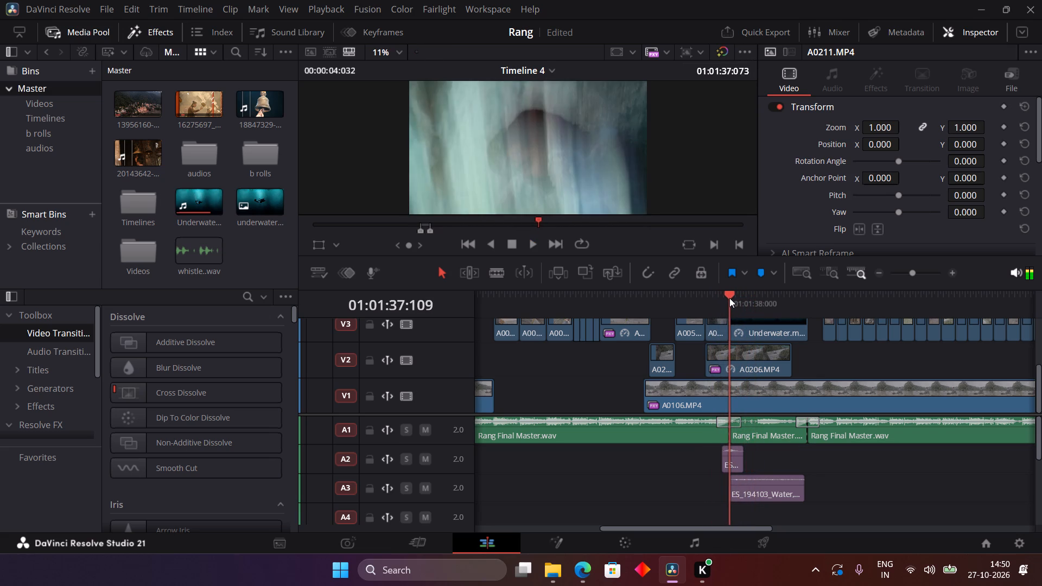
pyautogui.moveTo(729, 298); pyautogui.dragTo(728, 297)
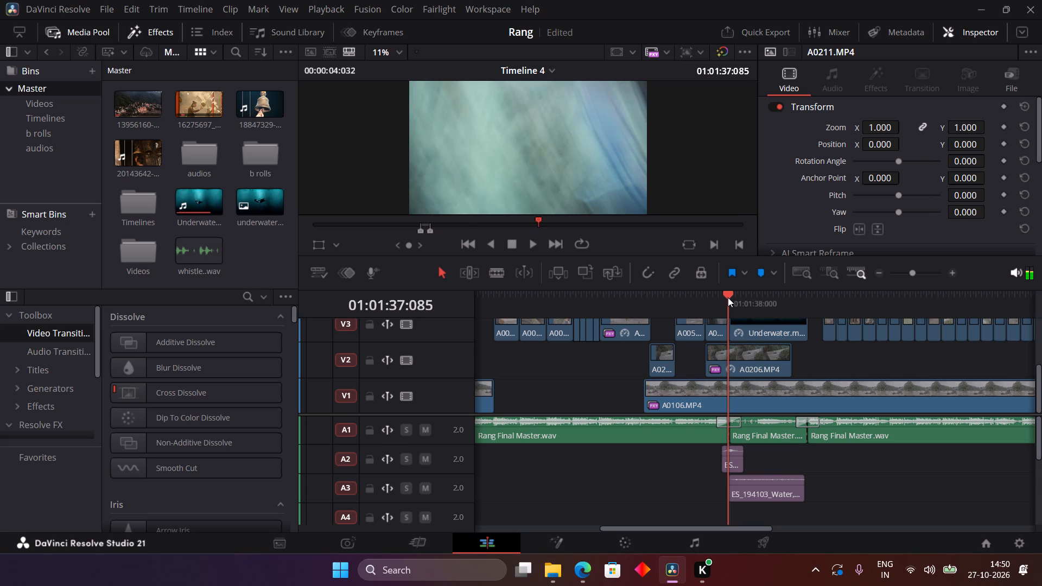
pyautogui.moveTo(728, 297); pyautogui.dragTo(730, 298)
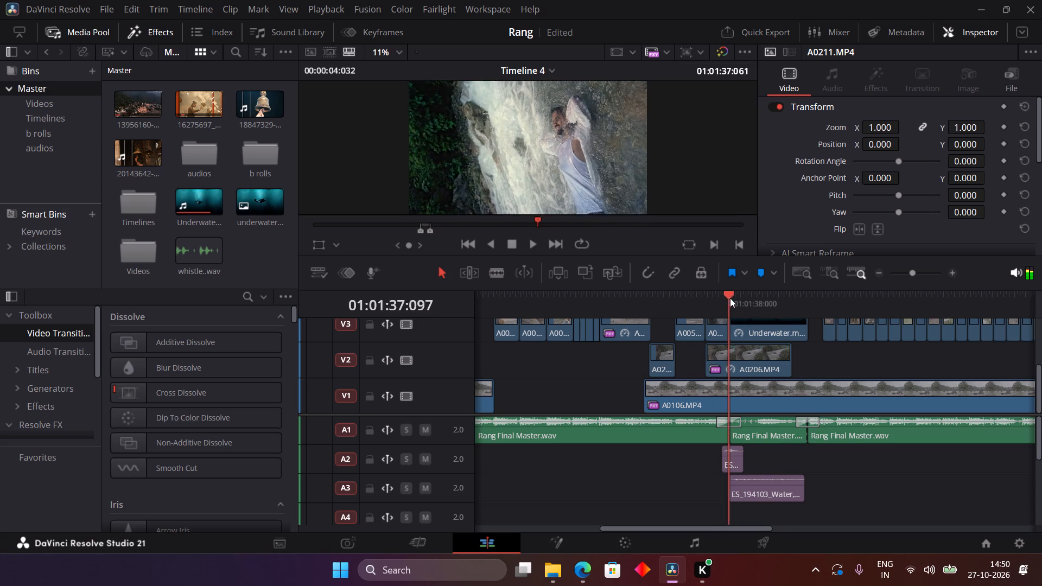
pyautogui.moveTo(730, 298); pyautogui.dragTo(737, 298)
pyautogui.scroll(1, 740, 356)
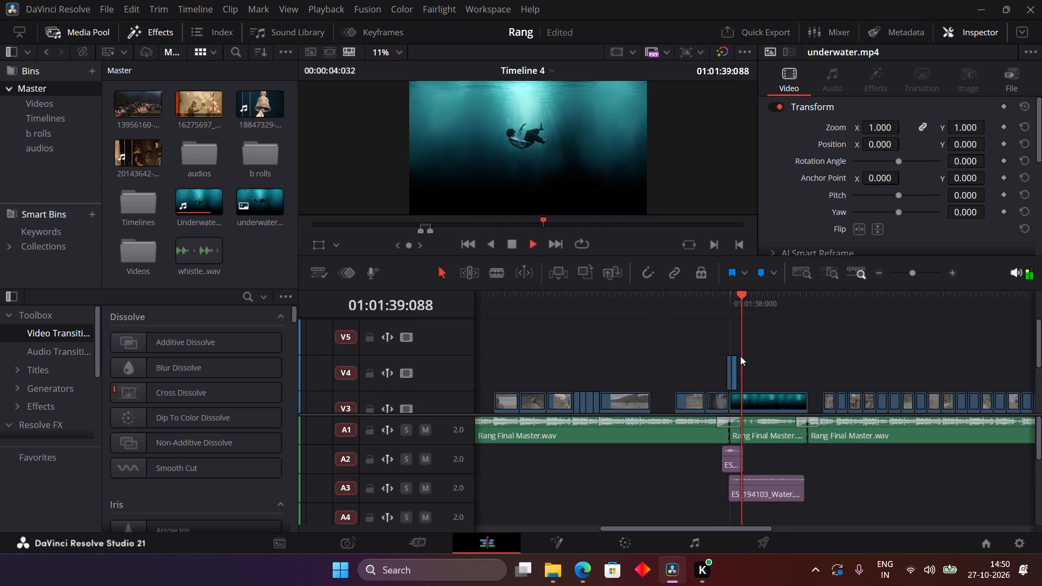
pyautogui.scroll(1, 740, 356)
pyautogui.press('space')
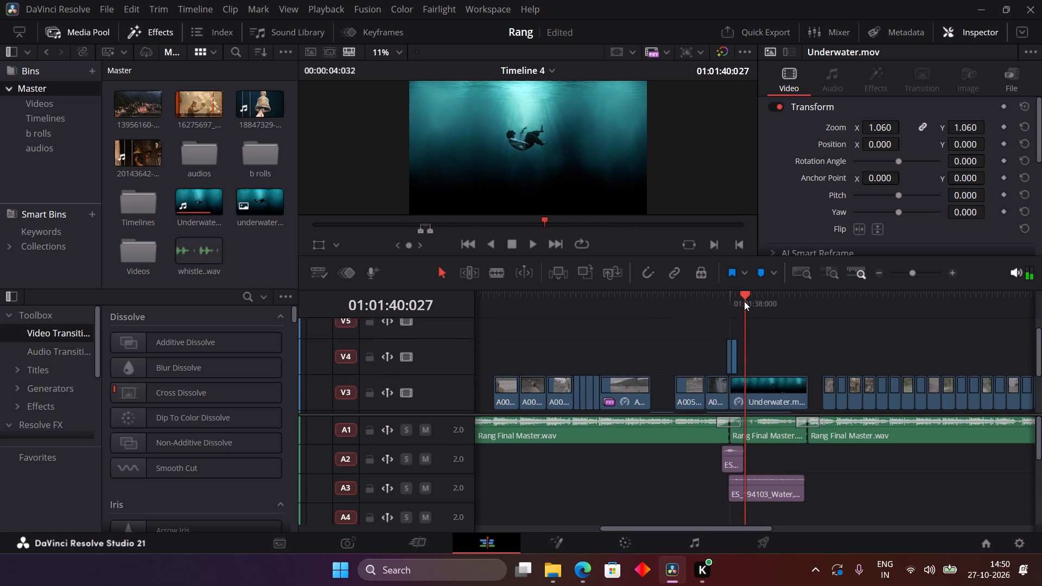
# Replay the A0211.MP4 to Underwater.mov cut up close to check the timing of the overlay clips on V4.
pyautogui.moveTo(744, 294); pyautogui.dragTo(725, 296)
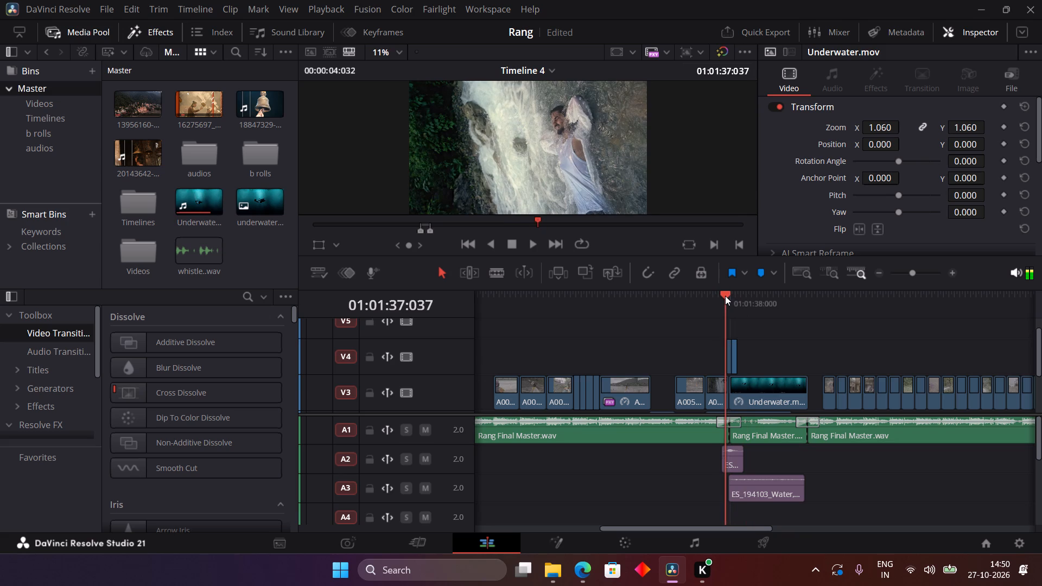
pyautogui.moveTo(725, 296); pyautogui.dragTo(726, 296)
pyautogui.hotkey('ctrl', '=')
pyautogui.hotkey('ctrl', '=')
pyautogui.hotkey('ctrl', '=')
pyautogui.press('space')
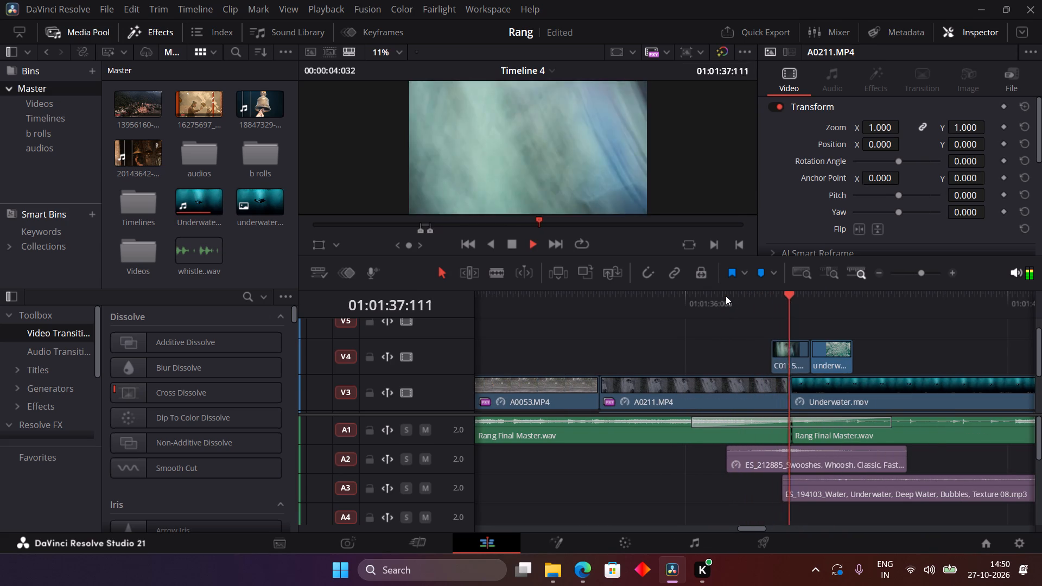
pyautogui.press('space')
pyautogui.click(738, 293)
pyautogui.press('space')
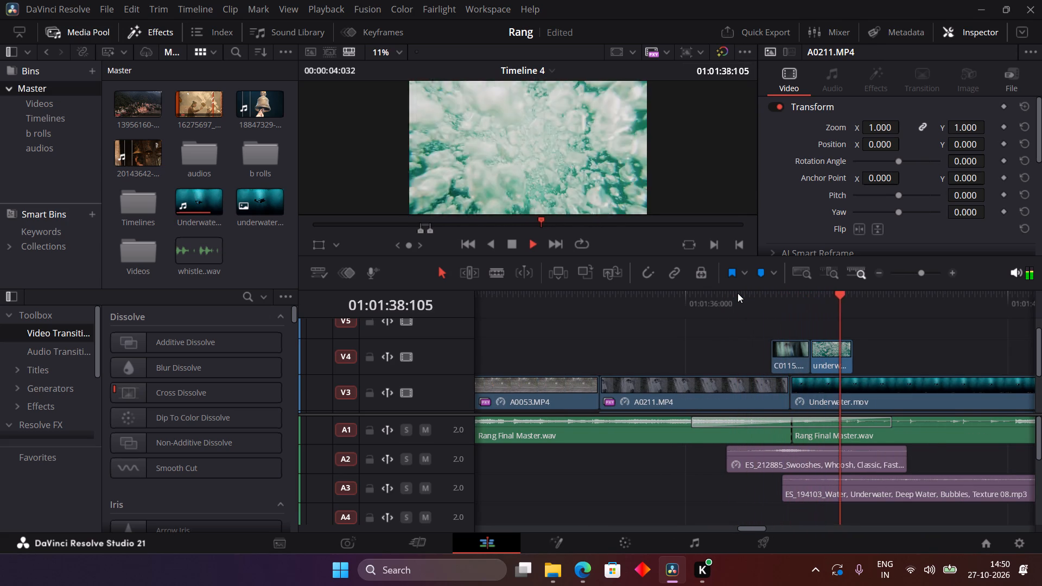
pyautogui.press('space')
# Shift the C0115 and underwater overlay clips on V4 together slightly earlier over the cut and play the result.
pyautogui.moveTo(788, 328); pyautogui.dragTo(833, 354)
pyautogui.moveTo(833, 354); pyautogui.dragTo(817, 358)
pyautogui.click(732, 297)
pyautogui.press('space')
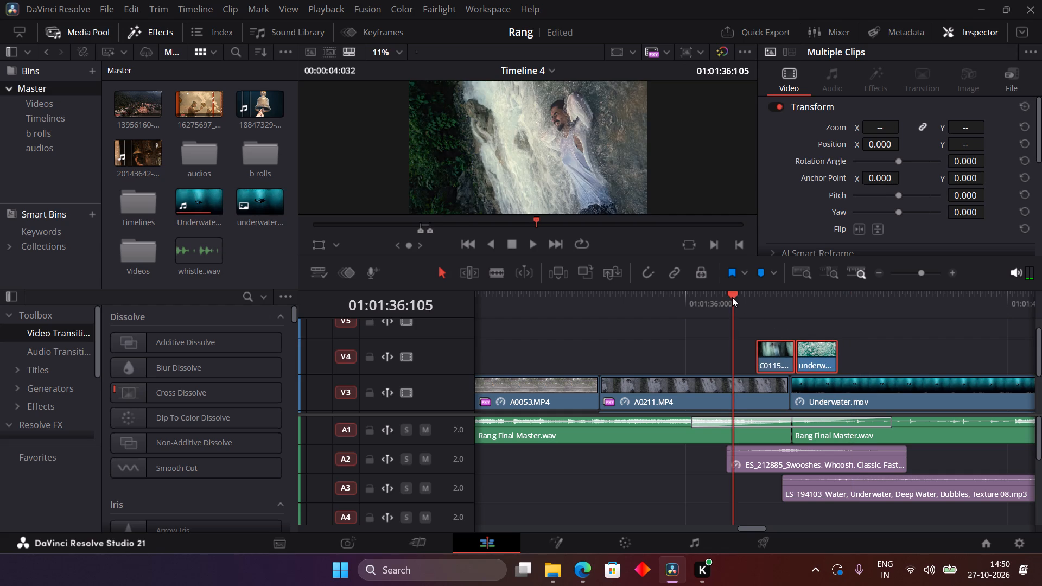
pyautogui.press('space')
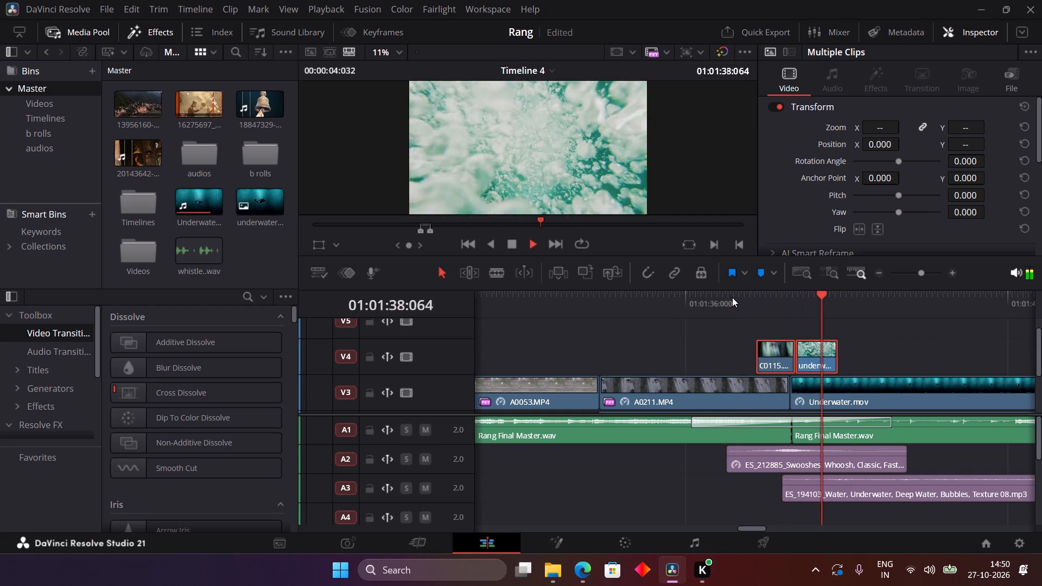
pyautogui.press('space')
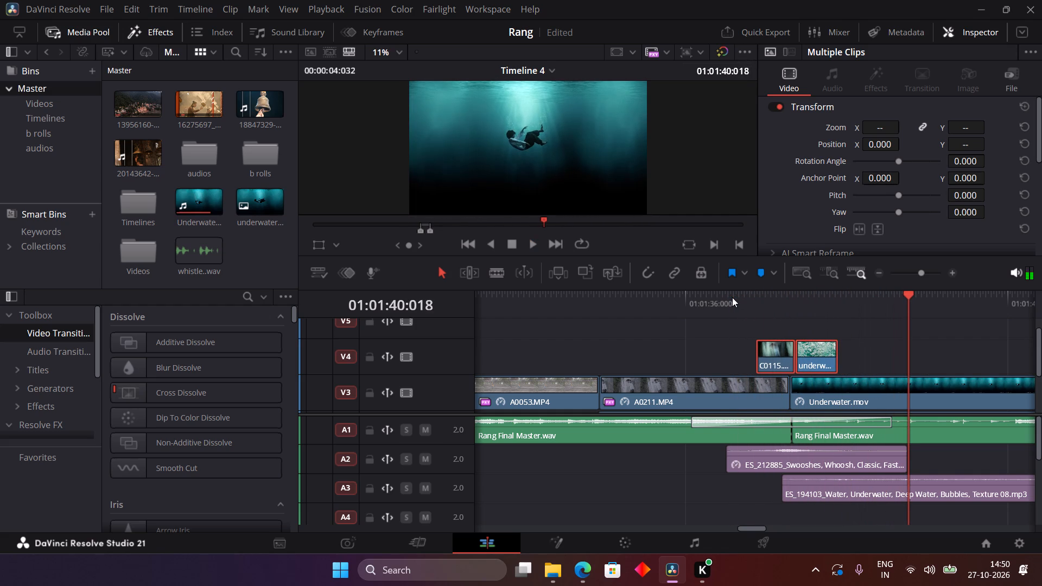
# Set the volume of the ES_194103_Water underwater sound effect on A3 to -2.8 and listen through the underwater shot.
pyautogui.click(931, 491)
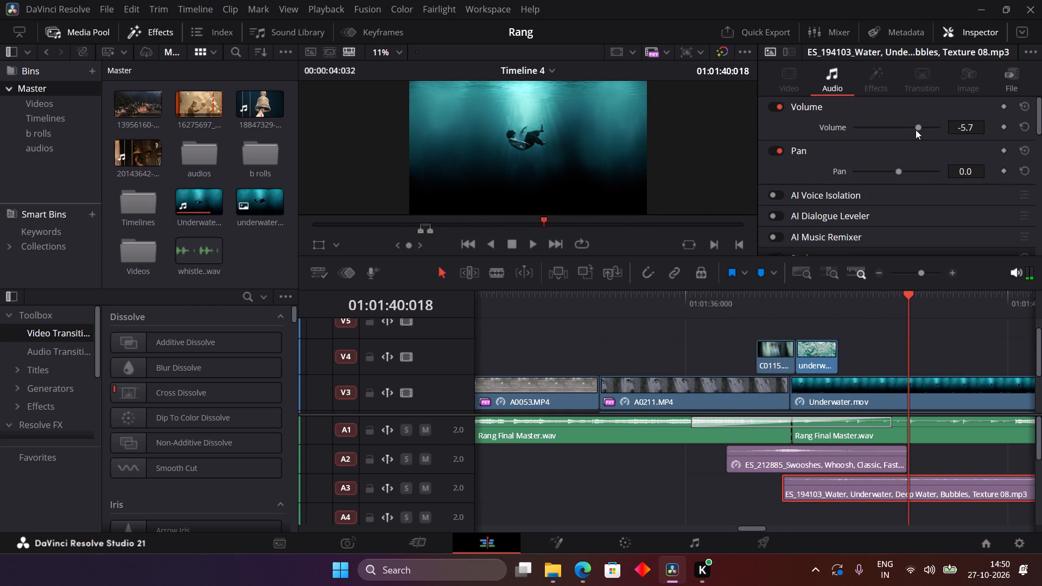
pyautogui.click(917, 128)
pyautogui.click(719, 310)
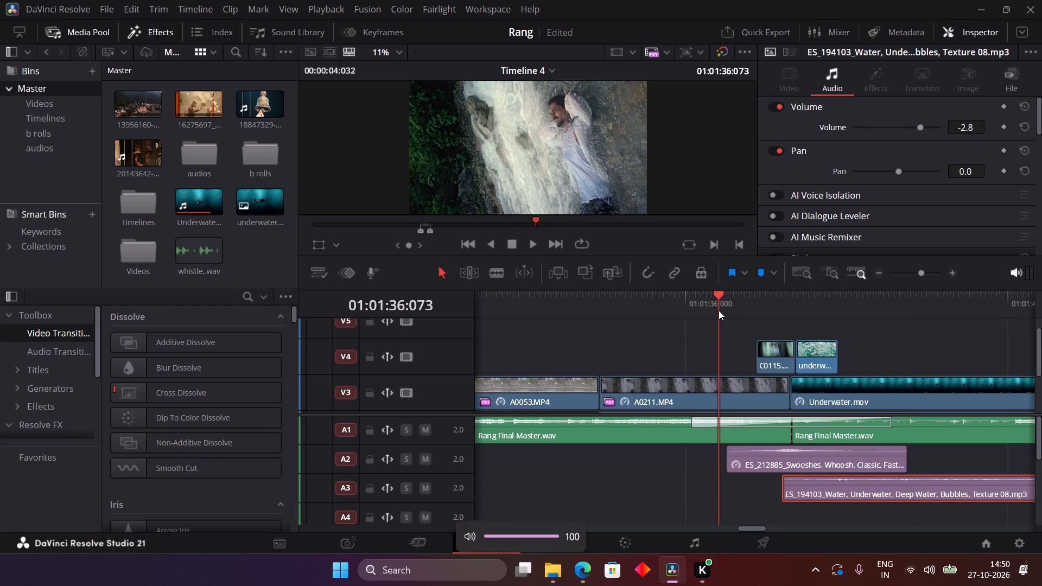
pyautogui.press('space')
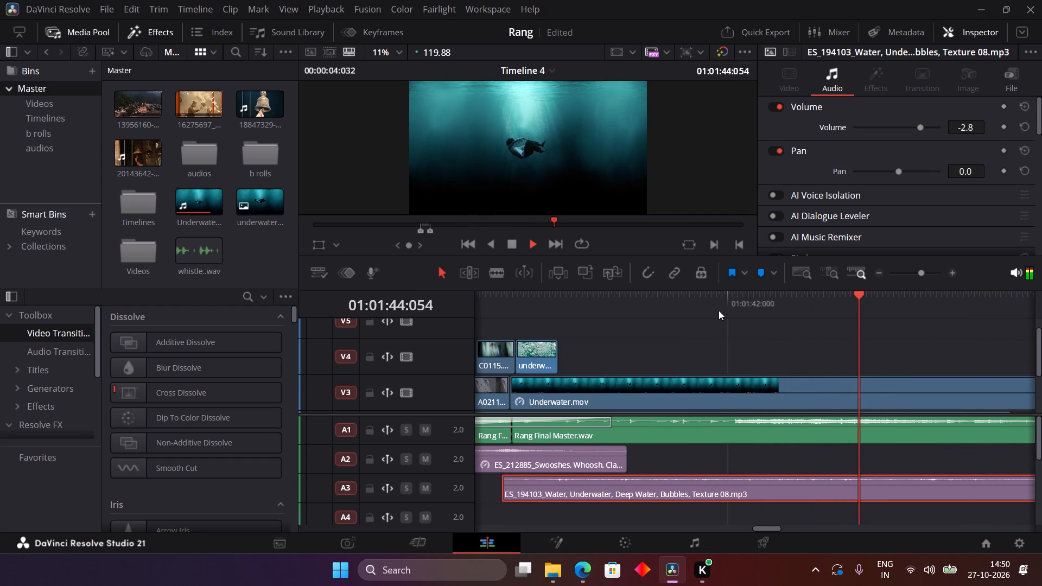
pyautogui.press('space')
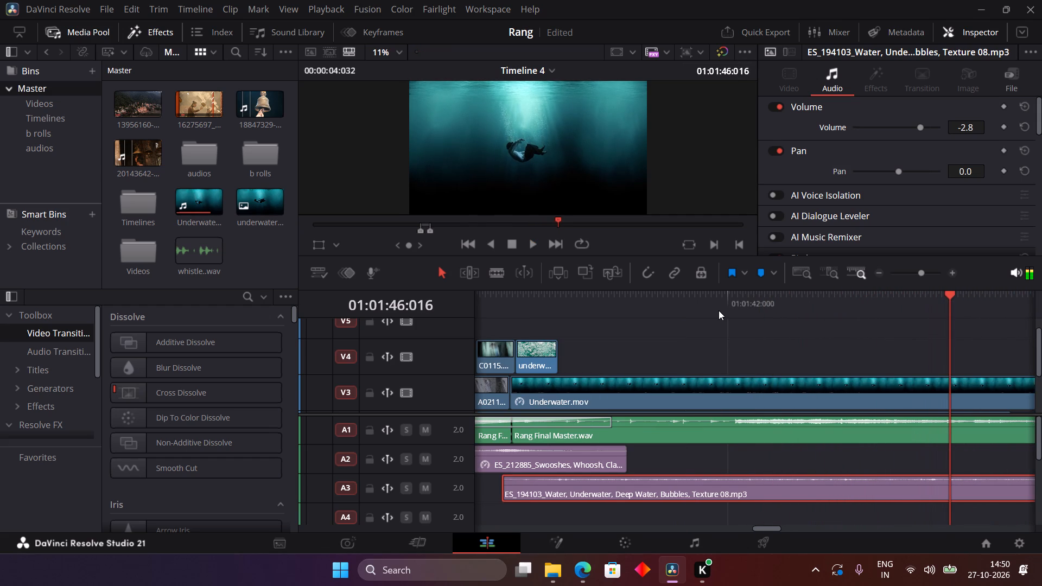
pyautogui.press('space')
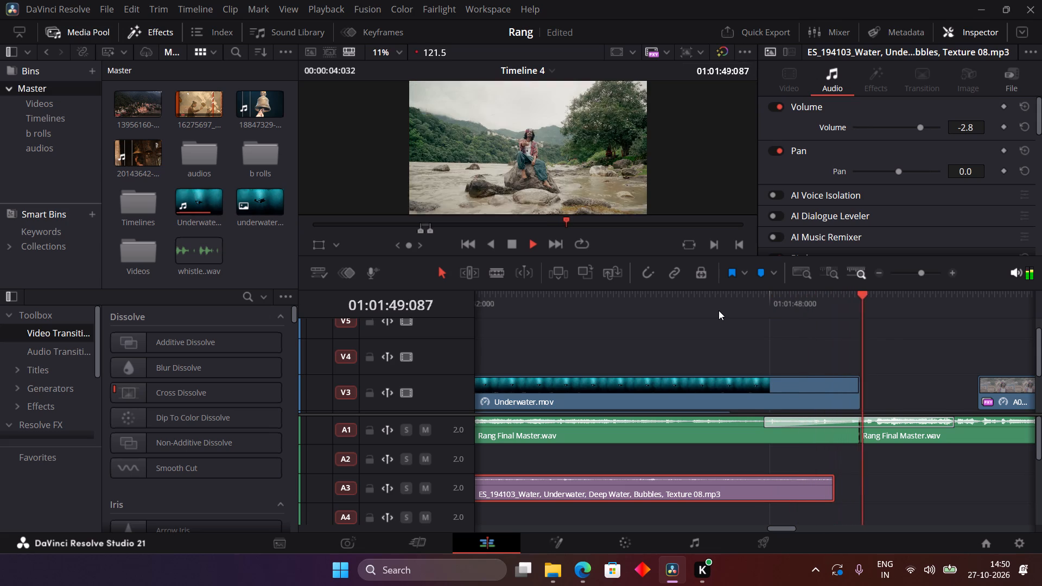
pyautogui.press('space')
# Replay the waterfall-to-underwater transition and watch the Underwater.mov shot full screen through to the river shot.
pyautogui.moveTo(723, 302); pyautogui.dragTo(704, 320)
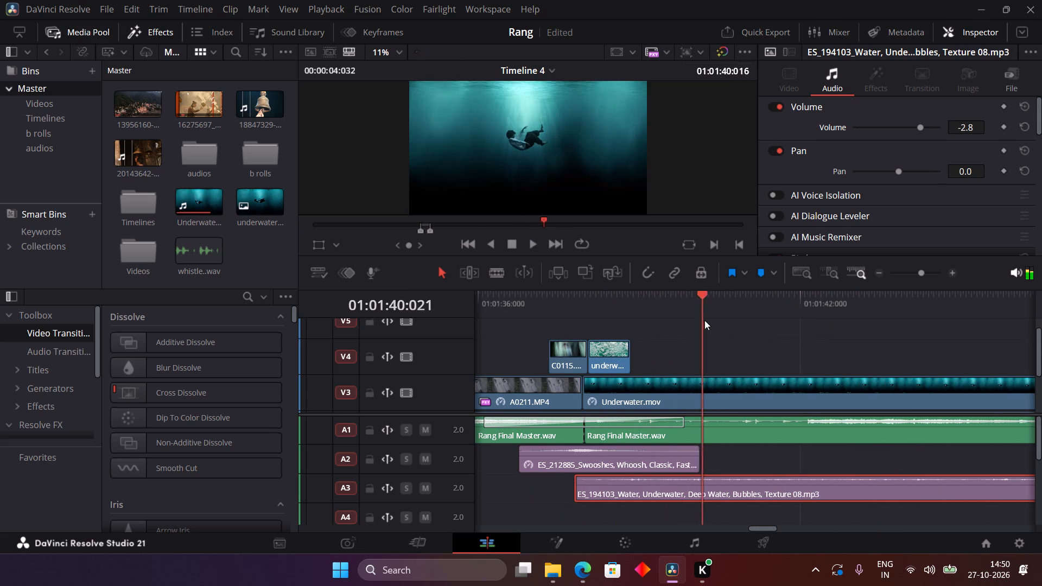
pyautogui.moveTo(704, 320); pyautogui.dragTo(841, 335)
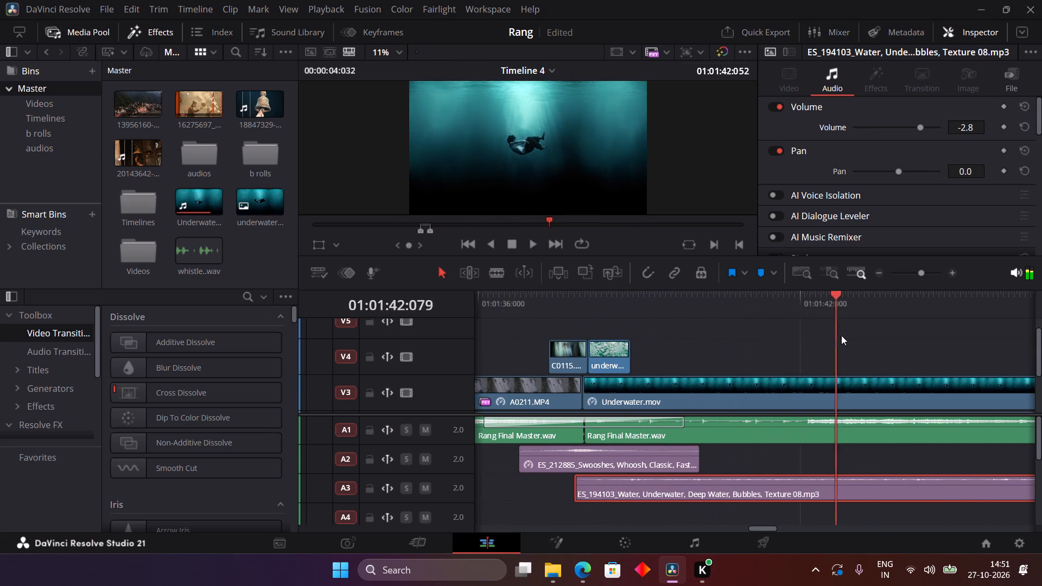
pyautogui.moveTo(841, 335); pyautogui.dragTo(487, 335)
pyautogui.press('space')
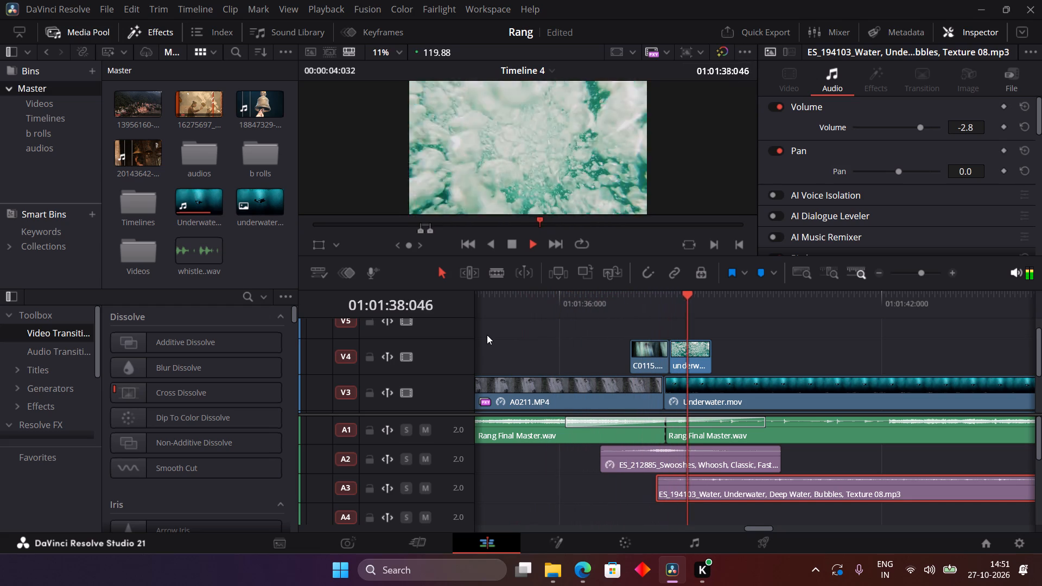
pyautogui.press('space')
pyautogui.hotkey('ctrl', 'f')
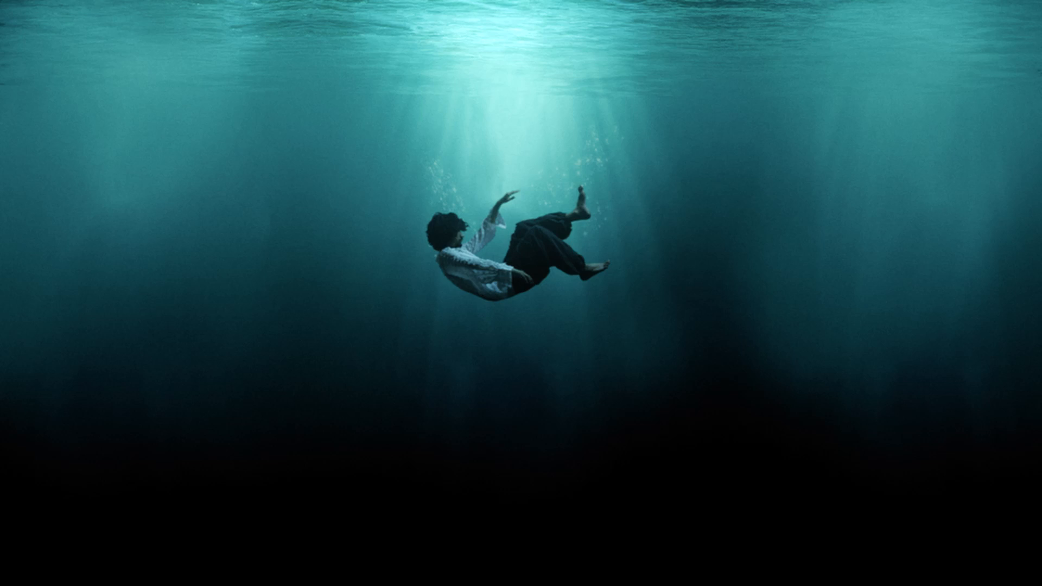
pyautogui.press('space')
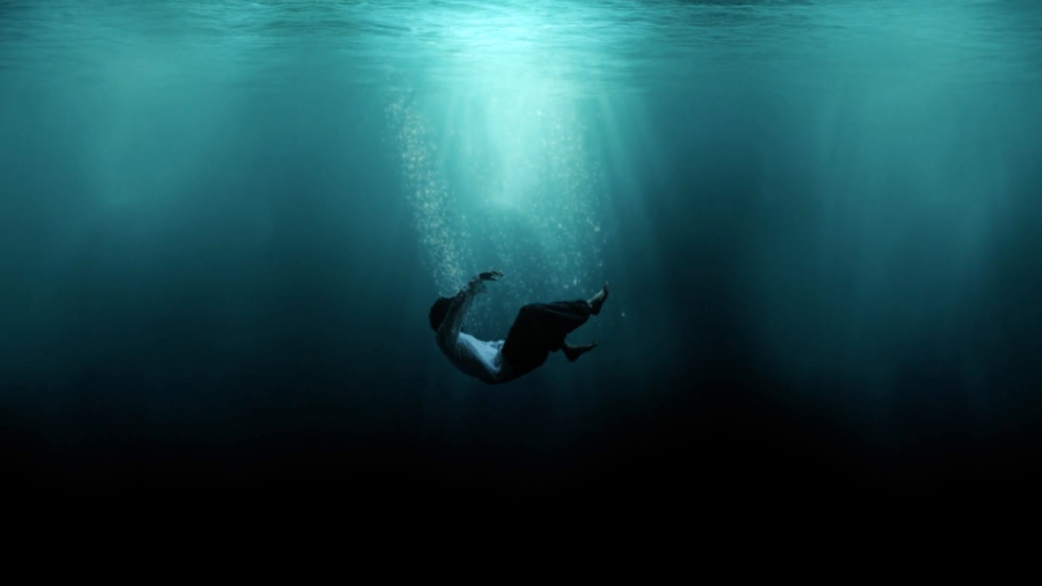
pyautogui.press('space')
pyautogui.press('Escape')
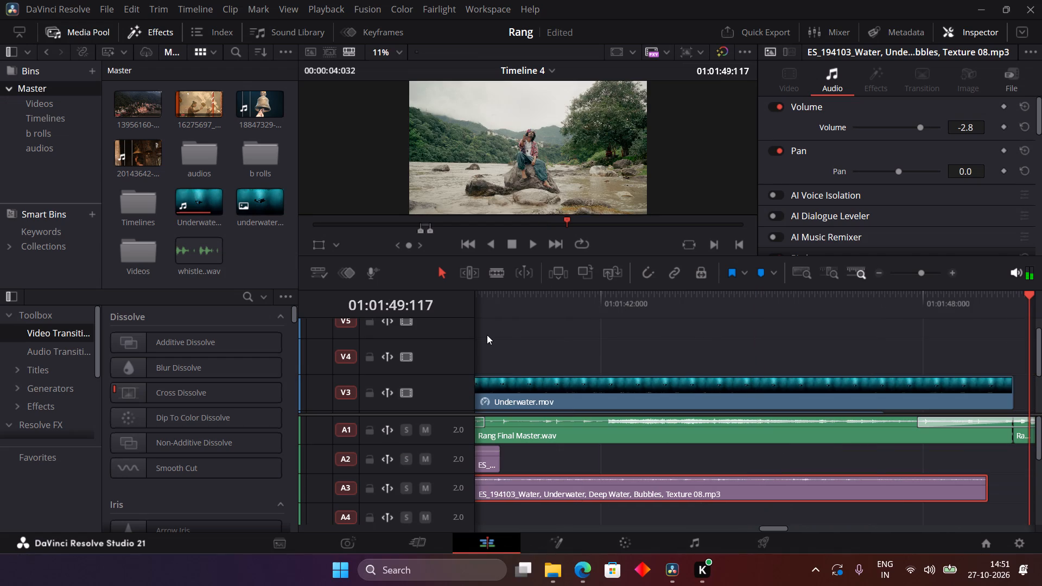
# Return to the end of the A0211.MP4 waterfall shot and replay the transition into Underwater.mov to check its timing.
pyautogui.moveTo(567, 303); pyautogui.dragTo(494, 309)
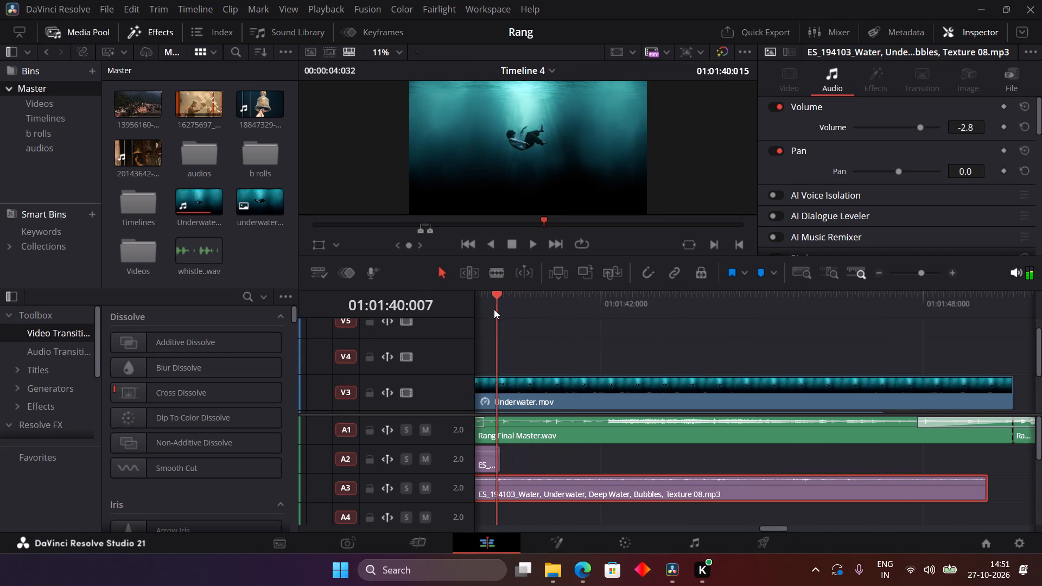
pyautogui.moveTo(494, 309); pyautogui.dragTo(929, 338)
pyautogui.hscroll(-1, 929, 338)
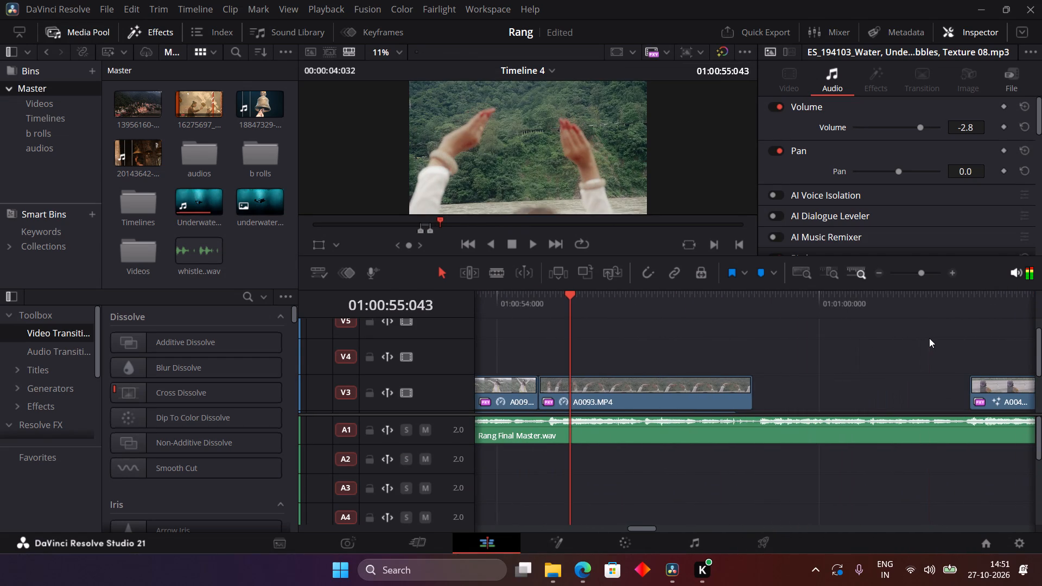
pyautogui.moveTo(933, 300); pyautogui.dragTo(506, 419)
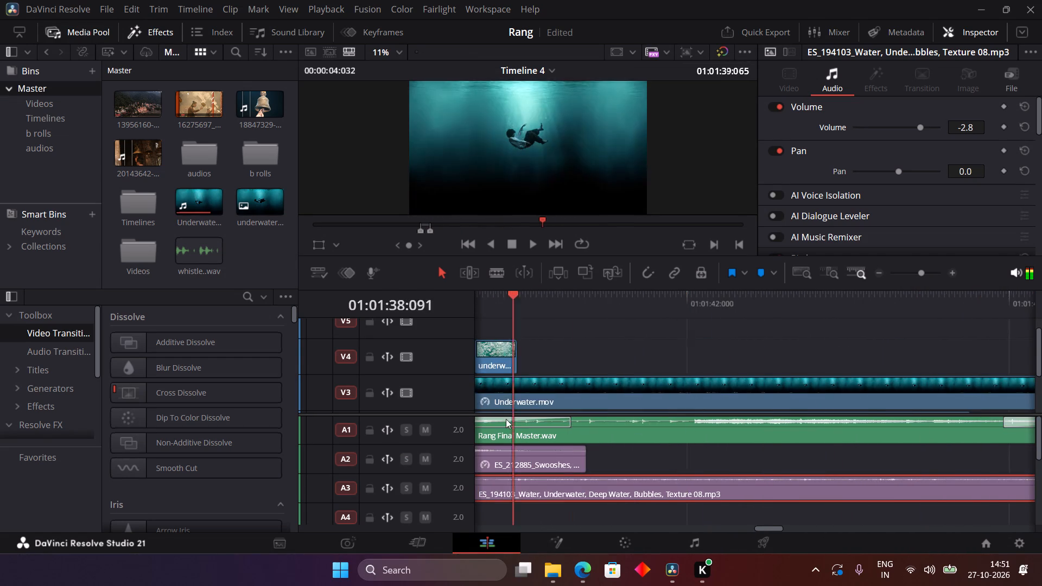
pyautogui.moveTo(506, 419); pyautogui.dragTo(833, 399)
pyautogui.press('space')
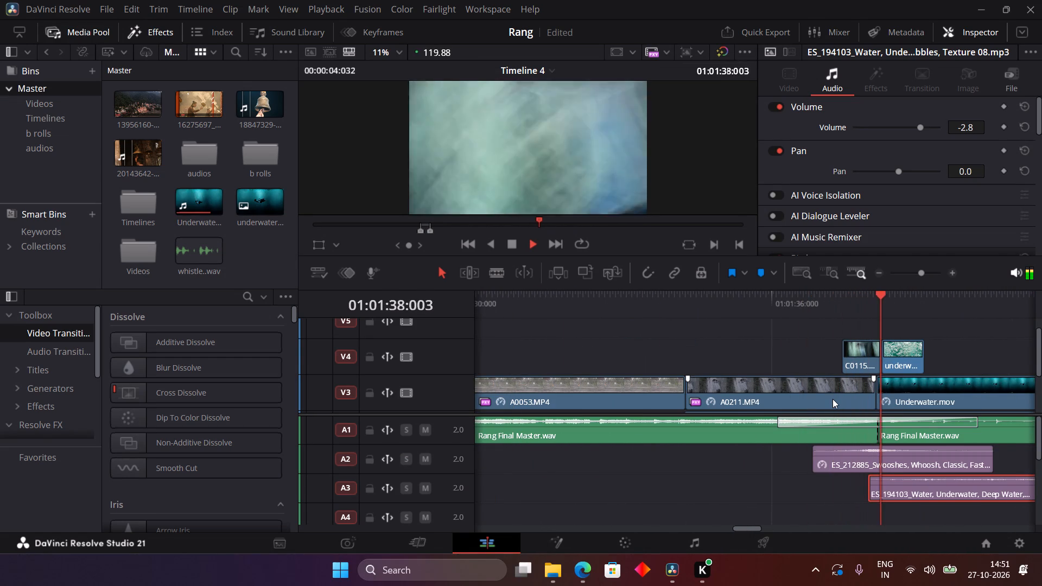
pyautogui.press('space')
pyautogui.click(784, 305)
pyautogui.press('space')
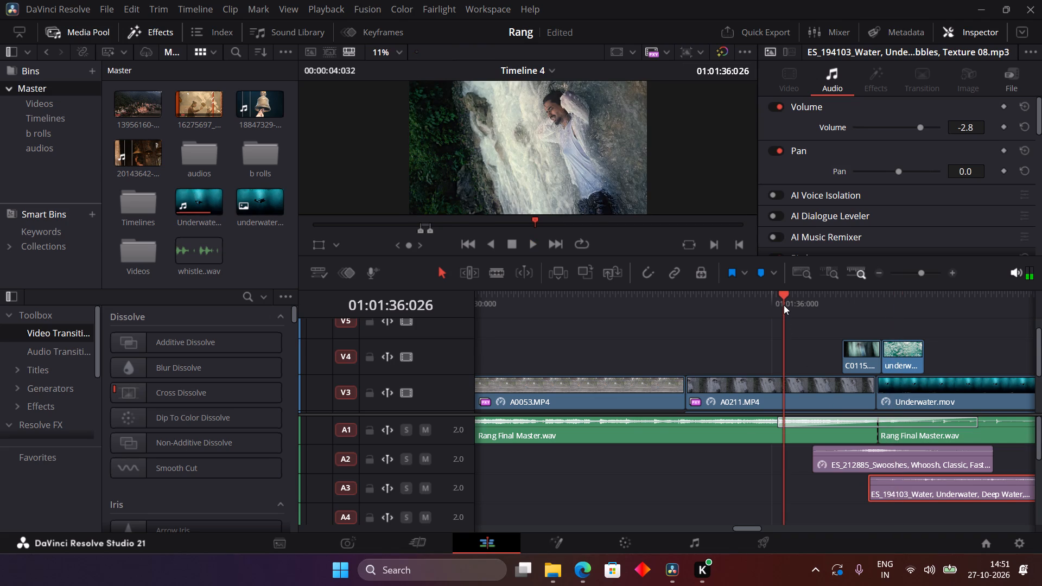
pyautogui.press('space')
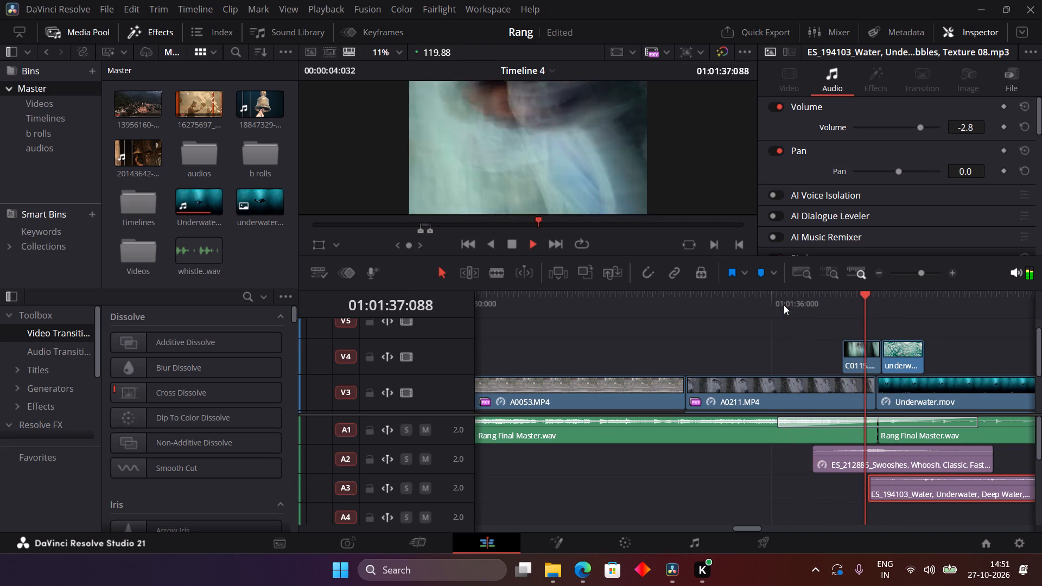
pyautogui.press('space')
# Shift the C0115 and underwater overlay clips on V4 together slightly earlier so the underwater overlay starts at the cut to Underwater.mov.
pyautogui.moveTo(876, 329); pyautogui.dragTo(893, 350)
pyautogui.moveTo(893, 350); pyautogui.dragTo(885, 352)
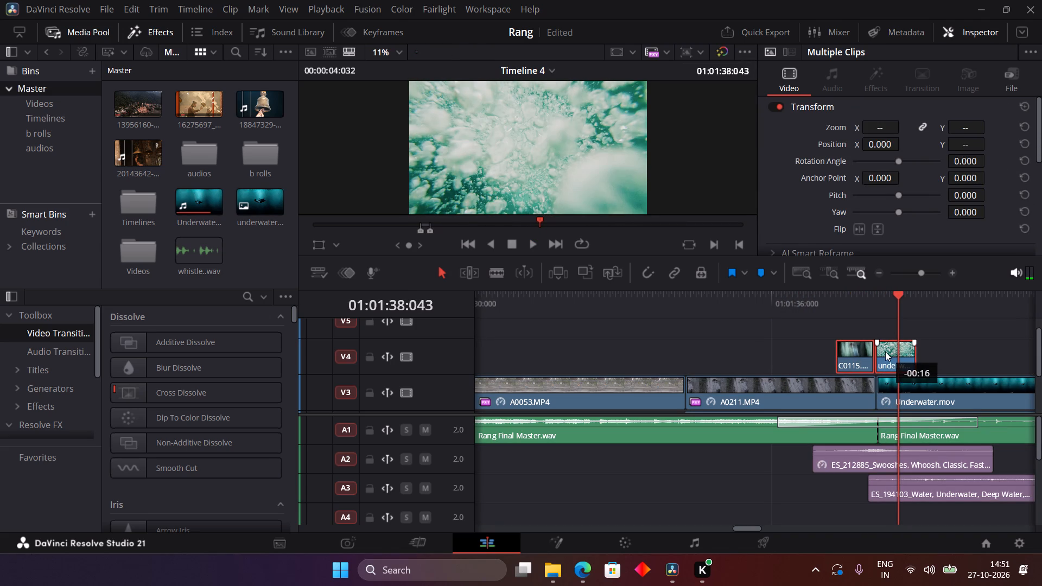
pyautogui.moveTo(885, 352); pyautogui.dragTo(888, 352)
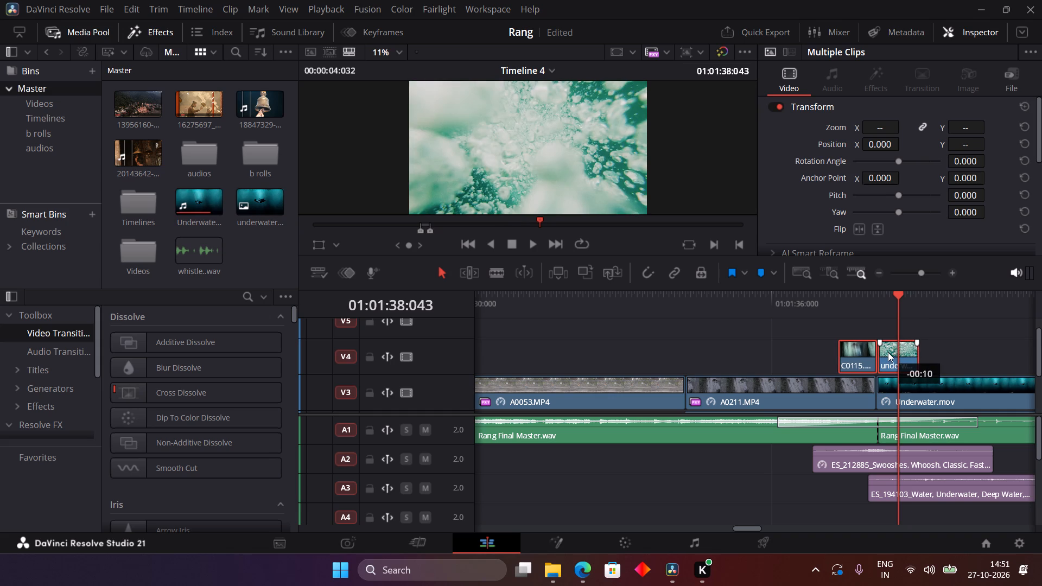
pyautogui.moveTo(888, 352); pyautogui.dragTo(887, 352)
# Move the C0115.MP4 overlay from V4 down to V3, over the end of A0211.MP4 just before Underwater.mov.
pyautogui.click(856, 323)
pyautogui.moveTo(854, 370); pyautogui.dragTo(851, 394)
# Add a cross dissolve between A0211.MP4 and C0115.MP4 on V3 and play the transition several times.
pyautogui.rightClick(837, 383)
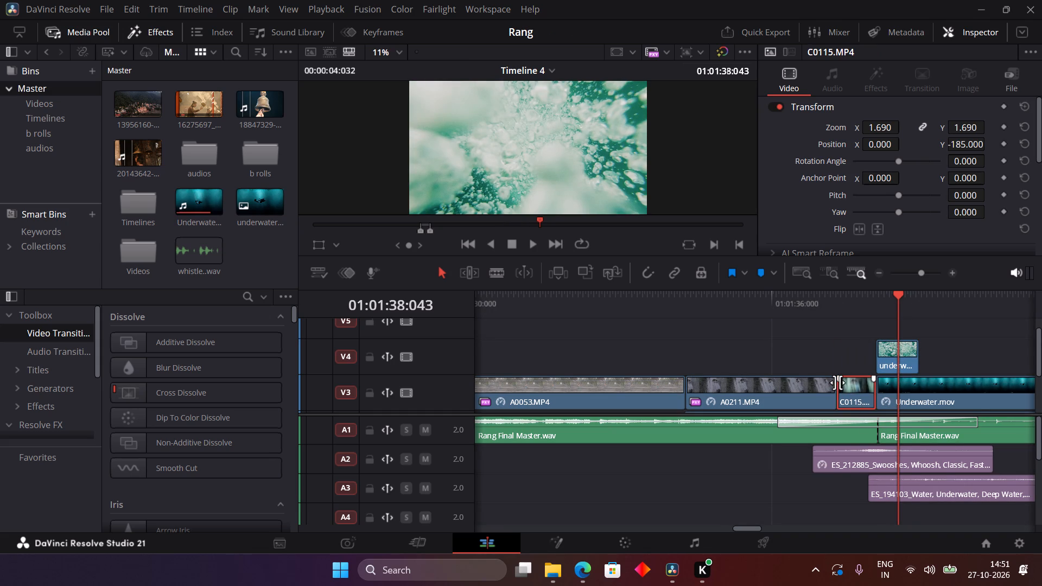
pyautogui.click(857, 390)
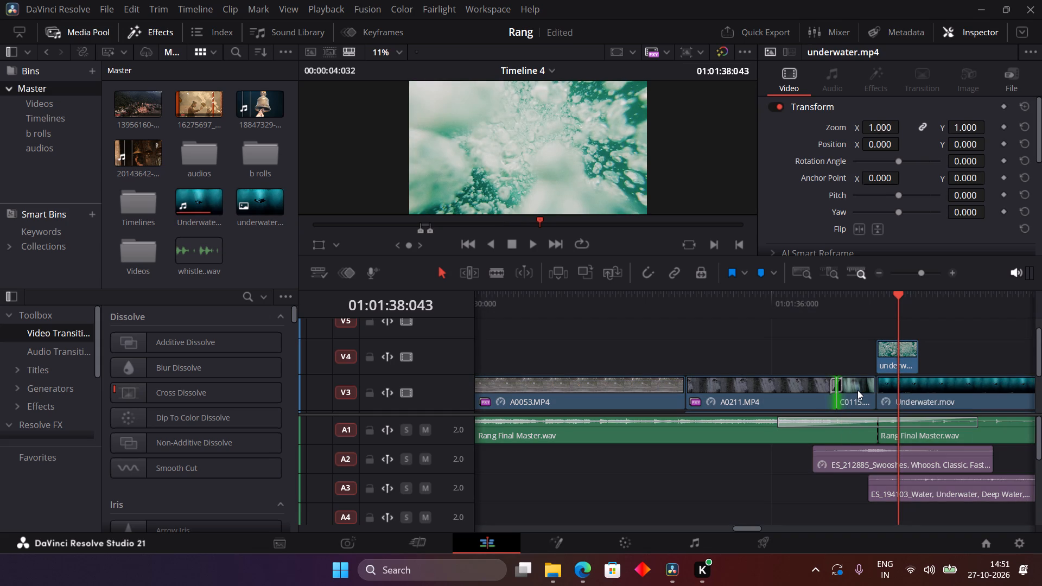
pyautogui.click(798, 295)
pyautogui.press('space')
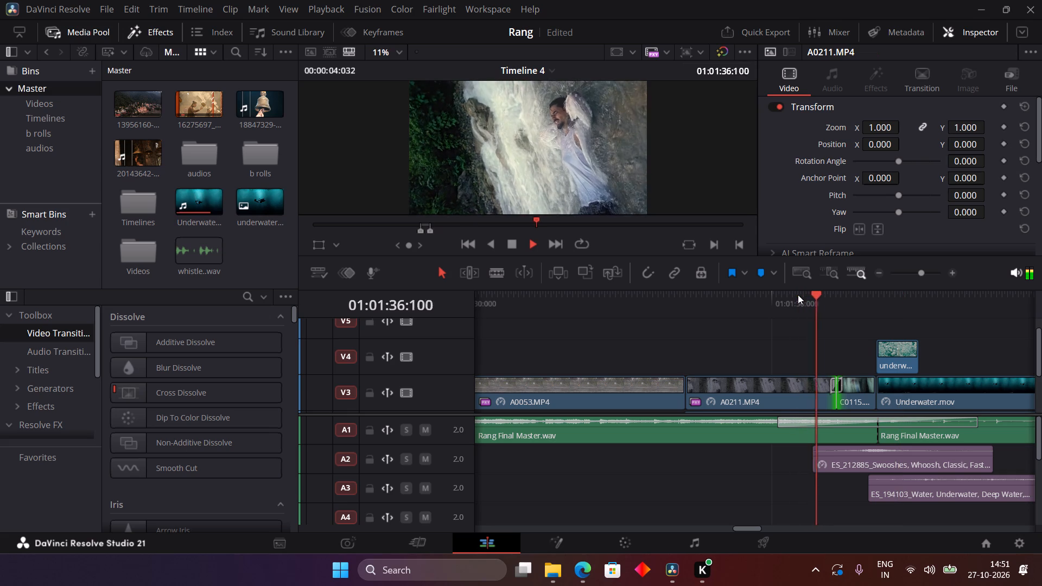
pyautogui.click(798, 295)
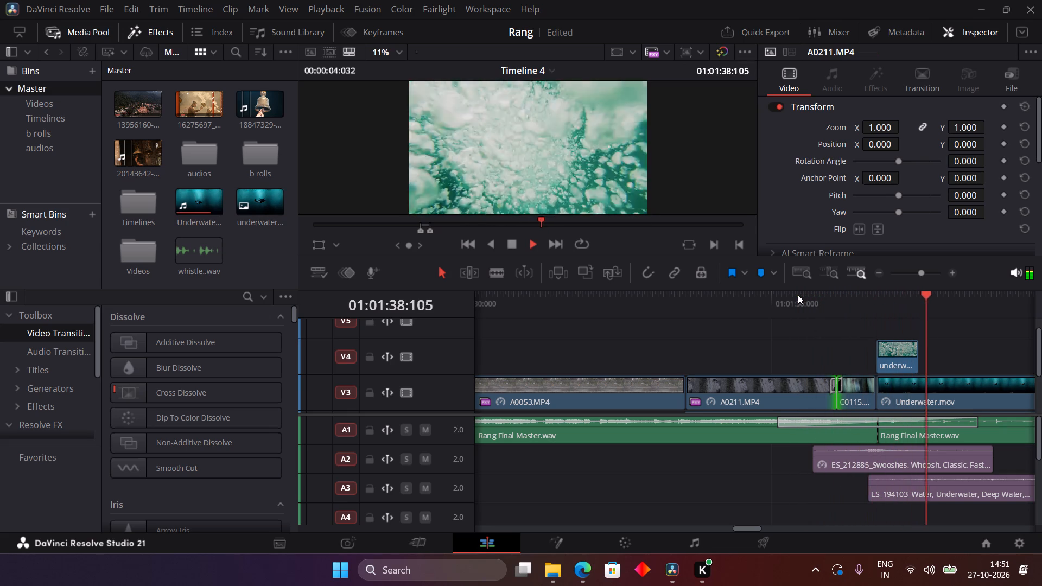
pyautogui.click(787, 298)
pyautogui.click(787, 298)
pyautogui.press('space')
pyautogui.press('space')
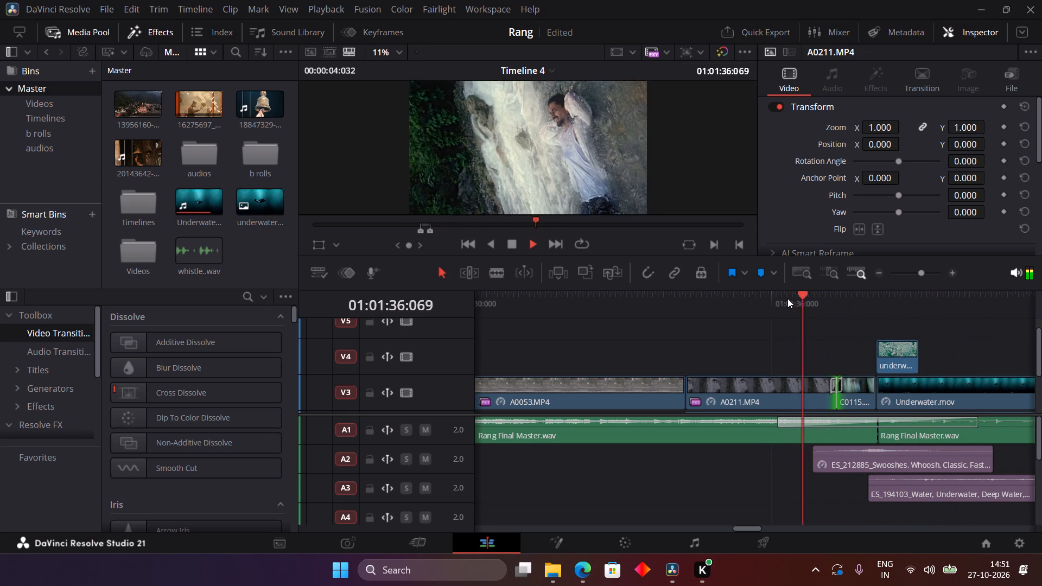
pyautogui.click(787, 298)
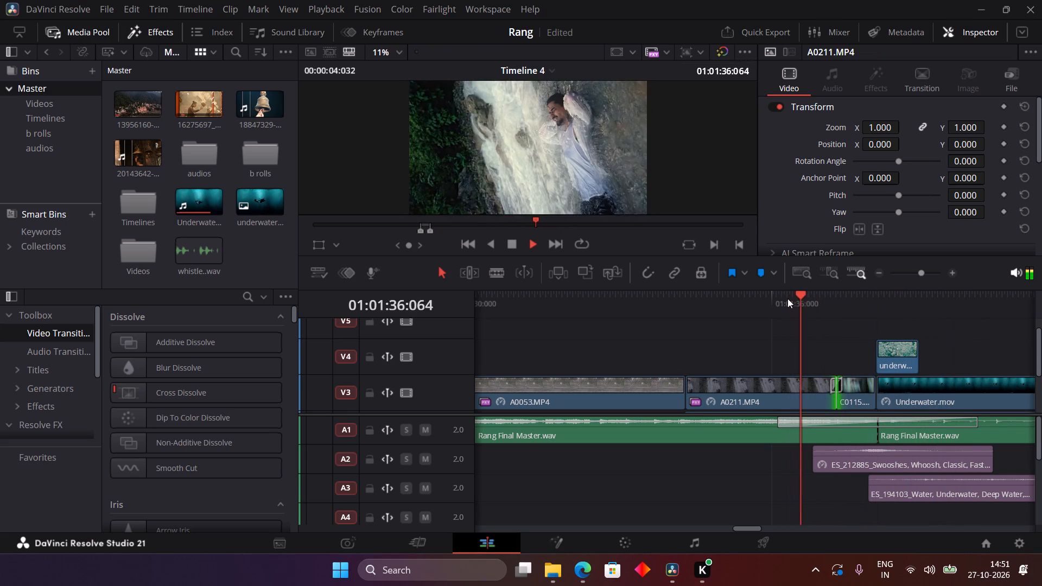
pyautogui.press('space')
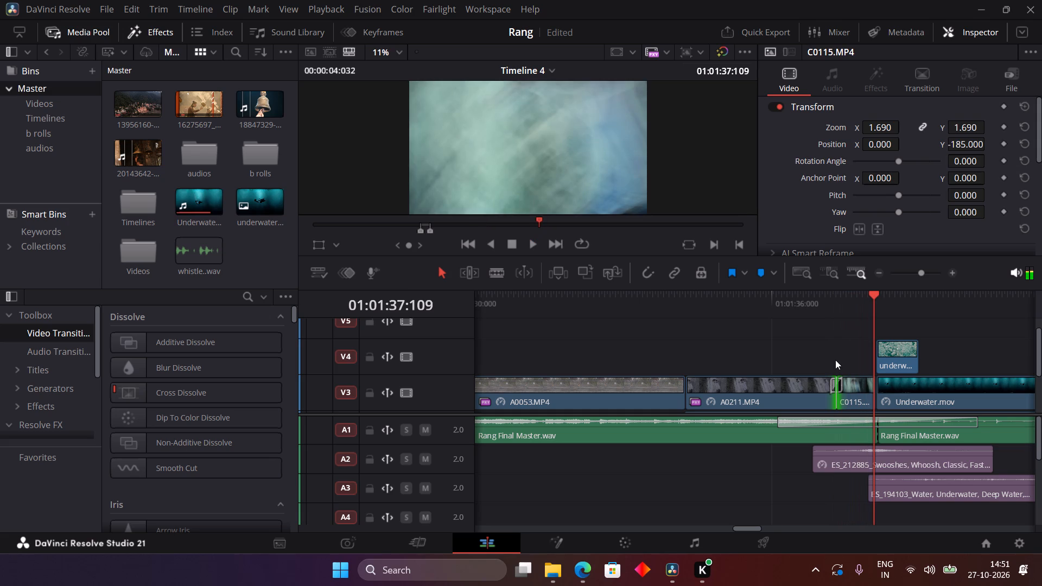
# Lengthen the cross dissolve between A0211.MP4 and C0115.MP4 on V3 to 84 frames (0.7 seconds).
pyautogui.rightClick(836, 389)
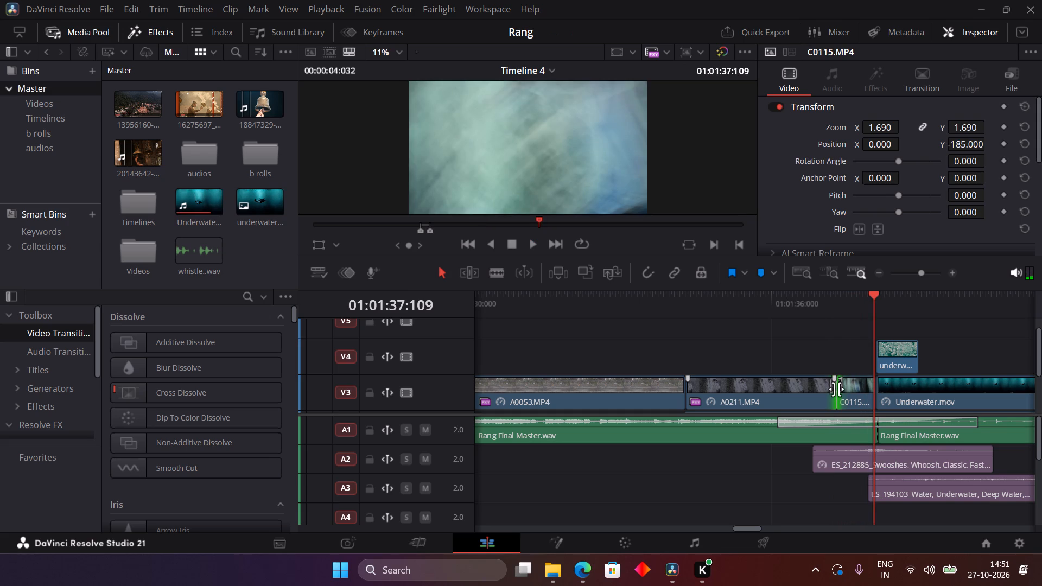
pyautogui.rightClick(836, 389)
pyautogui.rightClick(837, 382)
pyautogui.moveTo(831, 389); pyautogui.dragTo(829, 389)
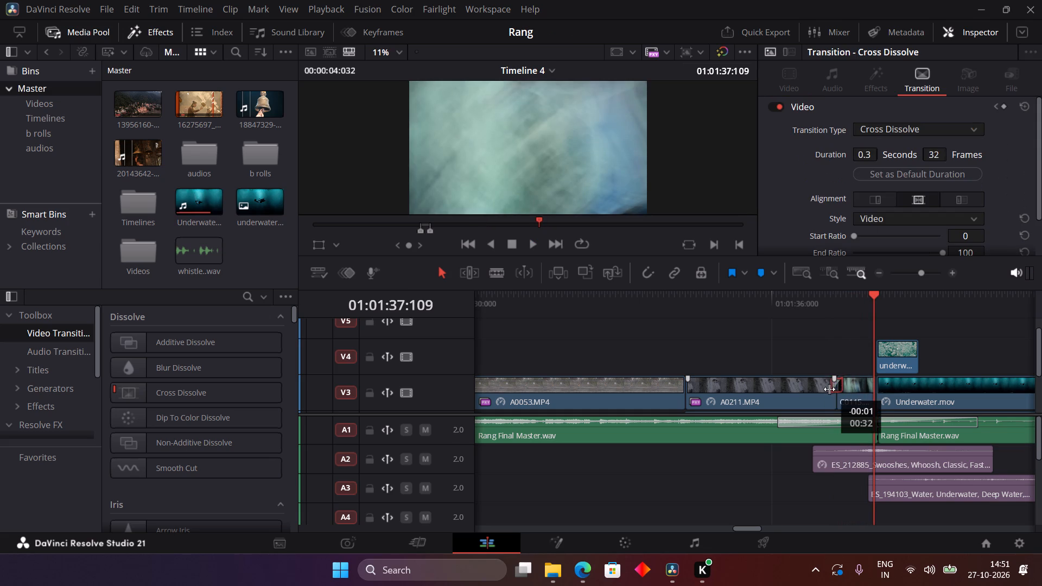
pyautogui.moveTo(829, 389); pyautogui.dragTo(819, 387)
# Replay the cross dissolve from about 01:01:36 repeatedly and play on into the Underwater.mov shot.
pyautogui.click(791, 295)
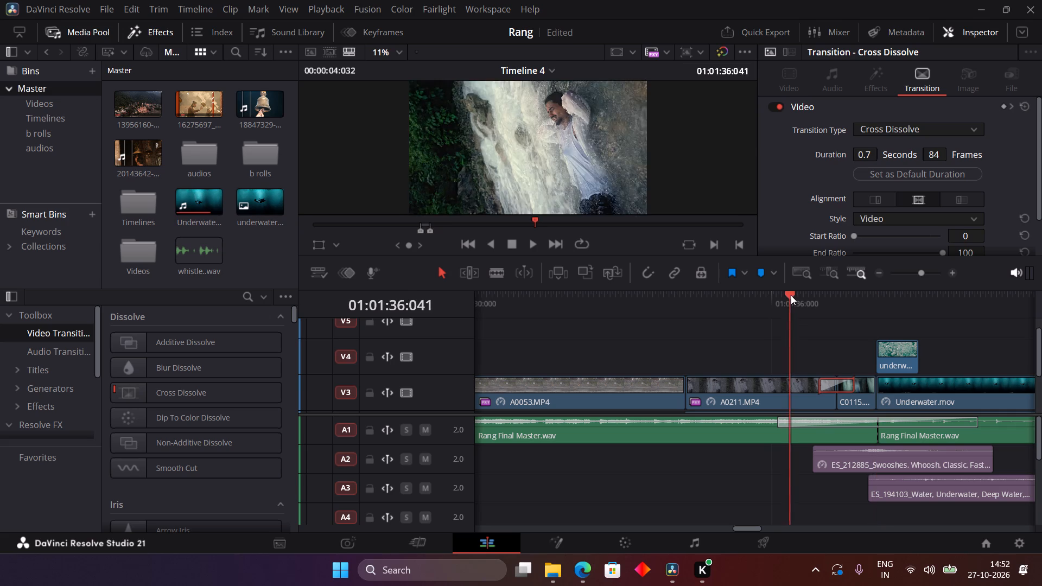
pyautogui.press('space')
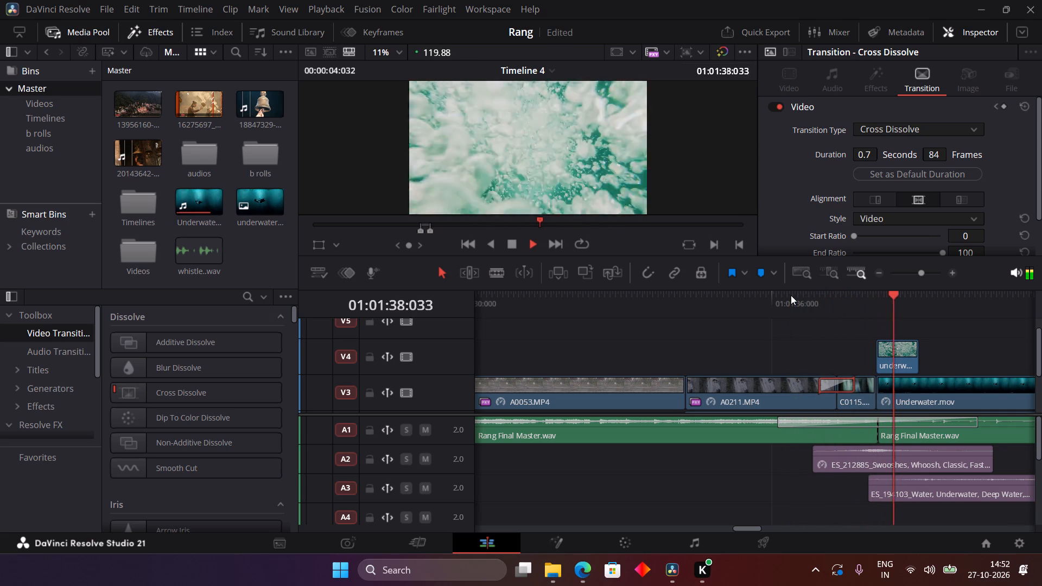
pyautogui.click(791, 295)
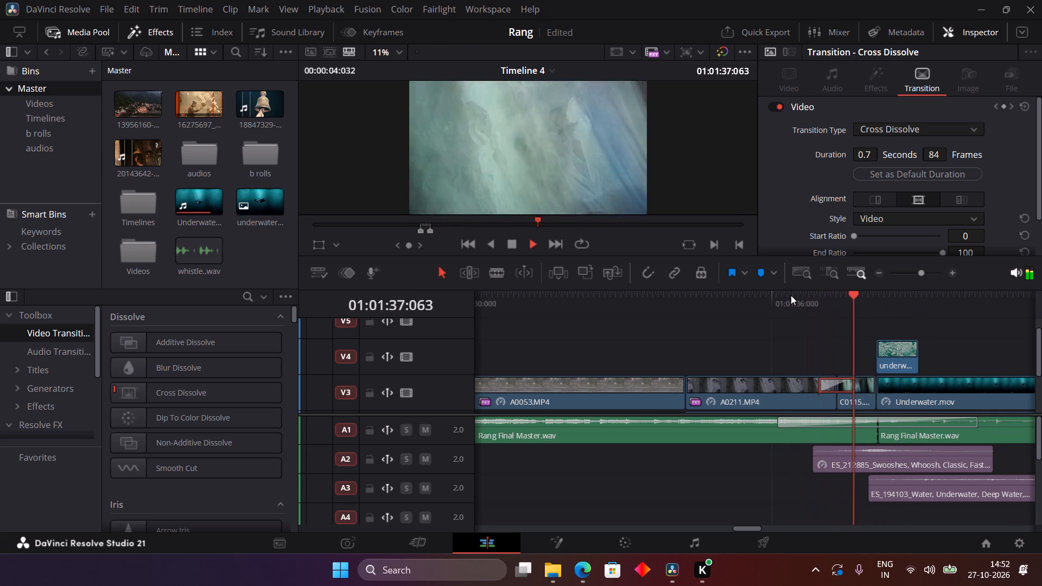
pyautogui.press('space')
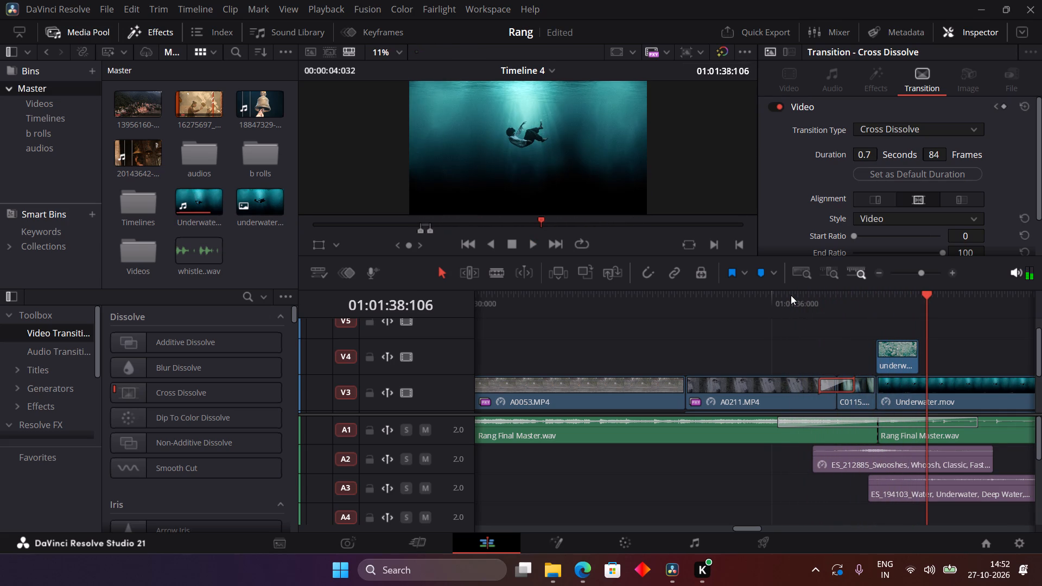
pyautogui.click(791, 295)
pyautogui.press('space')
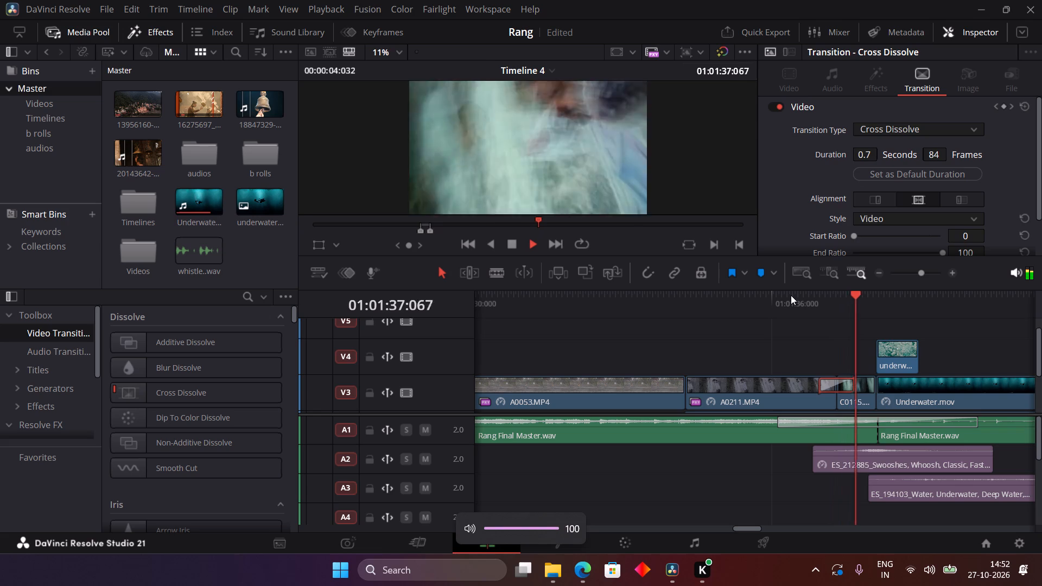
pyautogui.click(791, 295)
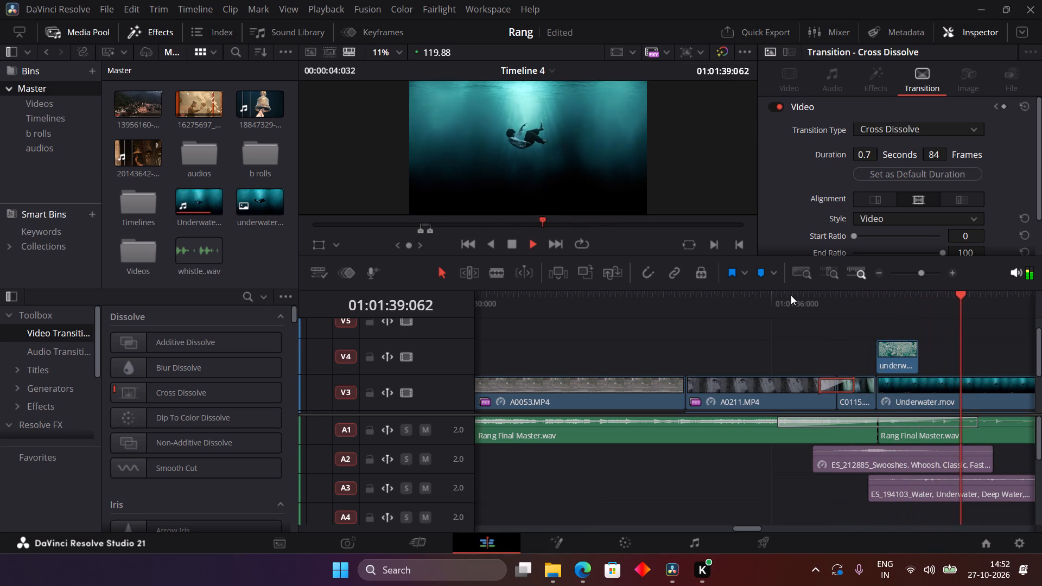
pyautogui.click(807, 298)
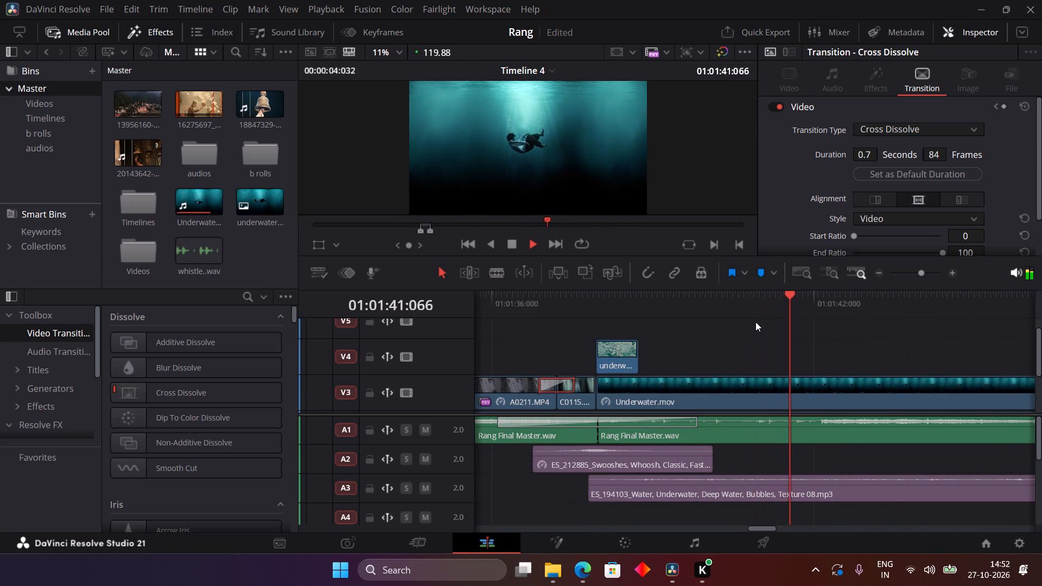
pyautogui.press('space')
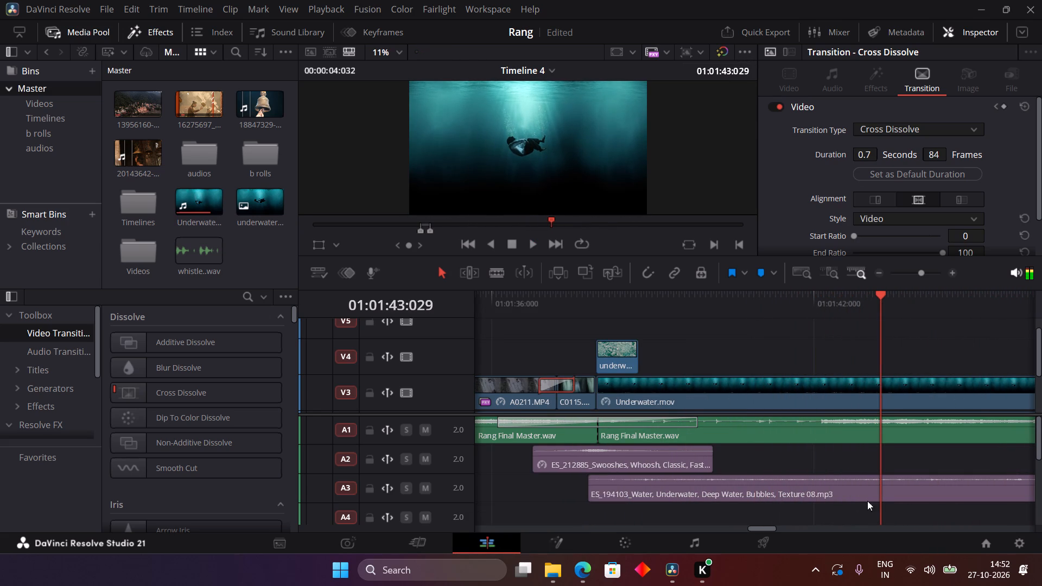
# Set the volume of the ES_194103_Water underwater sound effect on A3 to -5.7 and listen through to the river shot.
pyautogui.click(850, 491)
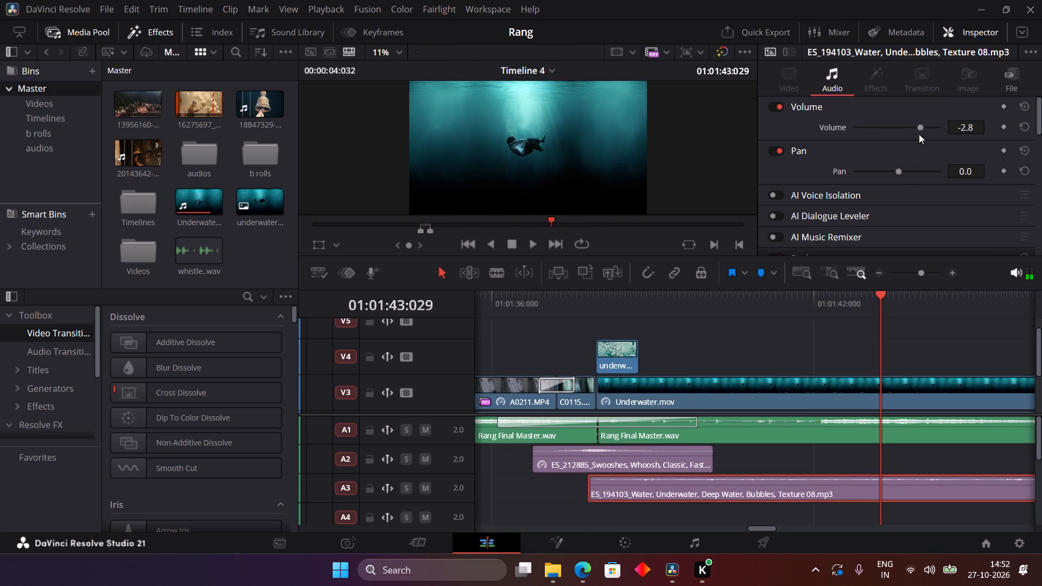
pyautogui.click(918, 127)
pyautogui.click(603, 297)
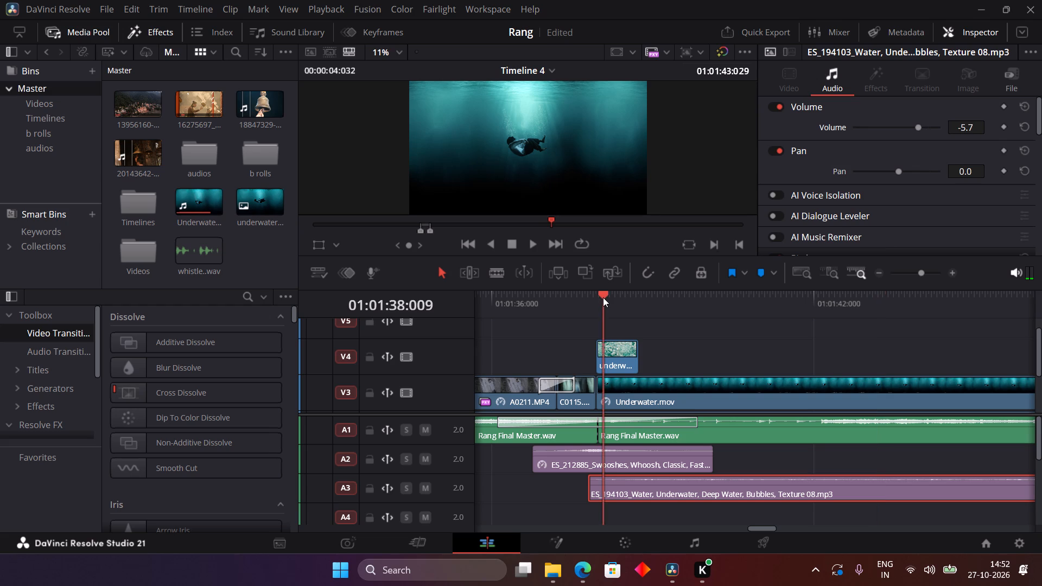
pyautogui.press('space')
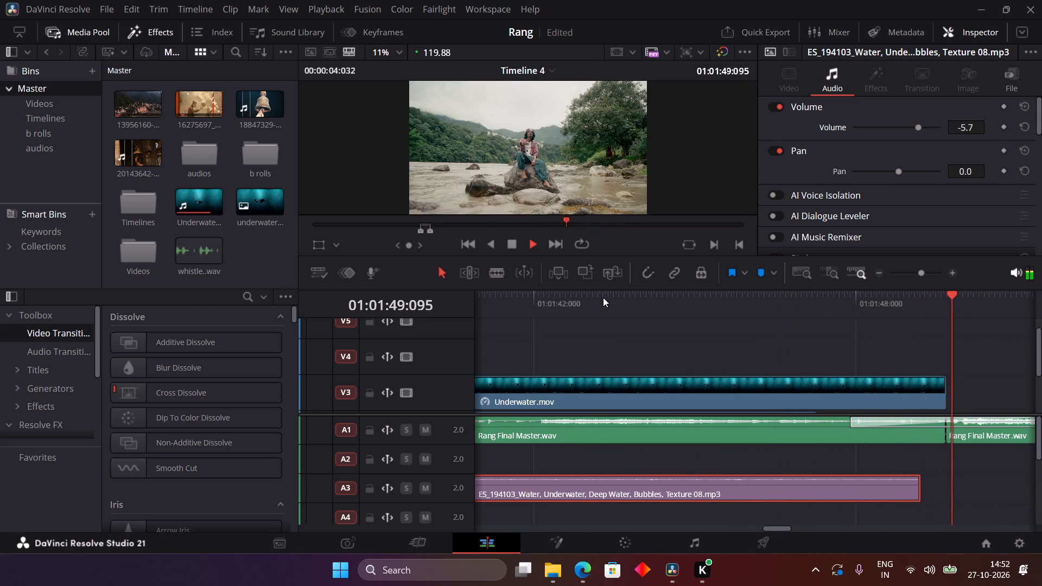
pyautogui.press('space')
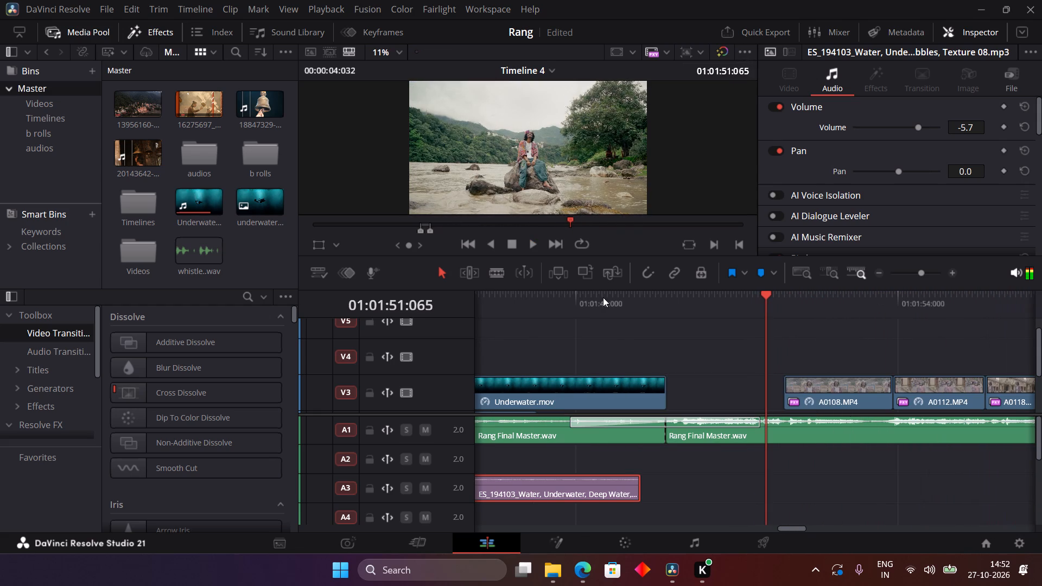
# Check the color grade nodes of the A0106.MP4 river clip on V1 on the Color page and return to the Edit page.
pyautogui.scroll(-2, 740, 354)
pyautogui.click(729, 392)
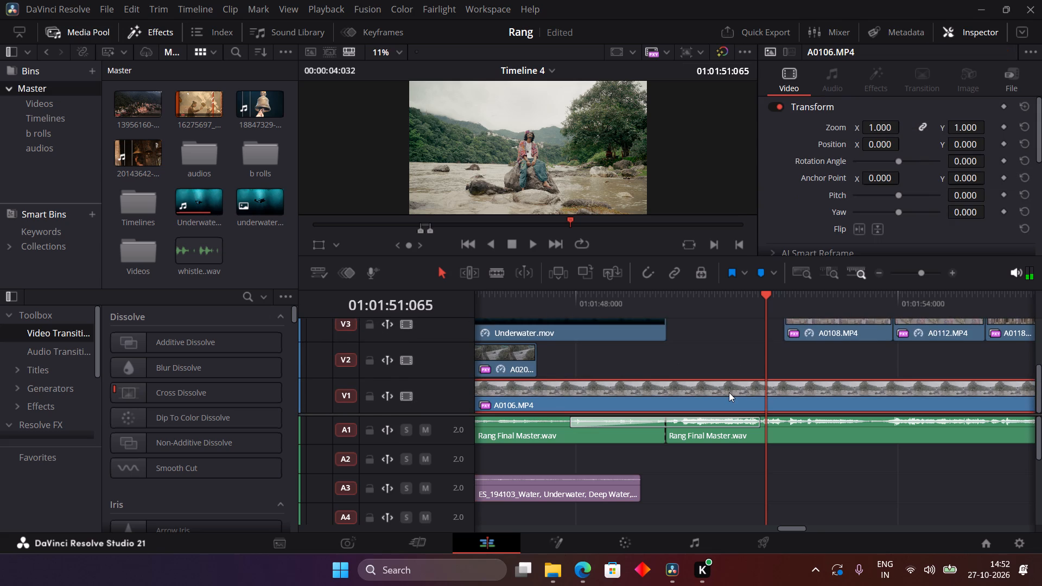
pyautogui.click(622, 543)
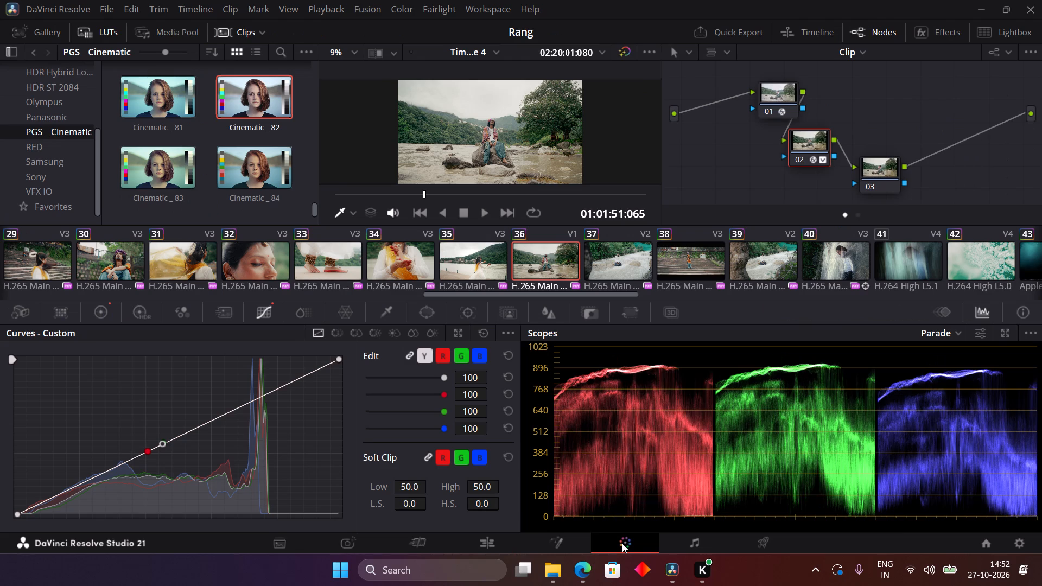
pyautogui.click(501, 549)
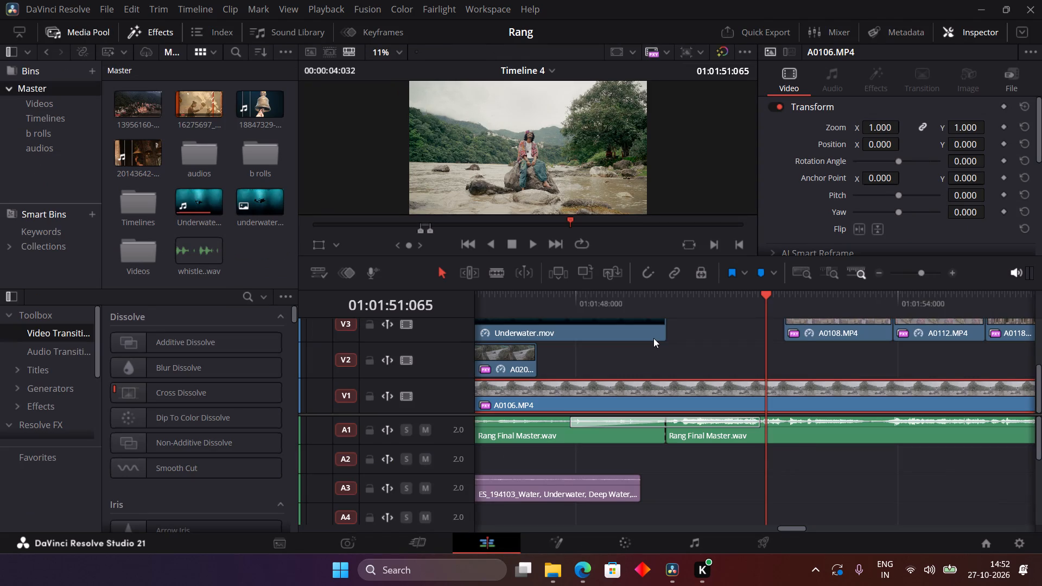
# Trim the start of the A0106.MP4 river clip on V1 to about 01:01:49, near the end of Underwater.mov.
pyautogui.hscroll(2, 653, 338)
pyautogui.hotkey('ctrl', '-')
pyautogui.hotkey('ctrl', '-')
pyautogui.hotkey('ctrl', '-')
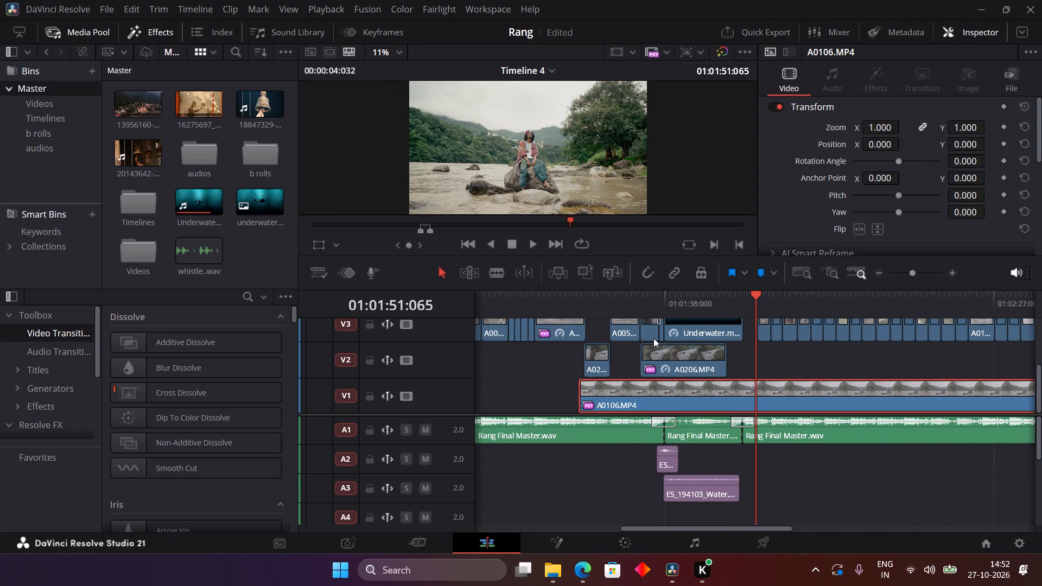
pyautogui.moveTo(573, 300); pyautogui.dragTo(590, 302)
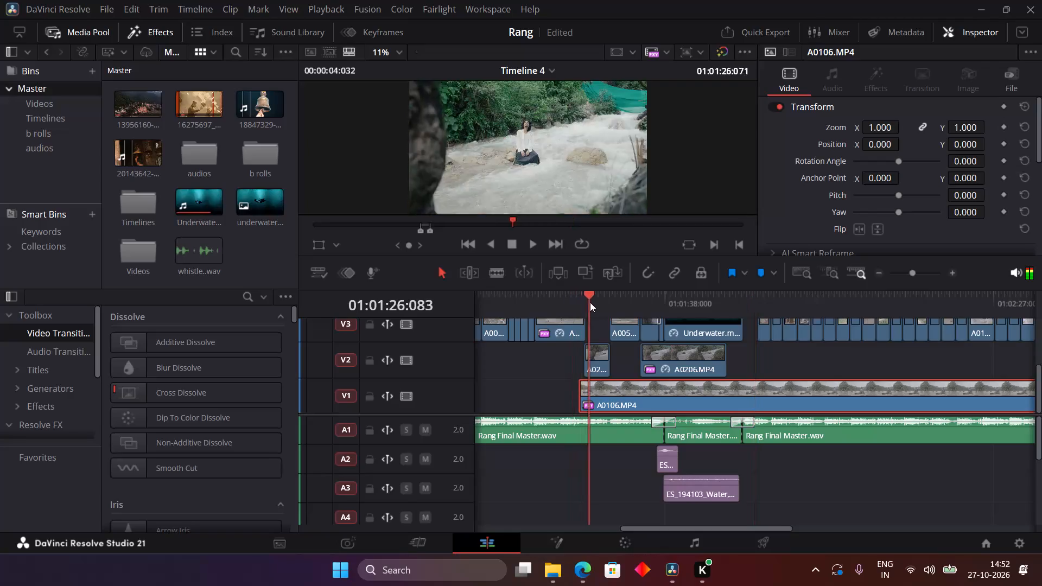
pyautogui.moveTo(590, 302); pyautogui.dragTo(739, 301)
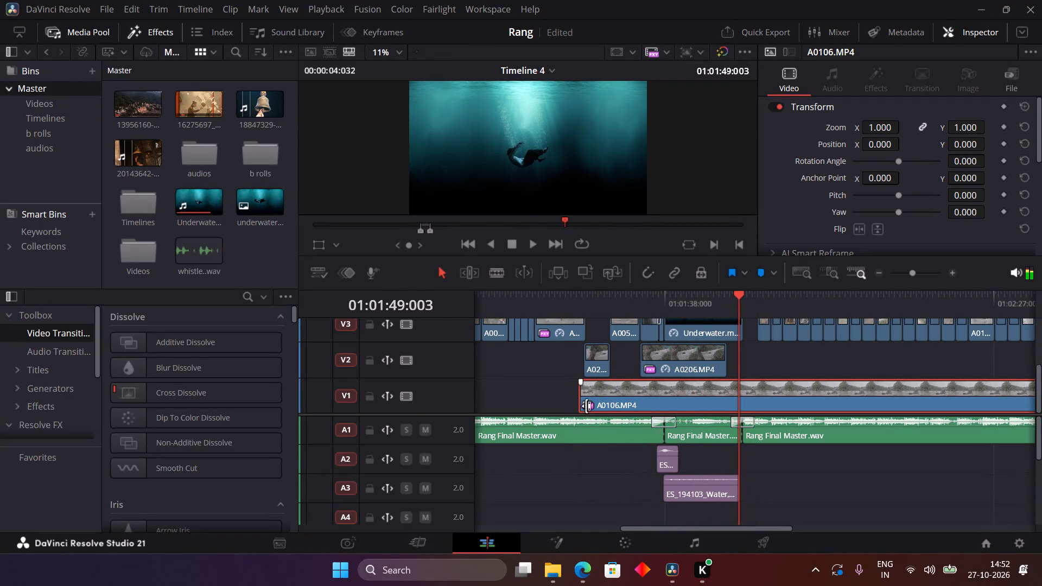
pyautogui.moveTo(583, 396); pyautogui.dragTo(742, 413)
# Play on from the underwater shot and split the A0106.MP4 clip on V1 at about 01:01:52.
pyautogui.press('space')
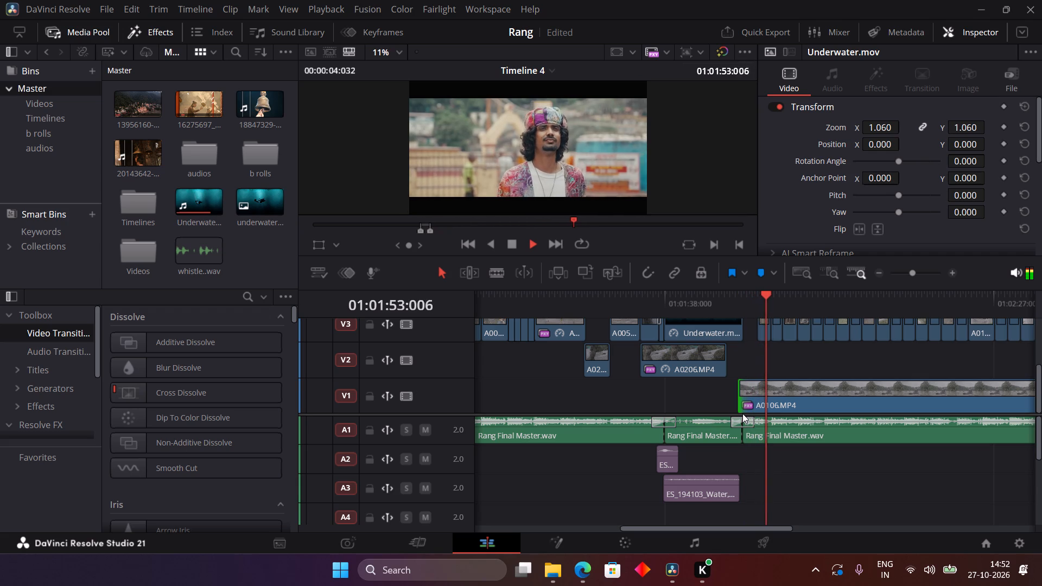
pyautogui.press('space')
pyautogui.moveTo(767, 292); pyautogui.dragTo(760, 292)
pyautogui.click(774, 388)
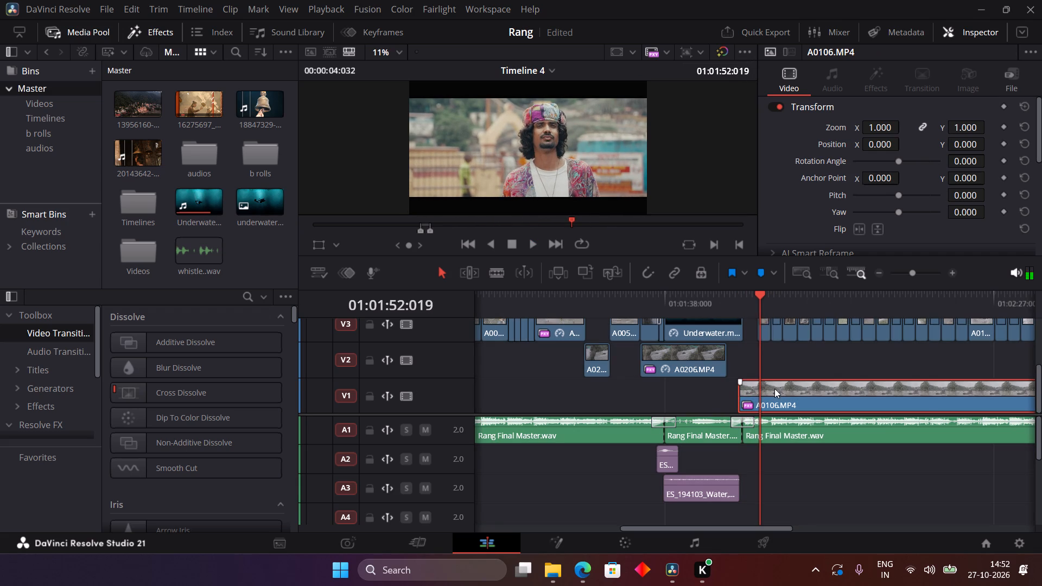
pyautogui.hotkey('ctrl', 'b')
# Compare the grade of the short A0106.MP4 segment on the Color page with nodes 03 and 02 switched off and on.
pyautogui.click(748, 295)
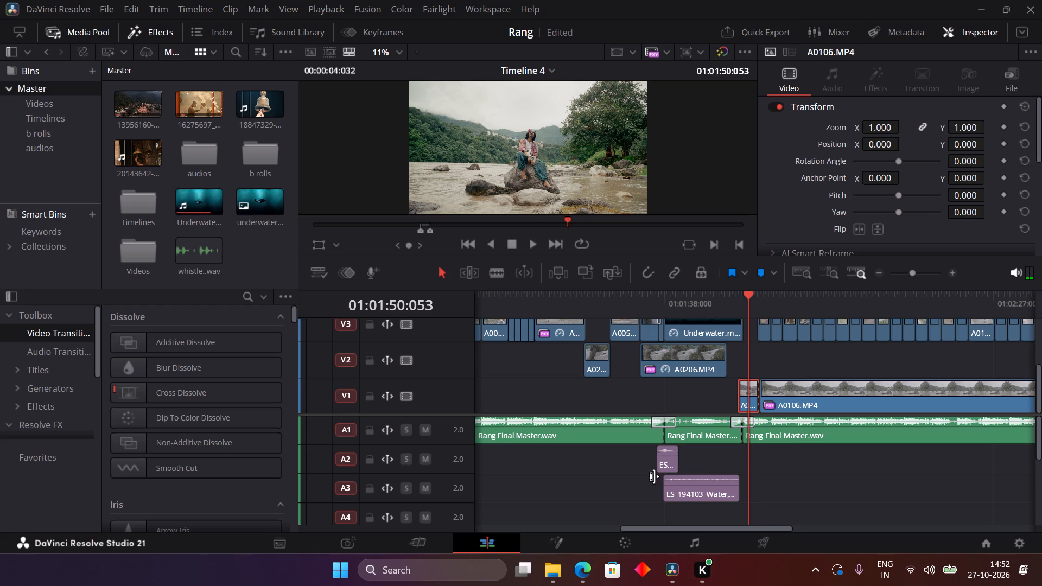
pyautogui.click(632, 542)
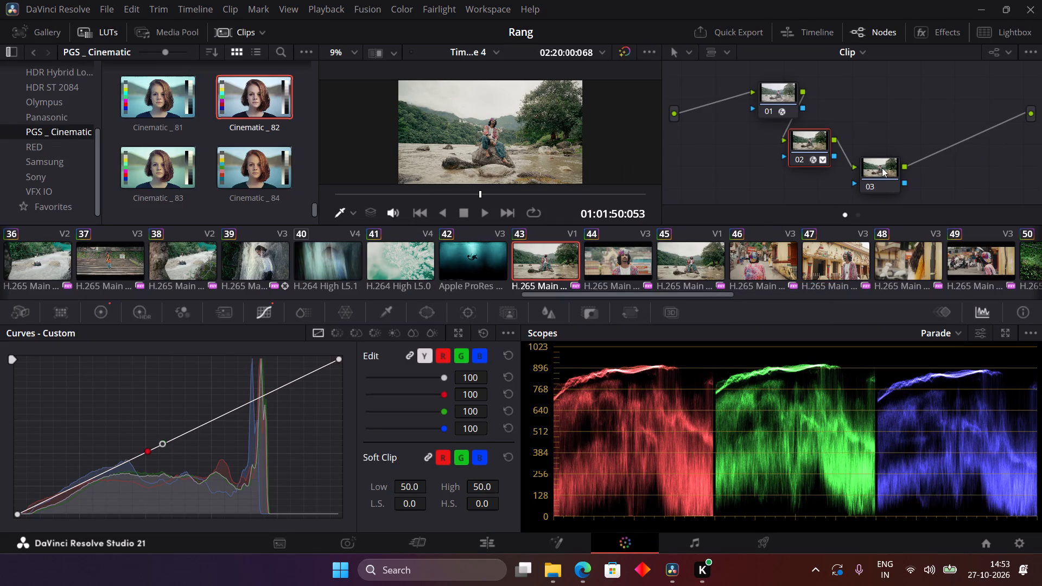
pyautogui.click(882, 168)
pyautogui.hotkey('ctrl', 'd')
pyautogui.hotkey('ctrl', 'd')
pyautogui.hotkey('ctrl', 'd')
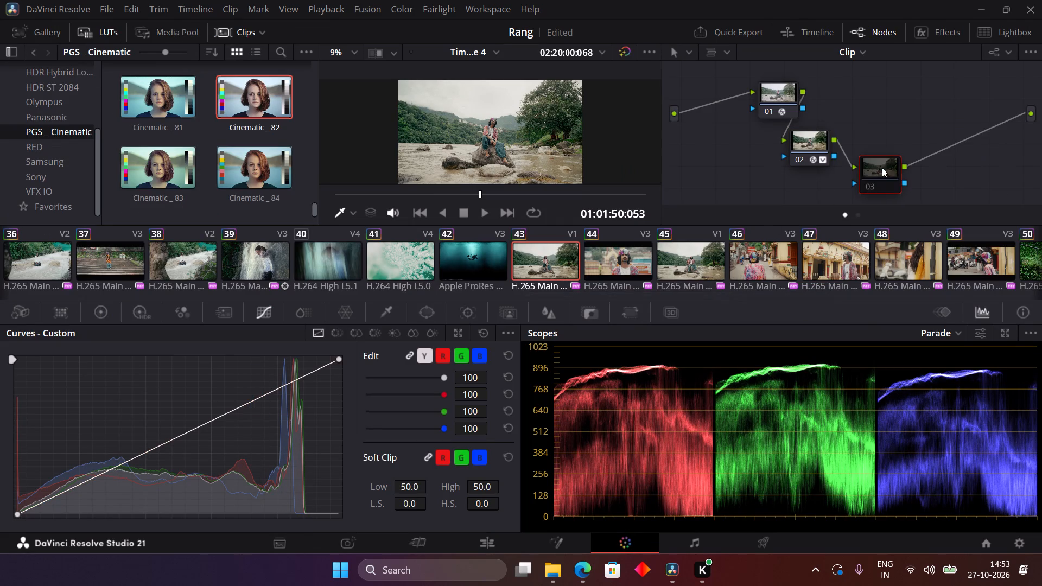
pyautogui.hotkey('ctrl', 'd')
pyautogui.hotkey('ctrl', 'd')
pyautogui.hotkey('ctrl', 'd')
pyautogui.hotkey('ctrl', 'd')
pyautogui.hotkey('ctrl', 'd')
pyautogui.hotkey('ctrl', 'd')
pyautogui.hotkey('ctrl', 'd')
pyautogui.hotkey('ctrl', 'd')
pyautogui.hotkey('ctrl', 'd')
pyautogui.hotkey('ctrl', 'd')
pyautogui.hotkey('ctrl', 'd')
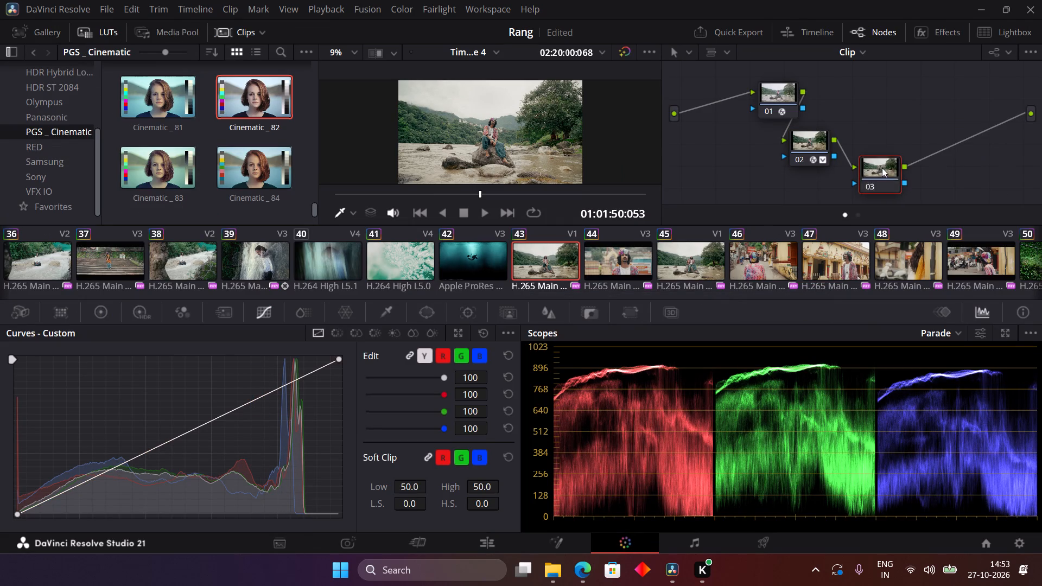
pyautogui.hotkey('ctrl', 'd')
pyautogui.hotkey('ctrl', 'd')
pyautogui.hotkey('ctrl', 'd')
pyautogui.hotkey('ctrl', 'd')
pyautogui.hotkey('ctrl', 'd')
pyautogui.hotkey('ctrl', 'd')
pyautogui.hotkey('ctrl', 'd')
pyautogui.hotkey('ctrl', 'd')
pyautogui.hotkey('ctrl', 'd')
pyautogui.hotkey('ctrl', 'd')
pyautogui.hotkey('ctrl', 'd')
pyautogui.hotkey('ctrl', 'd')
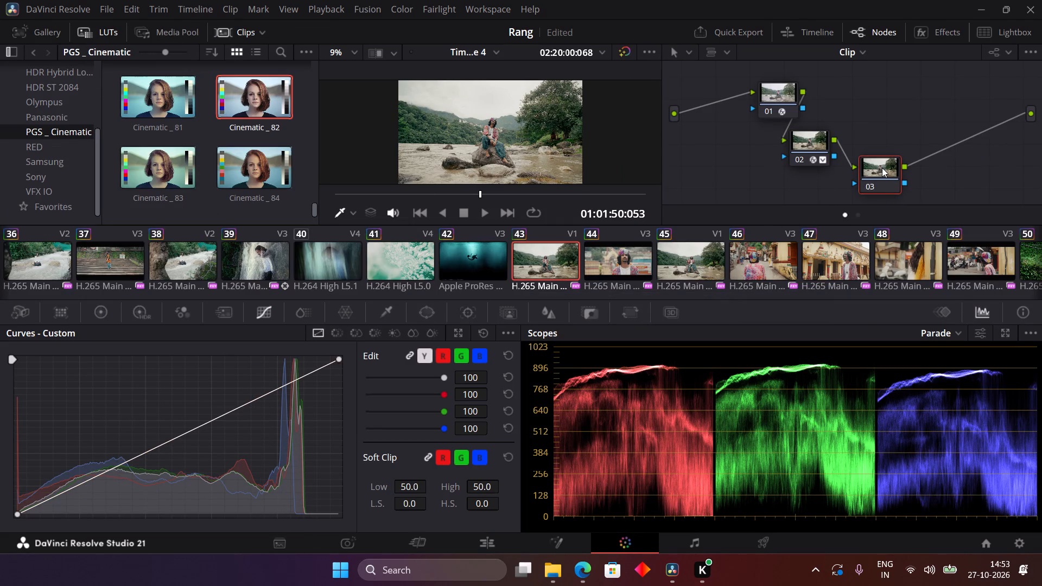
pyautogui.click(882, 168)
pyautogui.click(814, 144)
pyautogui.hotkey('ctrl', 'd')
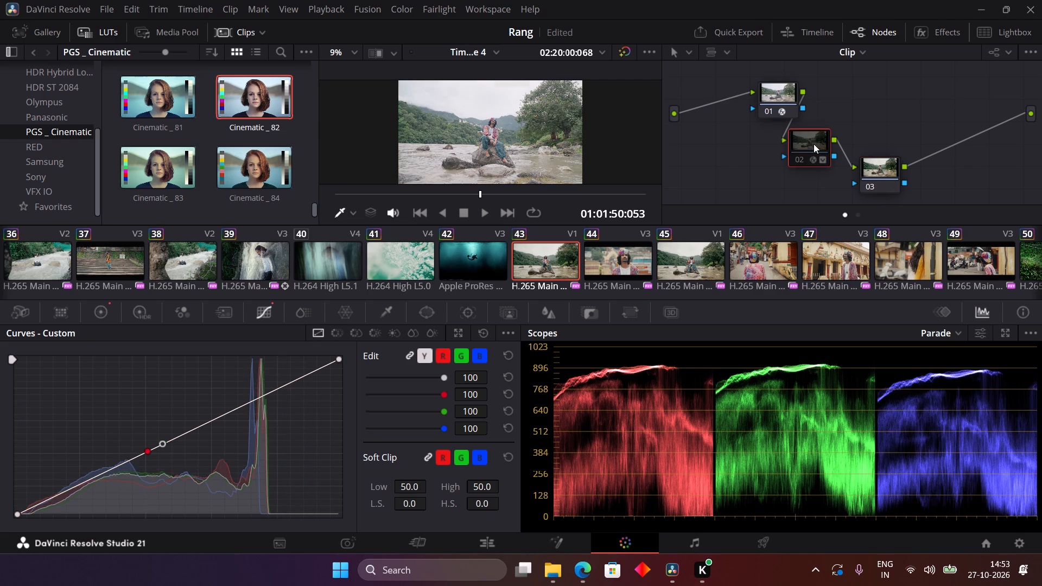
pyautogui.hotkey('ctrl', 'd')
# Apply the Cinematic _ 82 LUT from PGS _ Cinematic to node 03 of the short A0106.MP4 segment and return to the Edit page.
pyautogui.click(883, 165)
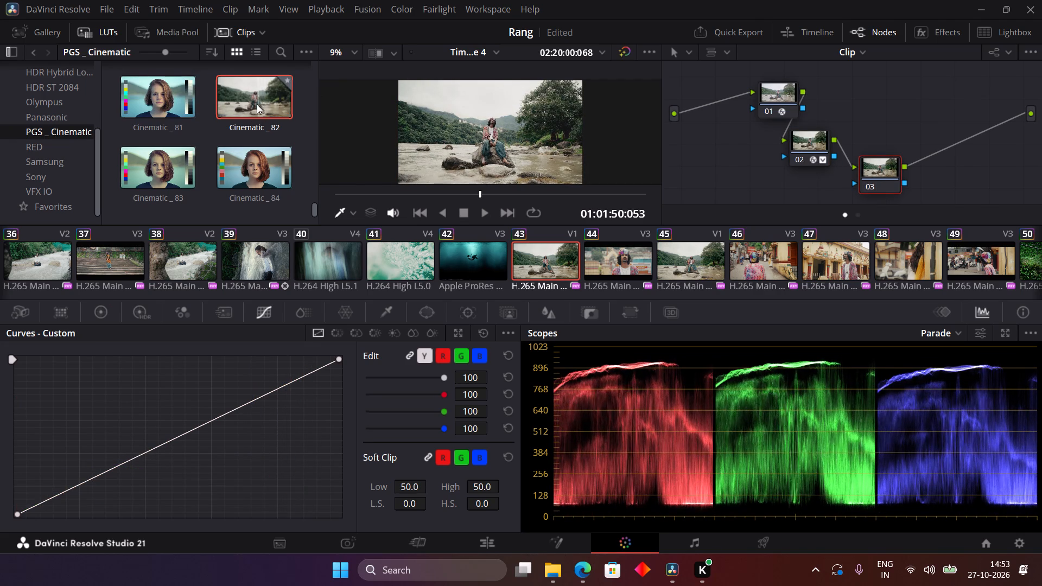
pyautogui.scroll(-2, 285, 173)
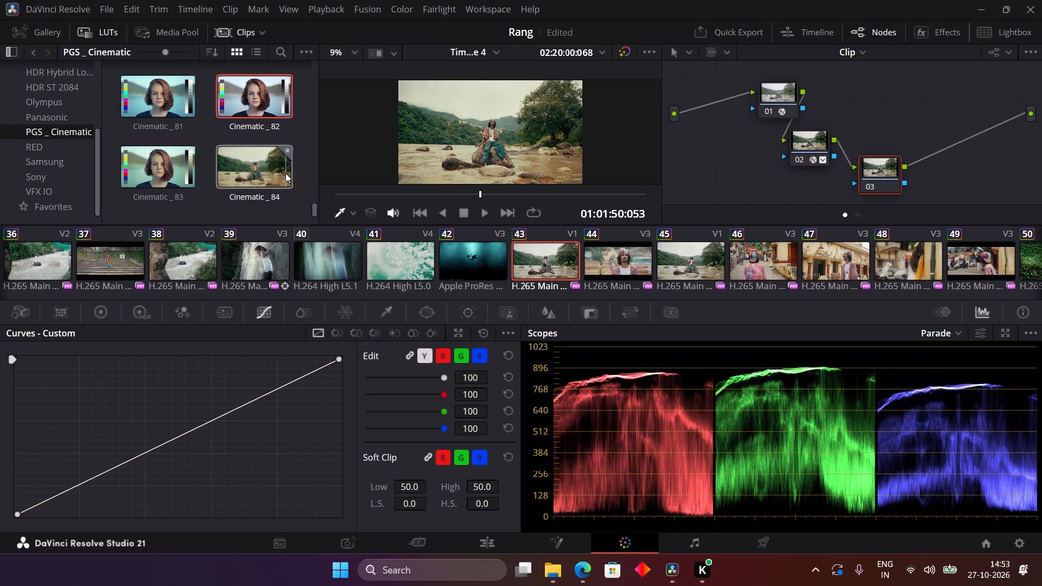
pyautogui.scroll(-1, 285, 173)
pyautogui.click(262, 93)
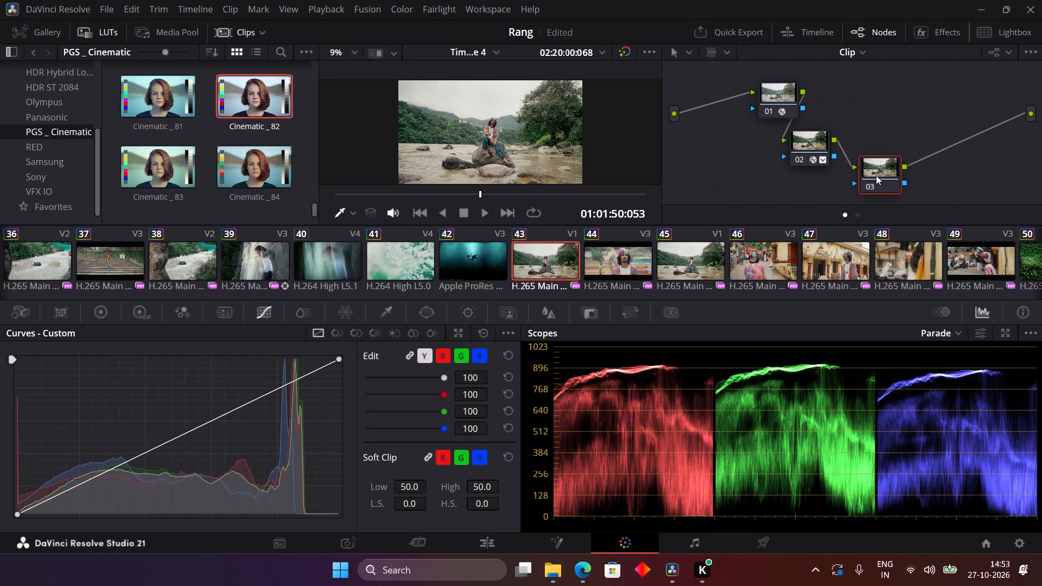
pyautogui.moveTo(242, 95); pyautogui.dragTo(764, 111)
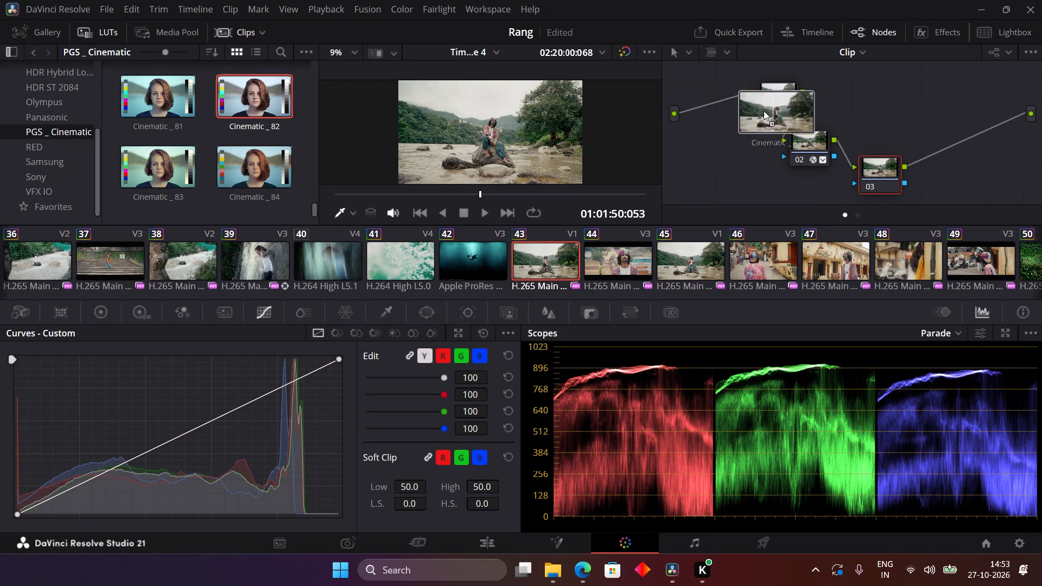
pyautogui.moveTo(764, 111); pyautogui.dragTo(875, 167)
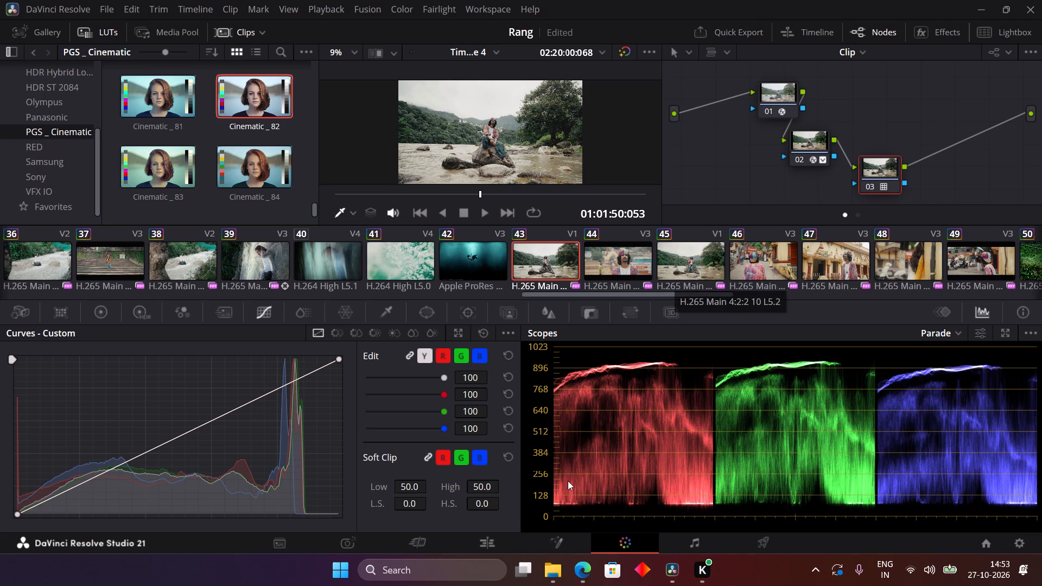
pyautogui.click(500, 544)
# Scrub through the remaining shots and delete the long leftover A0106.MP4 segment after the split on V1.
pyautogui.hscroll(-1, 719, 313)
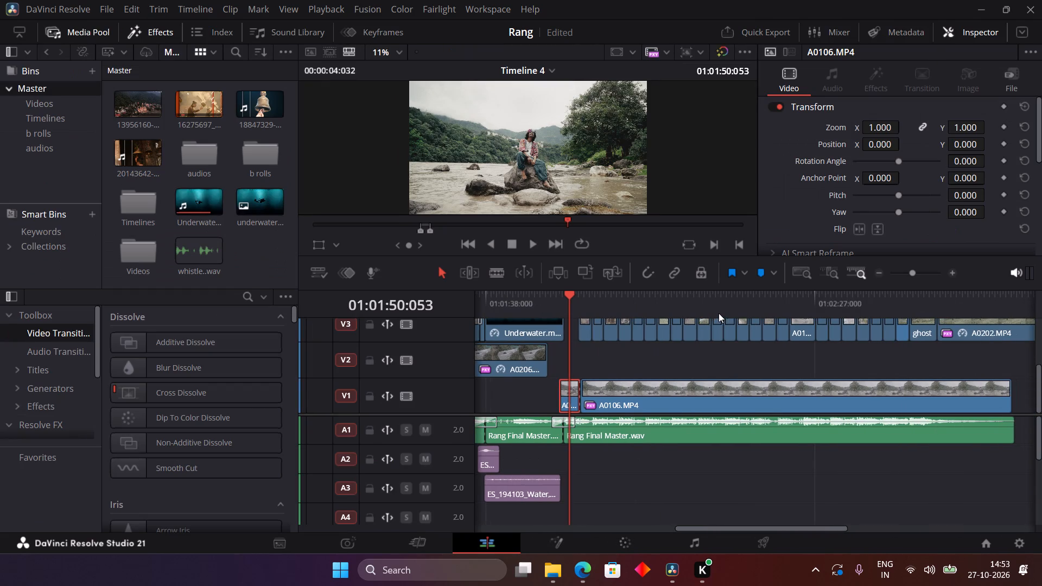
pyautogui.moveTo(572, 290); pyautogui.dragTo(560, 295)
pyautogui.moveTo(560, 295); pyautogui.dragTo(574, 295)
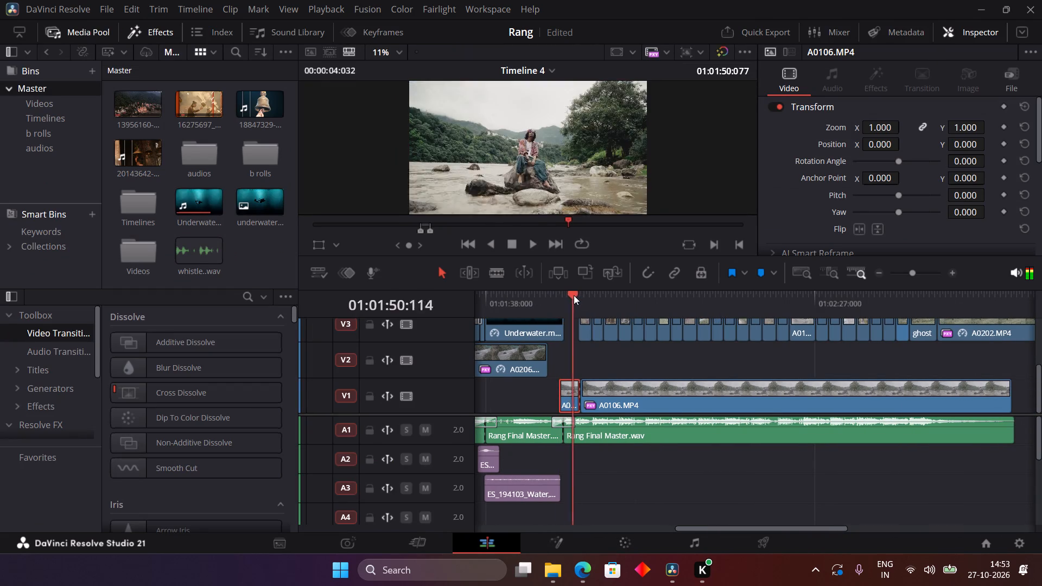
pyautogui.moveTo(574, 295); pyautogui.dragTo(778, 302)
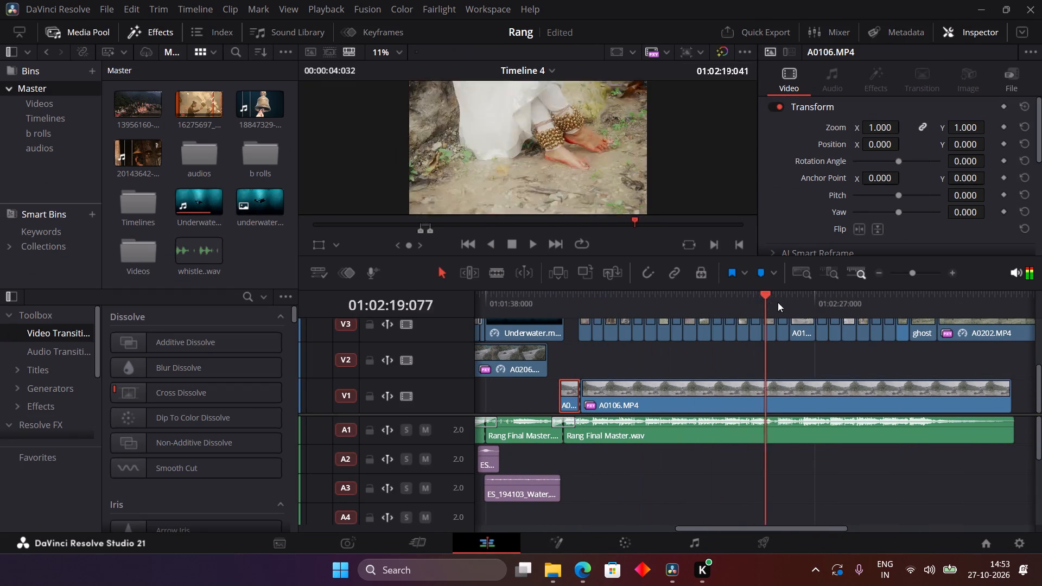
pyautogui.moveTo(778, 302); pyautogui.dragTo(942, 300)
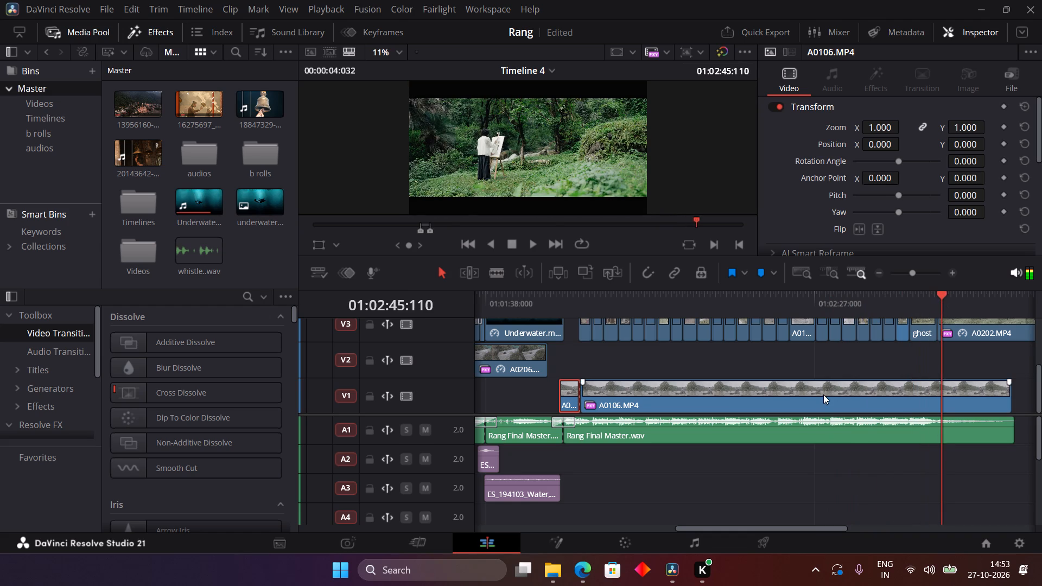
pyautogui.click(822, 395)
pyautogui.press('BackSpace')
# Play the underwater-to-river cut from about 01:01:47 and review the river shot full screen into the A0108.MP4 shot.
pyautogui.click(548, 296)
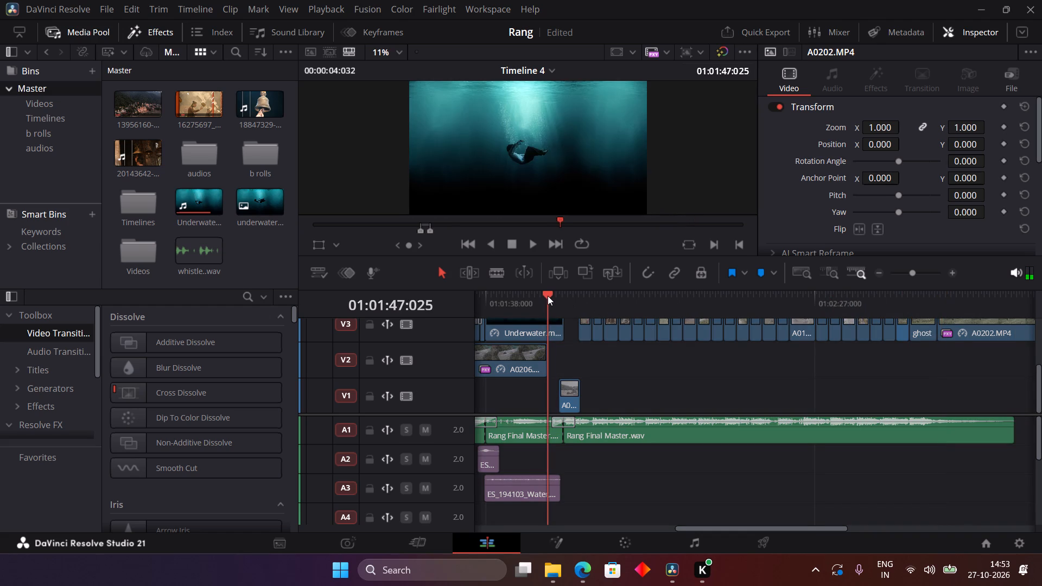
pyautogui.press('space')
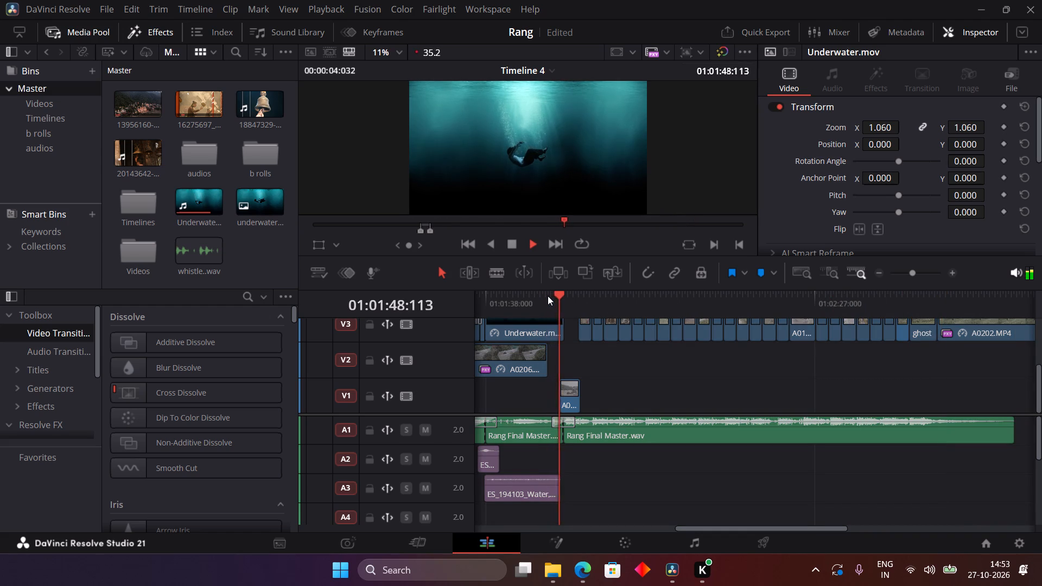
pyautogui.press('space')
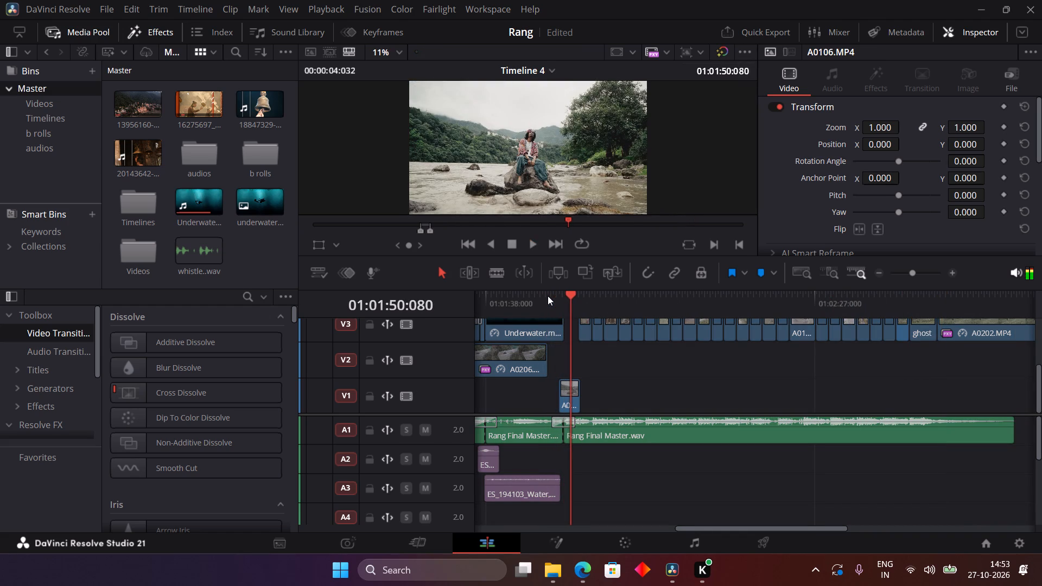
pyautogui.hotkey('ctrl', 'f')
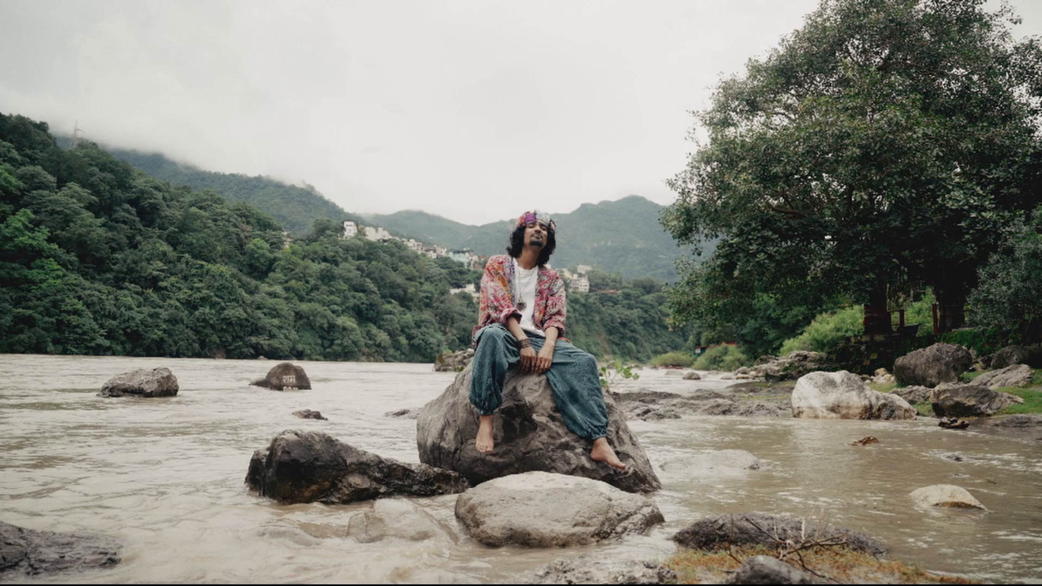
pyautogui.press('space')
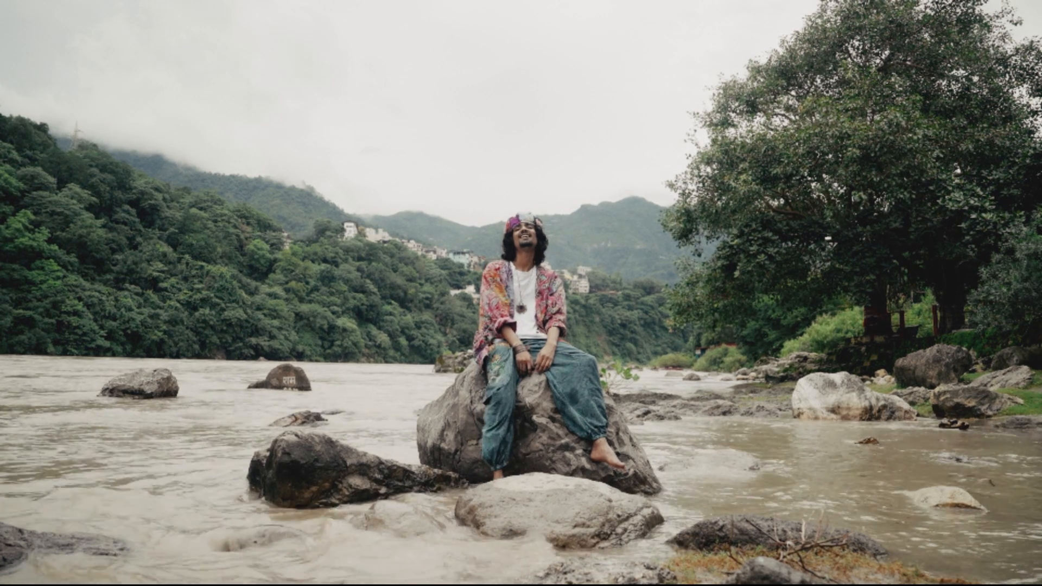
pyautogui.press('space')
pyautogui.press('space')
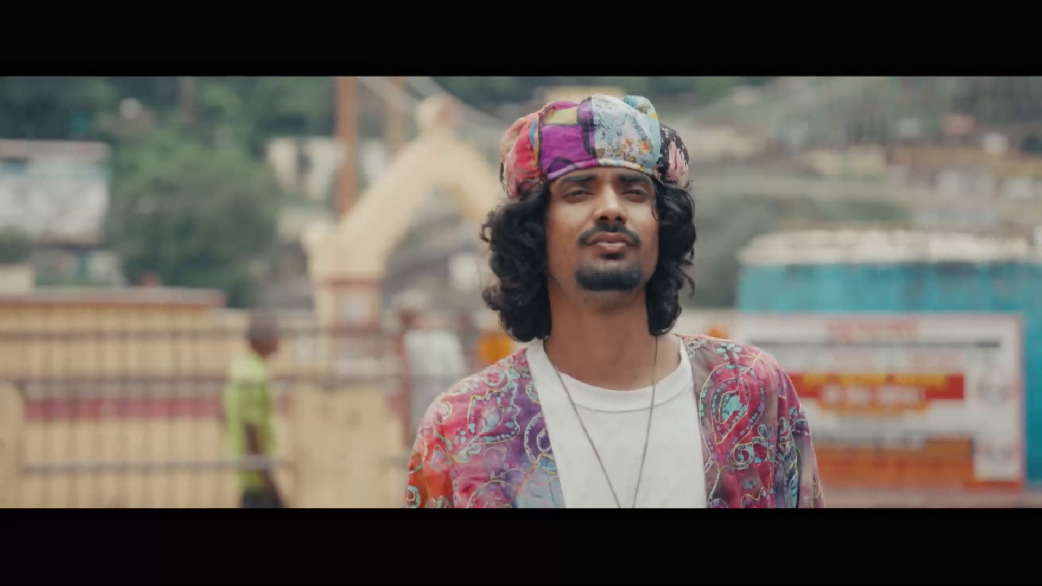
pyautogui.press('space')
pyautogui.press('Escape')
# Copy the grade of node 03 from the V1 river clip at about 01:01:01 on the Color page.
pyautogui.hscroll(1, 558, 303)
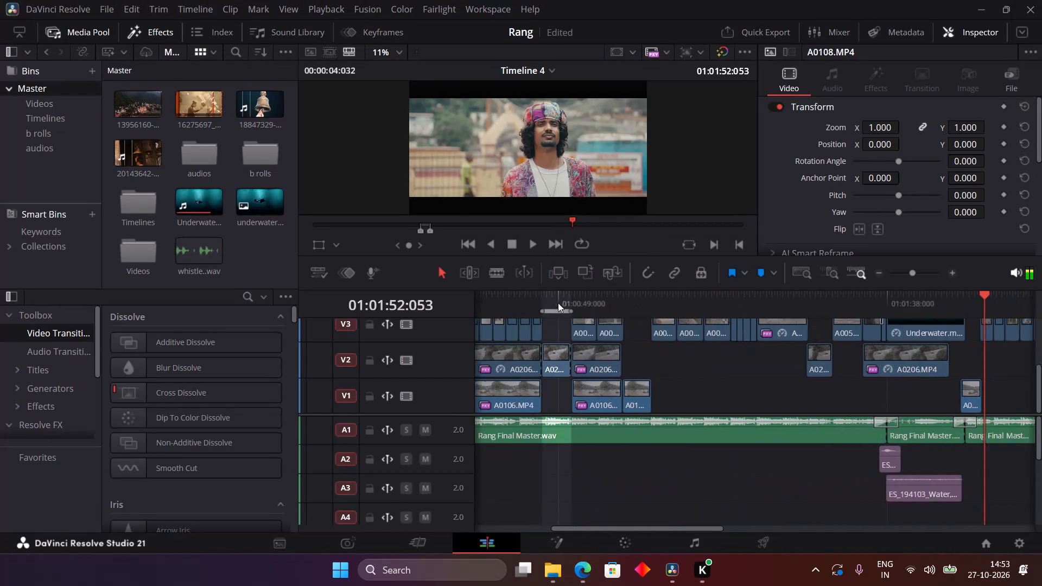
pyautogui.hscroll(1, 558, 303)
pyautogui.moveTo(668, 297); pyautogui.dragTo(671, 297)
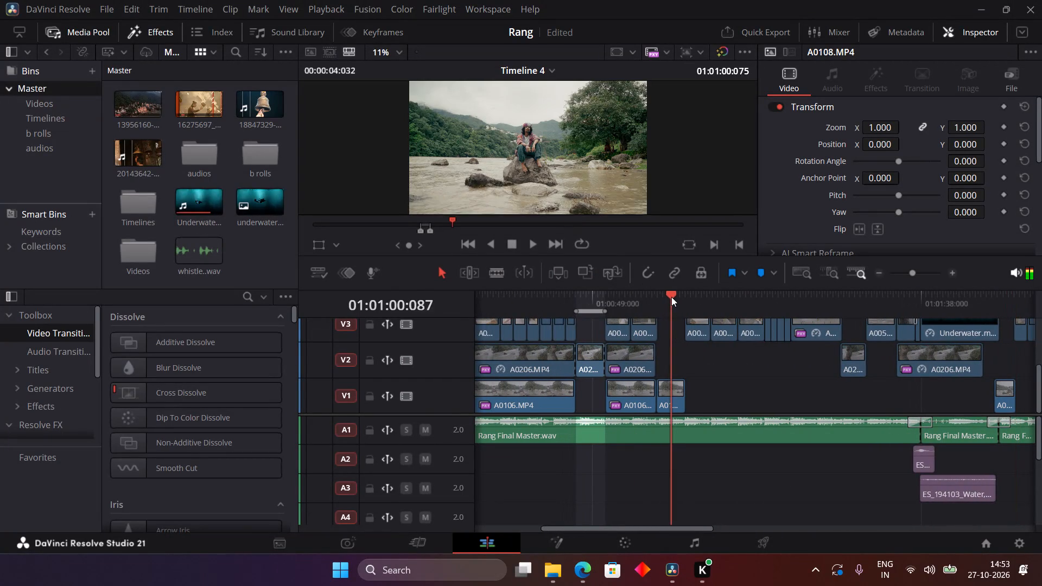
pyautogui.moveTo(671, 297); pyautogui.dragTo(673, 297)
pyautogui.click(1010, 401)
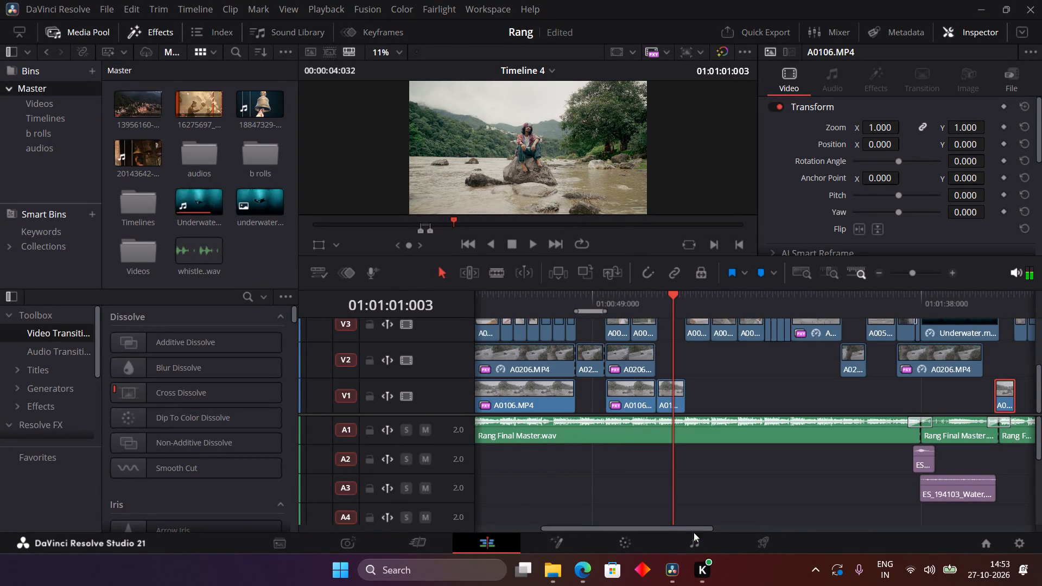
pyautogui.click(631, 538)
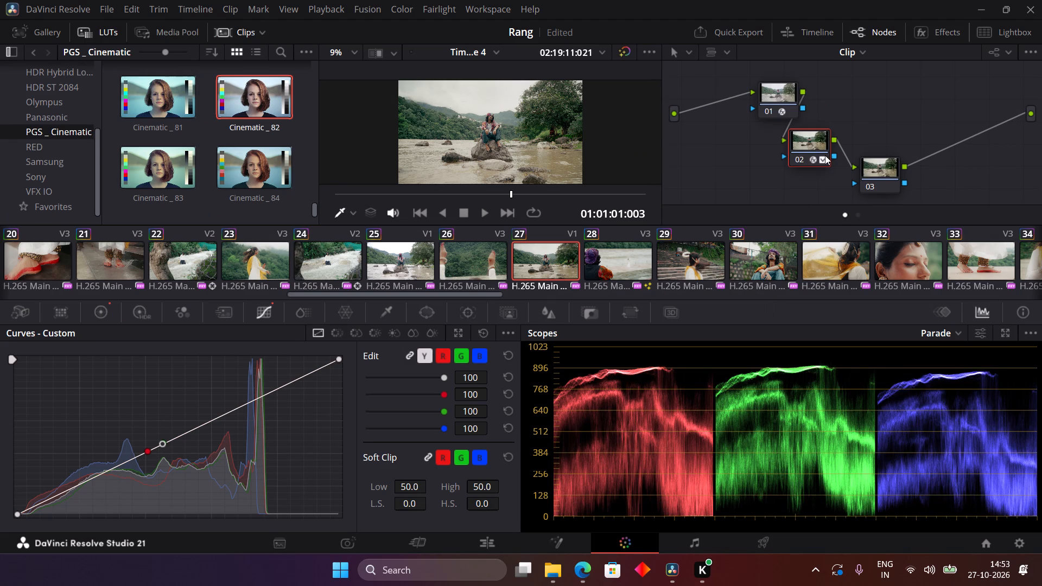
pyautogui.click(881, 176)
pyautogui.hotkey('ctrl', 'c')
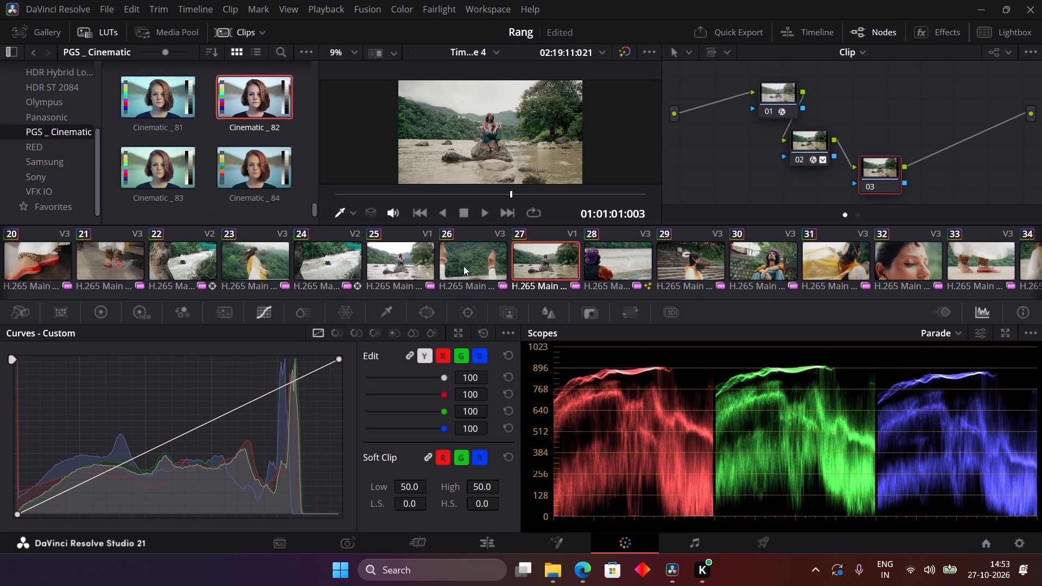
# Check clip 11's grade nodes, scrub the shots from about 01:00:19 to 01:00:46, and return to the Edit page.
pyautogui.hscroll(4, 463, 266)
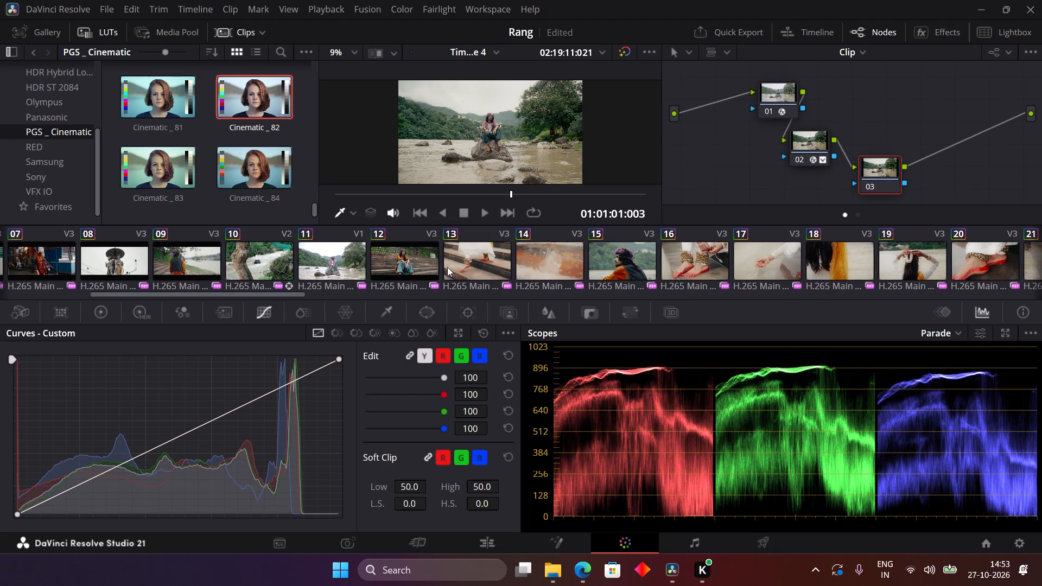
pyautogui.click(331, 262)
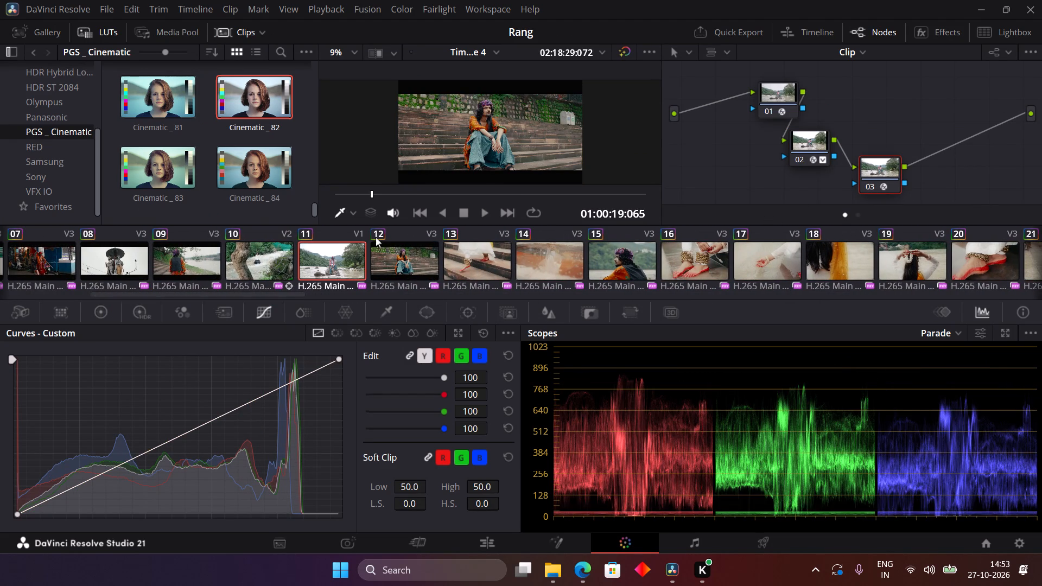
pyautogui.moveTo(395, 194); pyautogui.dragTo(584, 203)
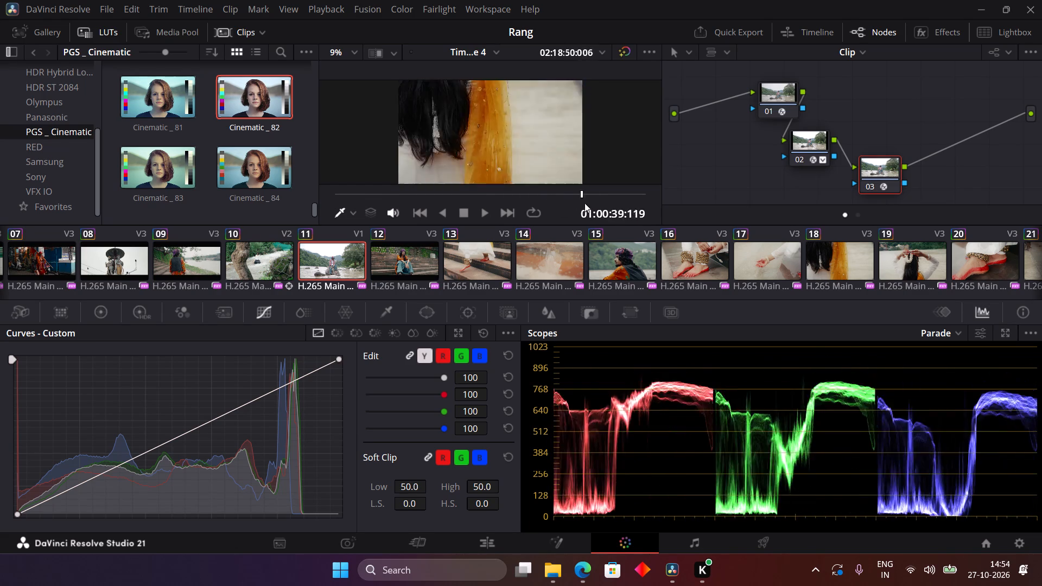
pyautogui.moveTo(584, 203); pyautogui.dragTo(645, 202)
pyautogui.click(484, 542)
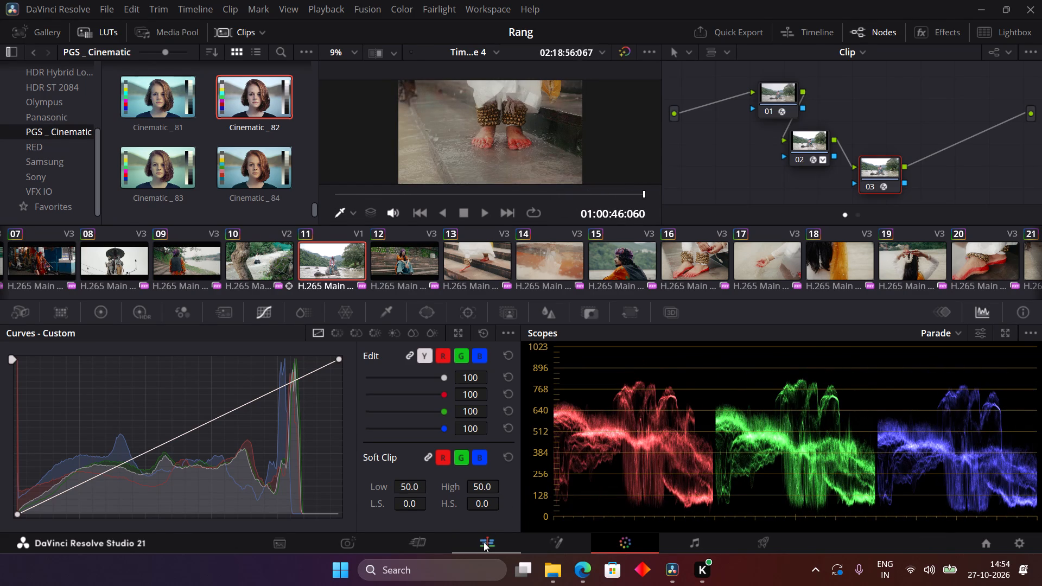
# Apply the Cinematic _ 82 LUT to node 03 of the V1 river clip at about 01:00:59 and check it full screen.
pyautogui.moveTo(590, 296); pyautogui.dragTo(663, 308)
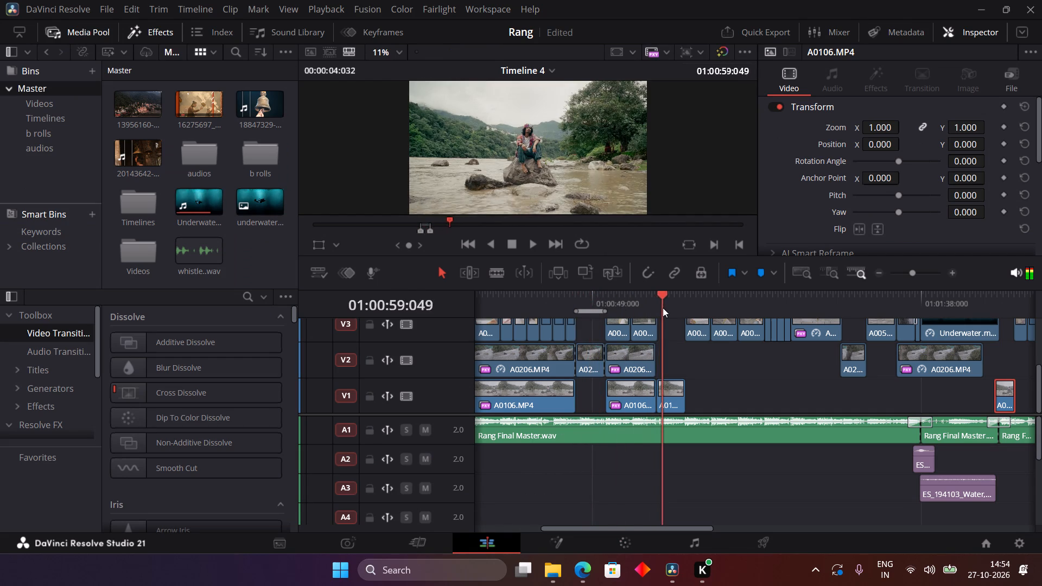
pyautogui.moveTo(663, 308); pyautogui.dragTo(663, 308)
pyautogui.click(620, 545)
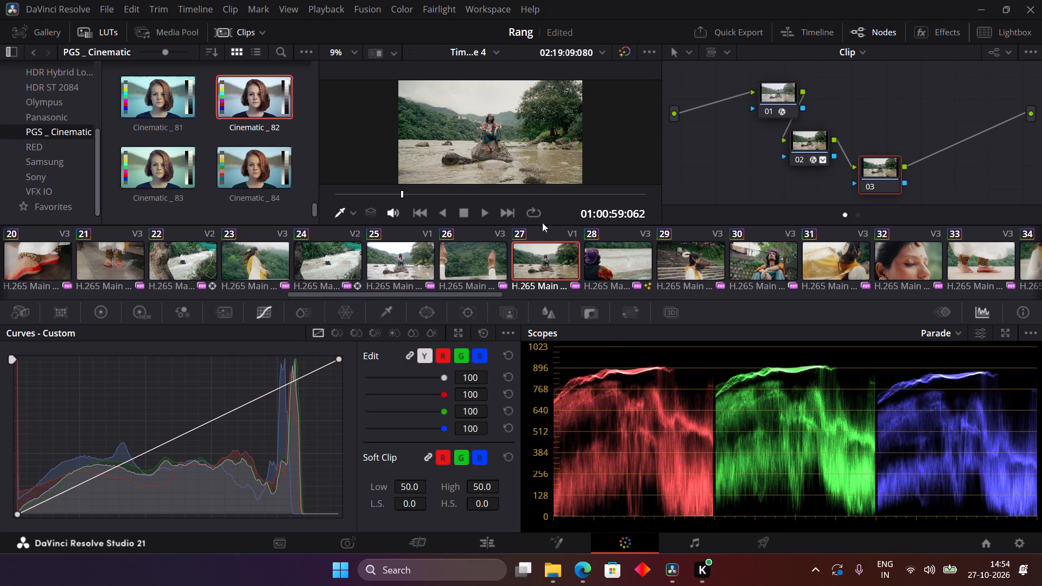
pyautogui.moveTo(526, 193); pyautogui.dragTo(393, 219)
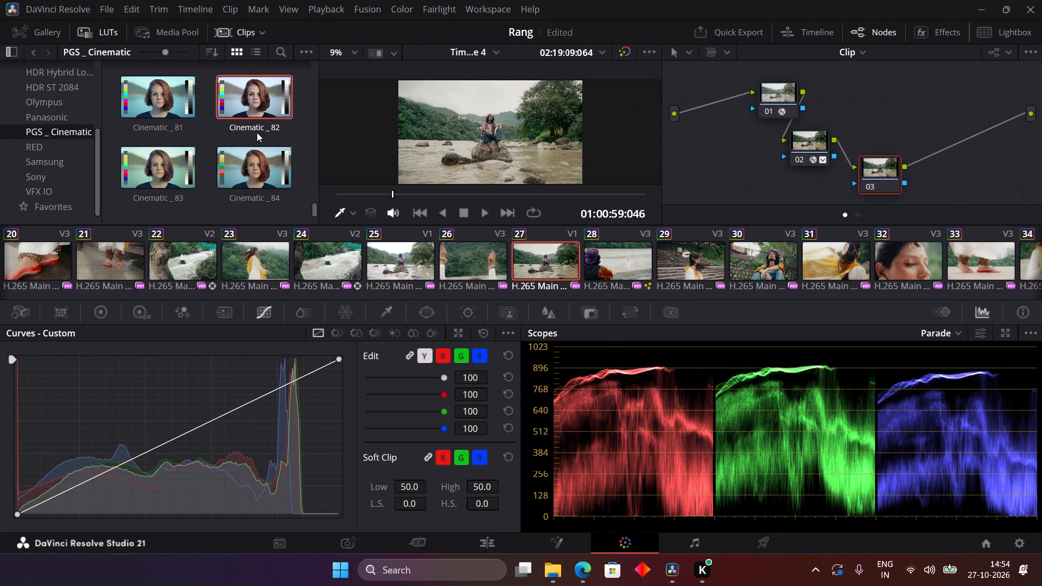
pyautogui.moveTo(242, 94); pyautogui.dragTo(884, 177)
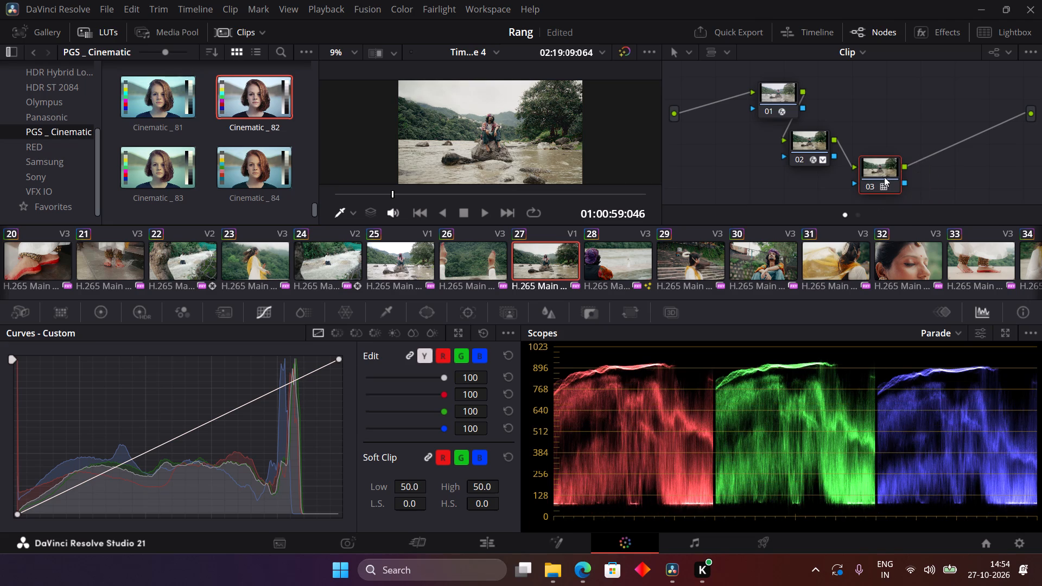
pyautogui.hotkey('ctrl', 'f')
pyautogui.hotkey('ctrl', 'f')
# Return to the Edit page, scrub the shots from about 01:00:21 to 01:00:50, and play the cut into the waterfall shot near 01:00:46.
pyautogui.click(487, 548)
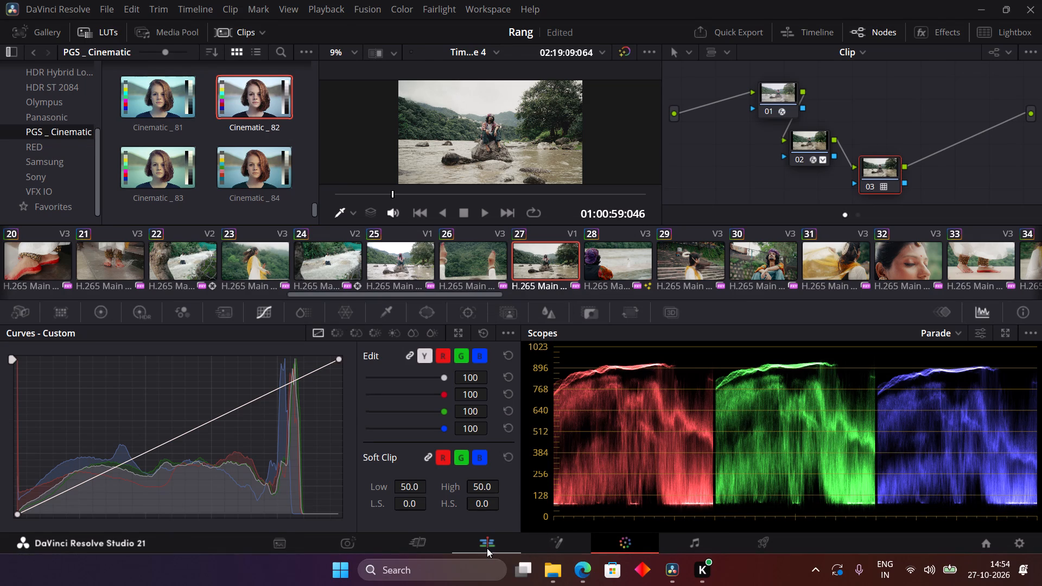
pyautogui.moveTo(593, 299); pyautogui.dragTo(625, 327)
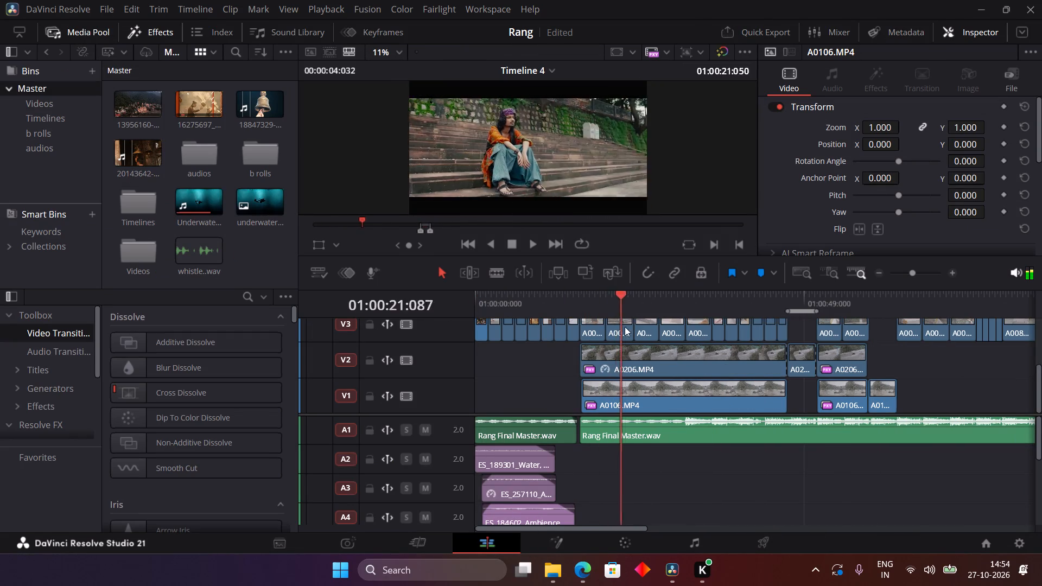
pyautogui.moveTo(625, 327); pyautogui.dragTo(814, 329)
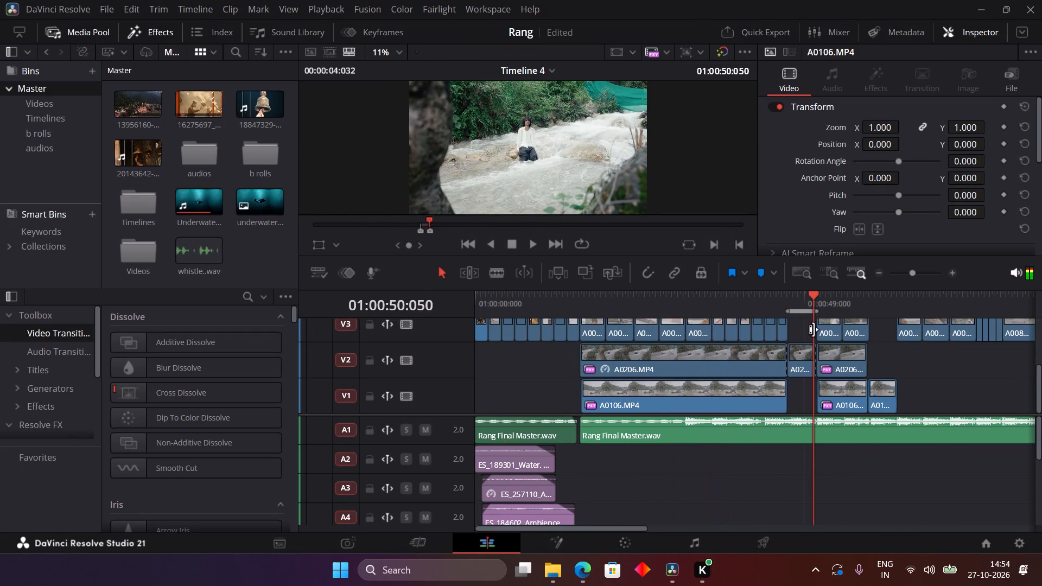
pyautogui.moveTo(623, 300); pyautogui.dragTo(690, 303)
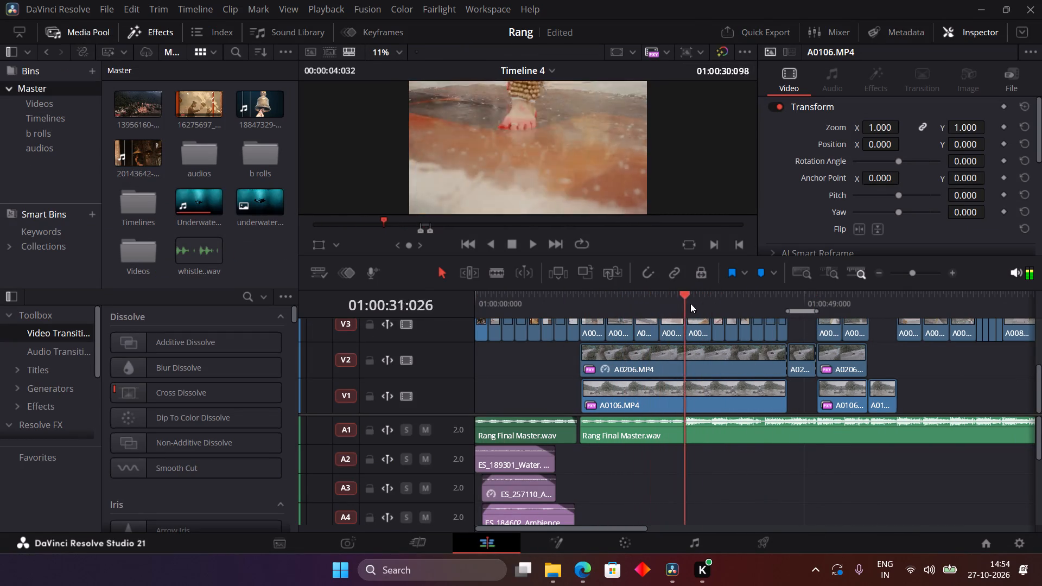
pyautogui.moveTo(690, 303); pyautogui.dragTo(828, 301)
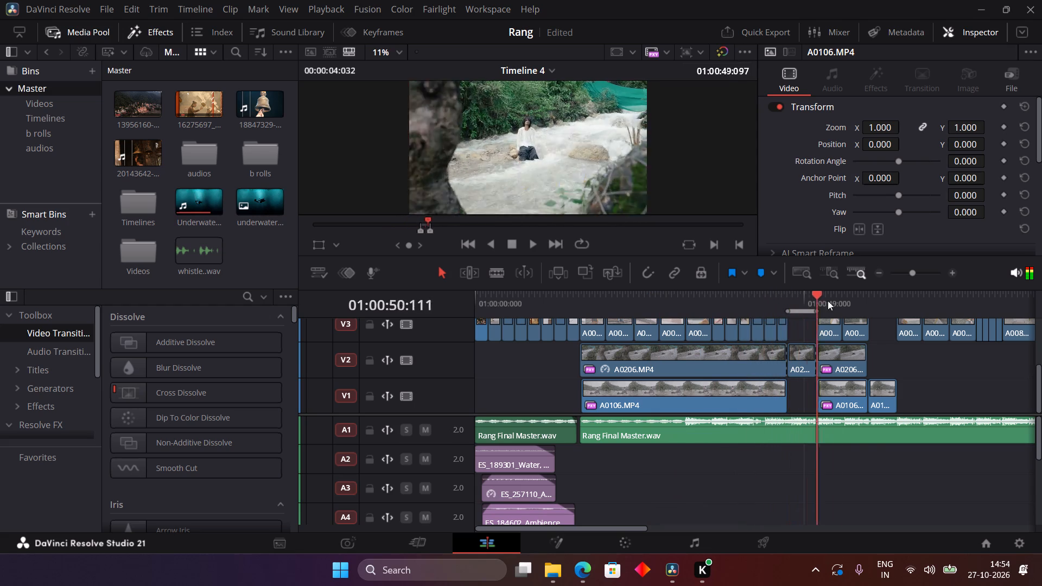
pyautogui.moveTo(828, 301); pyautogui.dragTo(787, 321)
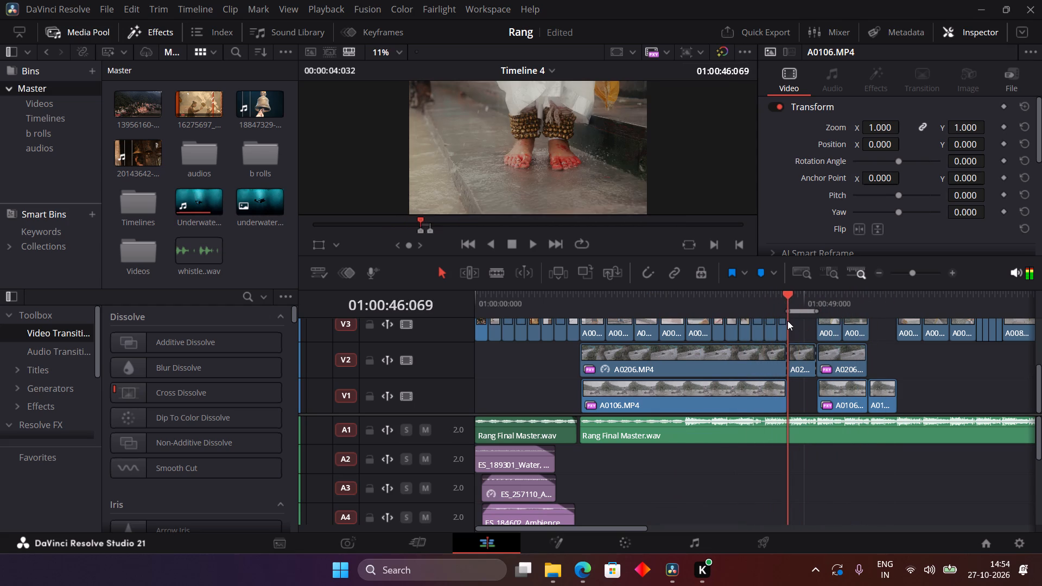
pyautogui.moveTo(787, 321); pyautogui.dragTo(781, 321)
pyautogui.press('space')
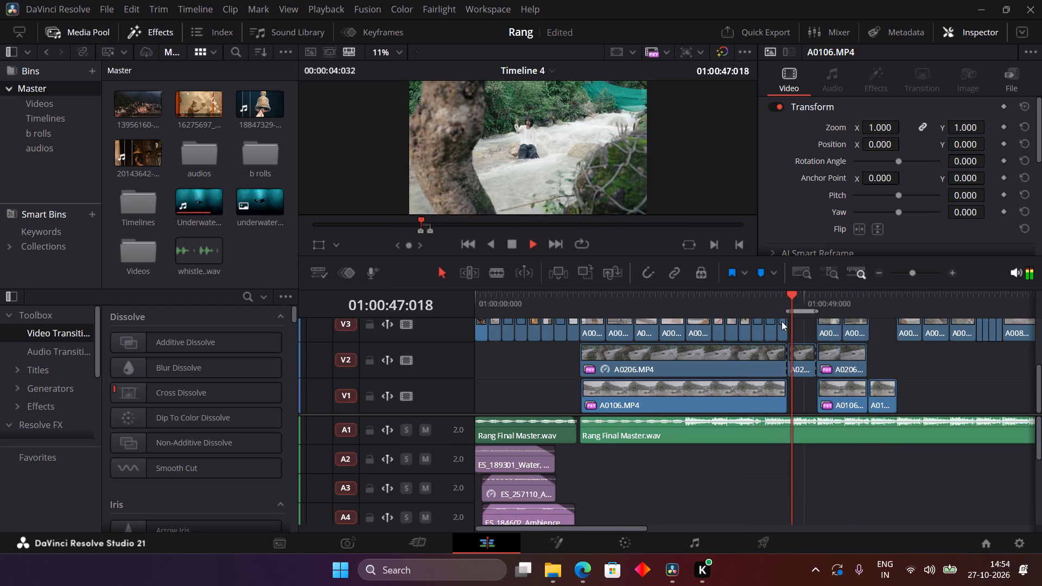
pyautogui.press('space')
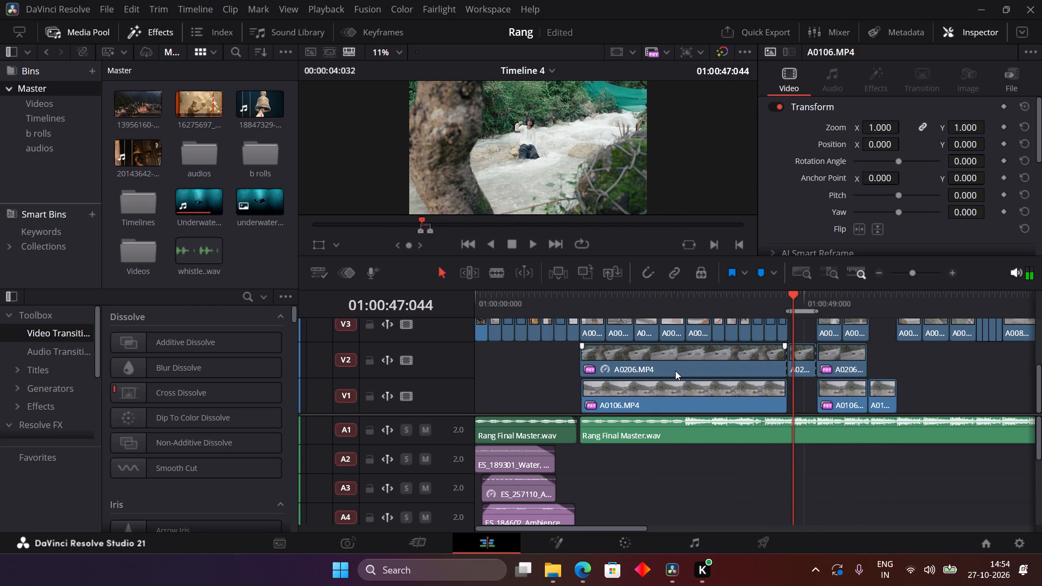
# Delete the long A0206.MP4 clip on V2 and the A0106.MP4 clip on V1 beneath the V3 shots before 01:00:46.
pyautogui.moveTo(539, 353); pyautogui.dragTo(611, 388)
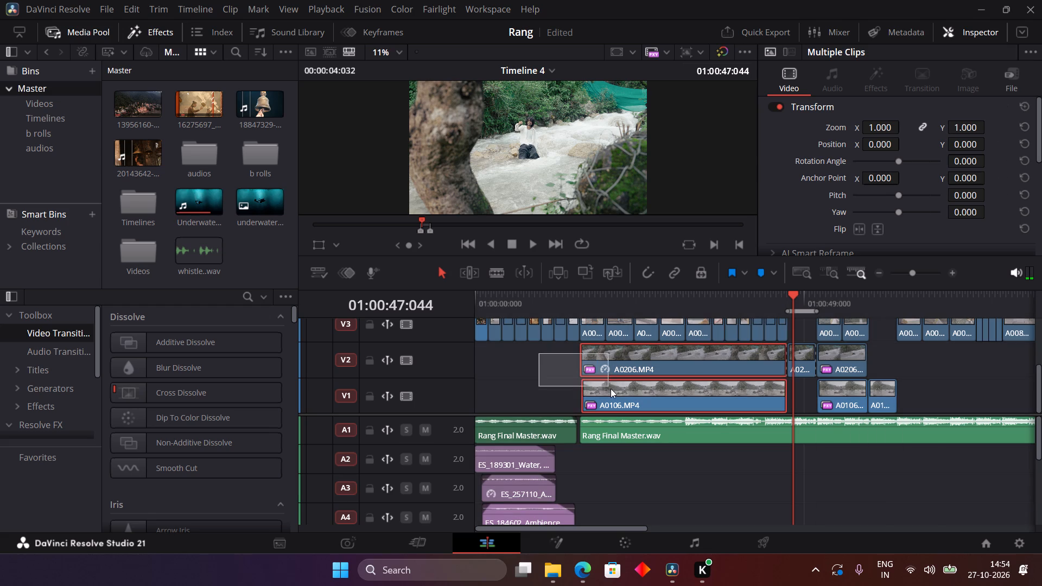
pyautogui.moveTo(611, 388); pyautogui.dragTo(612, 392)
pyautogui.press('BackSpace')
# Review the shots from about 01:00:04 to 01:00:49 by scrubbing and playing into the V2 waterfall clip.
pyautogui.moveTo(571, 297); pyautogui.dragTo(592, 297)
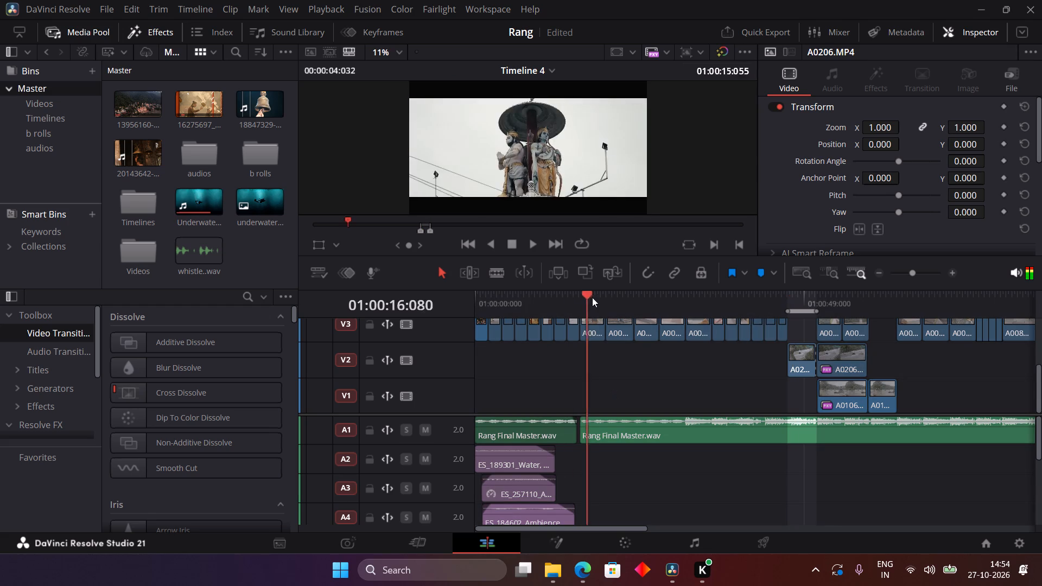
pyautogui.moveTo(592, 297); pyautogui.dragTo(772, 301)
pyautogui.press('space')
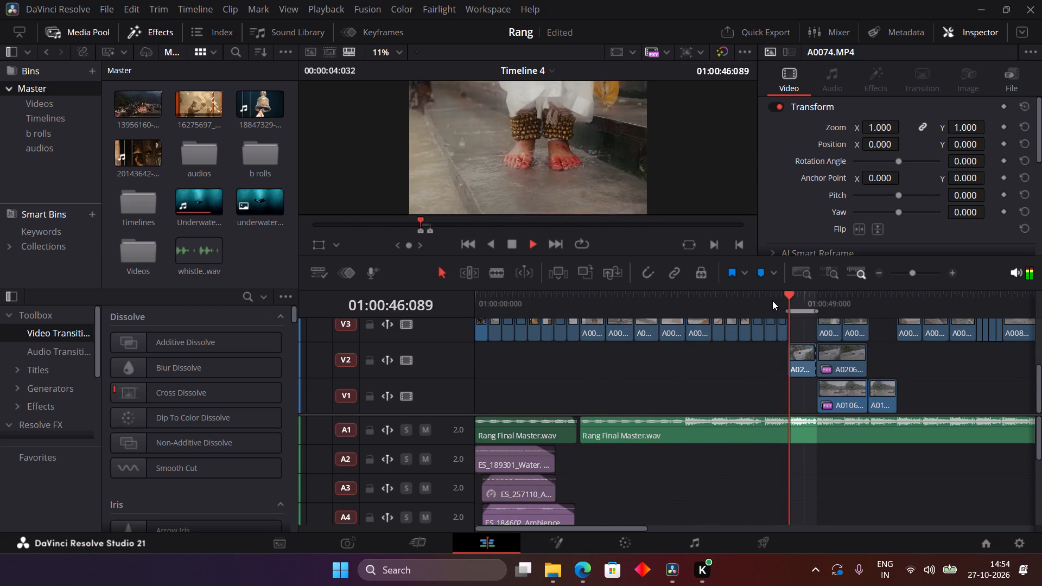
pyautogui.moveTo(754, 302); pyautogui.dragTo(602, 312)
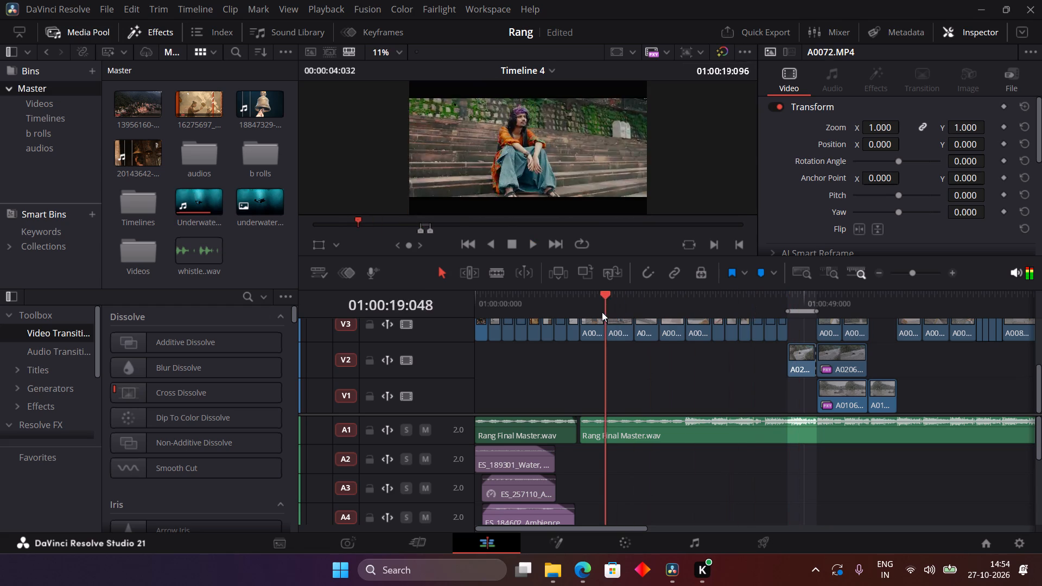
pyautogui.moveTo(602, 312); pyautogui.dragTo(512, 323)
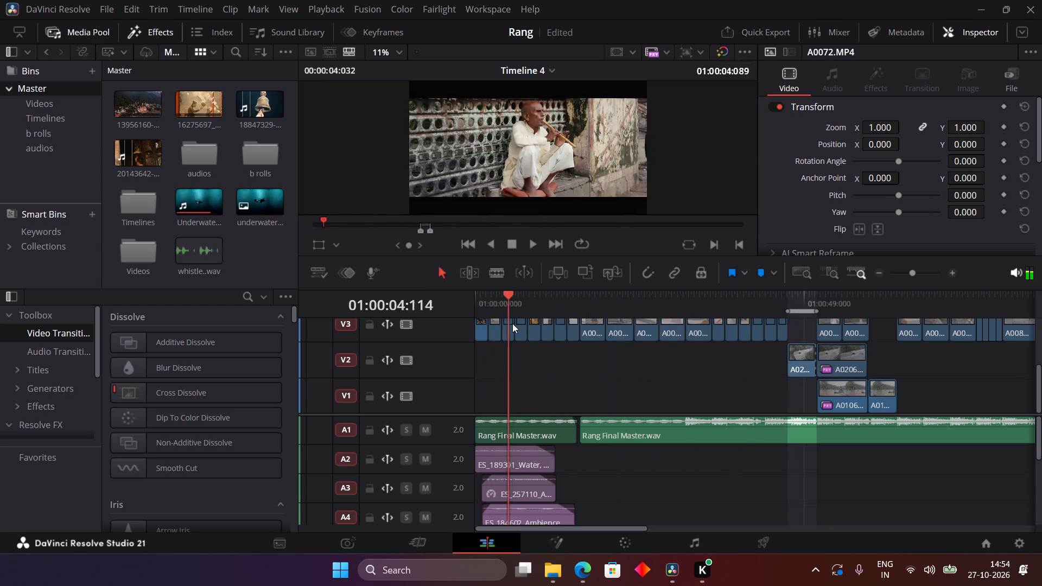
pyautogui.moveTo(512, 323); pyautogui.dragTo(763, 307)
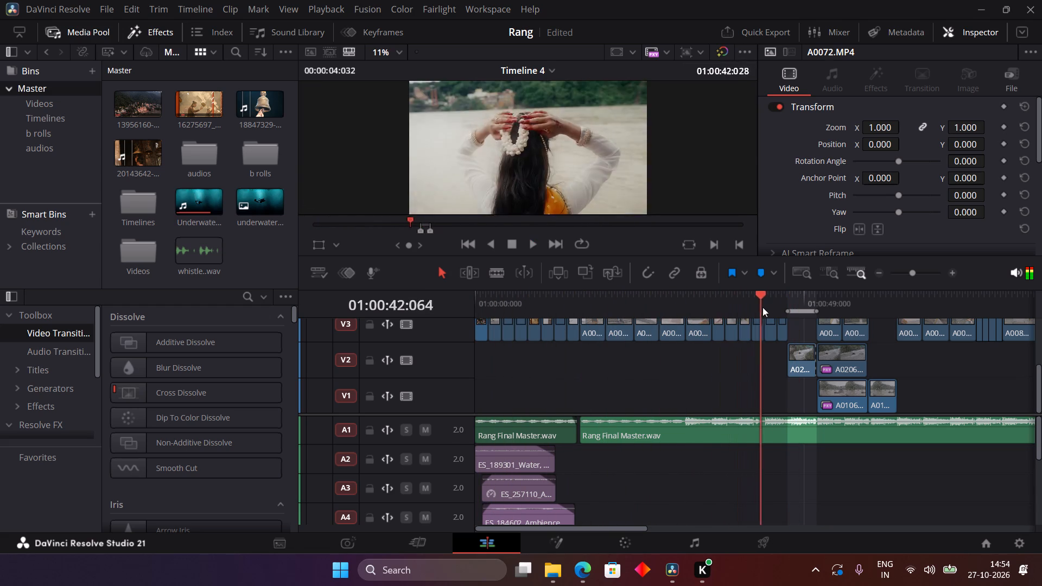
pyautogui.moveTo(763, 307); pyautogui.dragTo(800, 308)
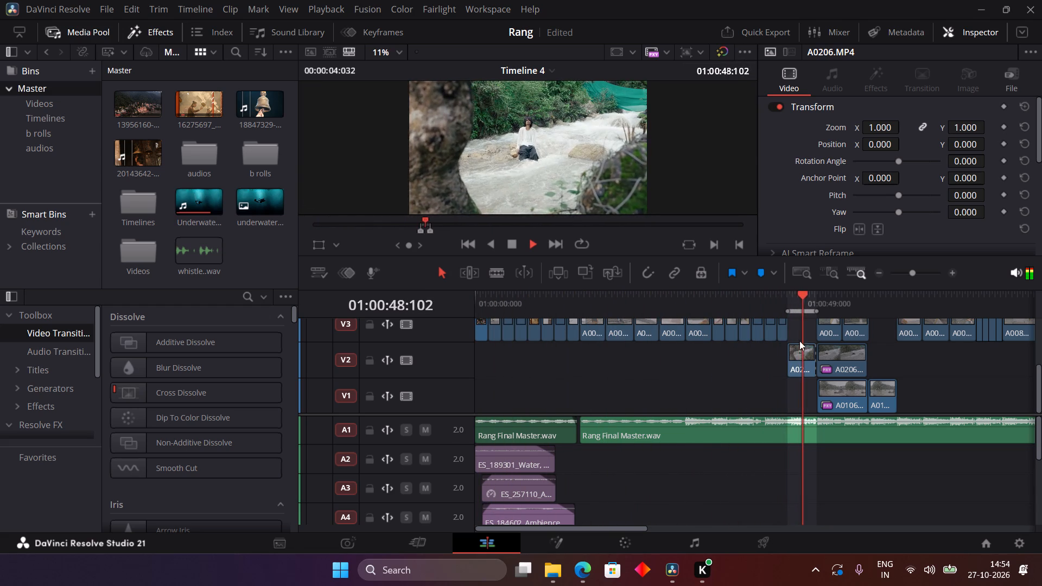
pyautogui.press('space')
# Compare nodes 02 and 03 disabled and enabled on the V2 A0206.MP4 clip at 01:00:49 on the Color page.
pyautogui.click(798, 360)
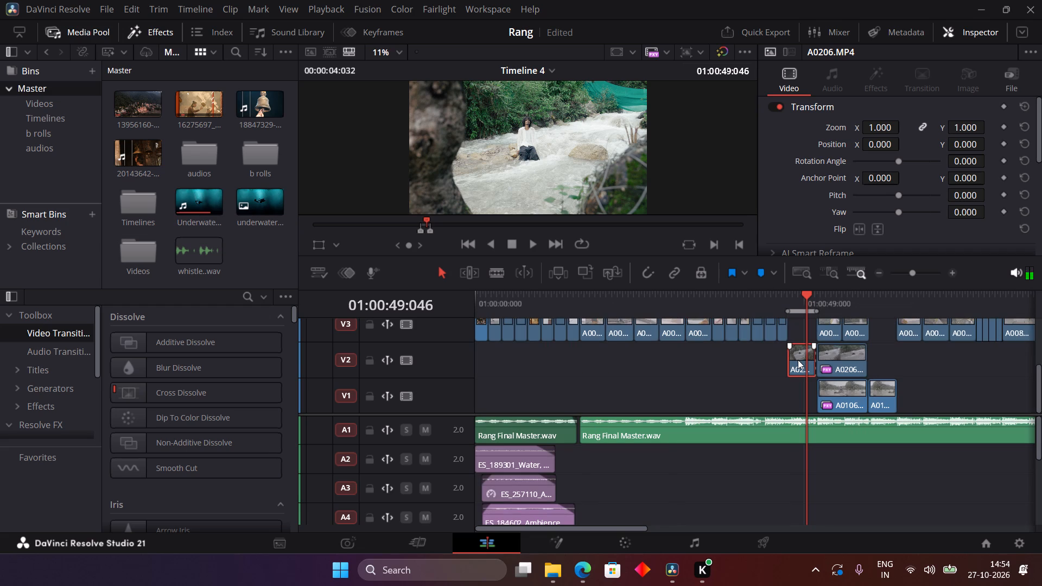
pyautogui.click(622, 540)
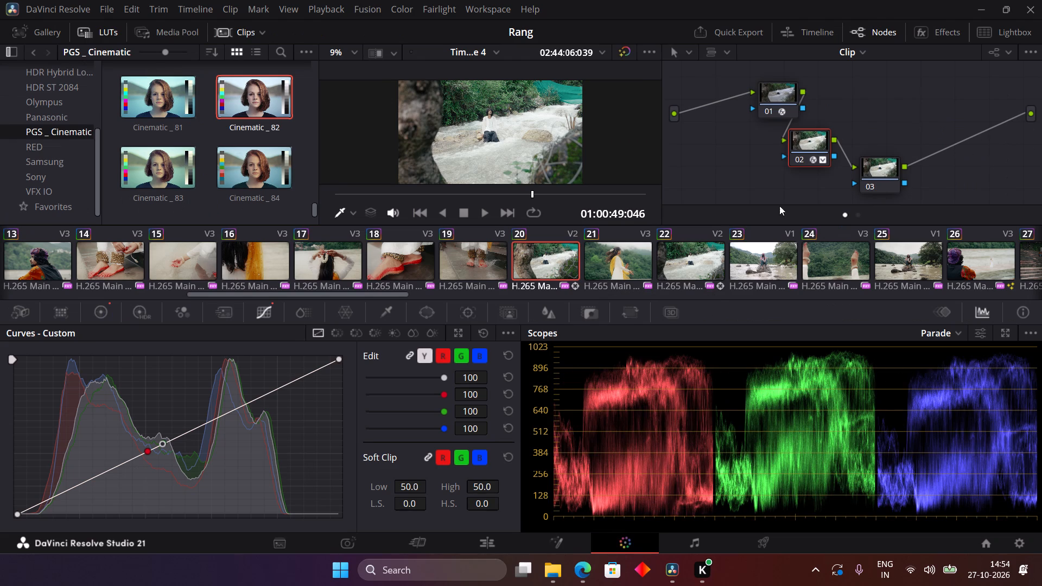
pyautogui.hotkey('ctrl', 'd')
pyautogui.hotkey('ctrl', 'd')
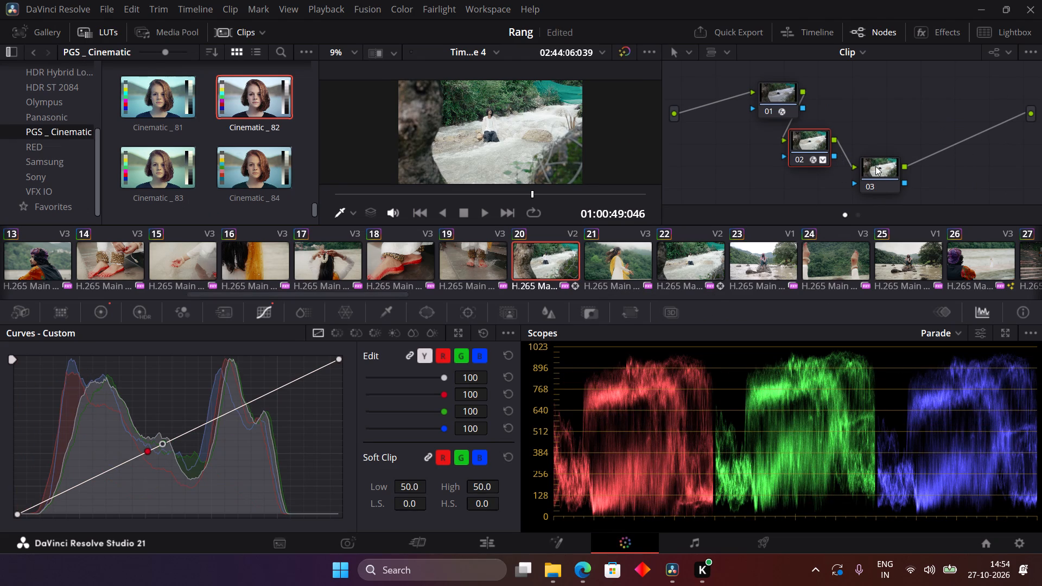
pyautogui.click(876, 166)
pyautogui.hotkey('ctrl', 'd')
pyautogui.hotkey('ctrl', 'd')
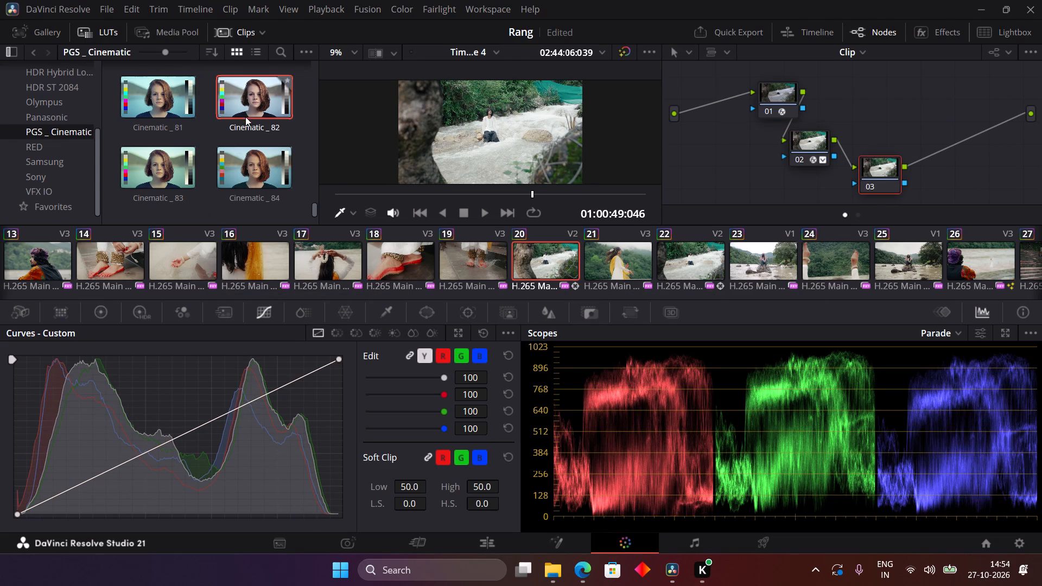
# Preview the PGS _ Cinematic LUTs on the V2 waterfall clip, including Cinematic _ 82, and check the frame full screen.
pyautogui.click(262, 101)
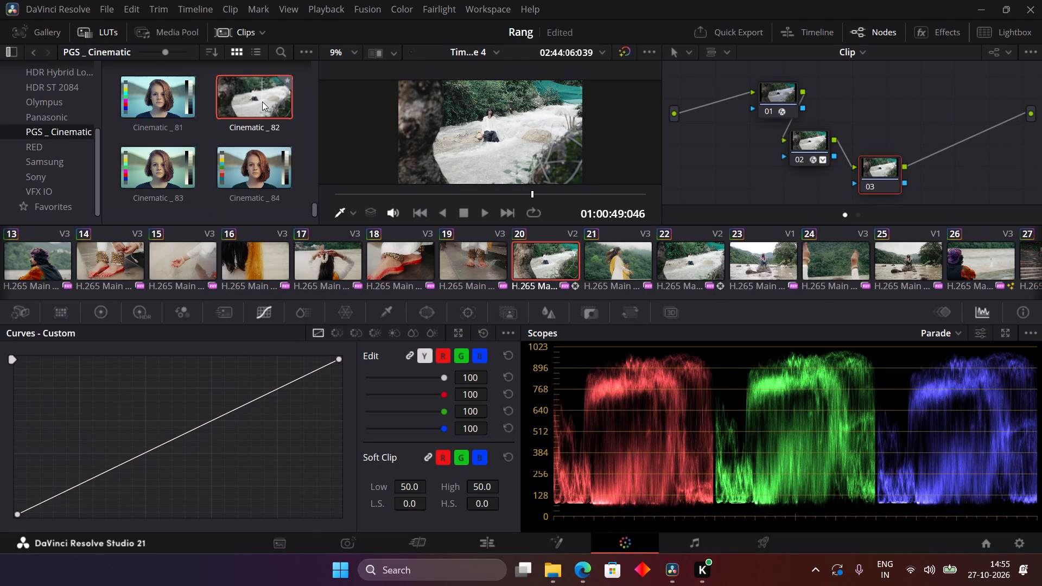
pyautogui.hotkey('ctrl', 'f')
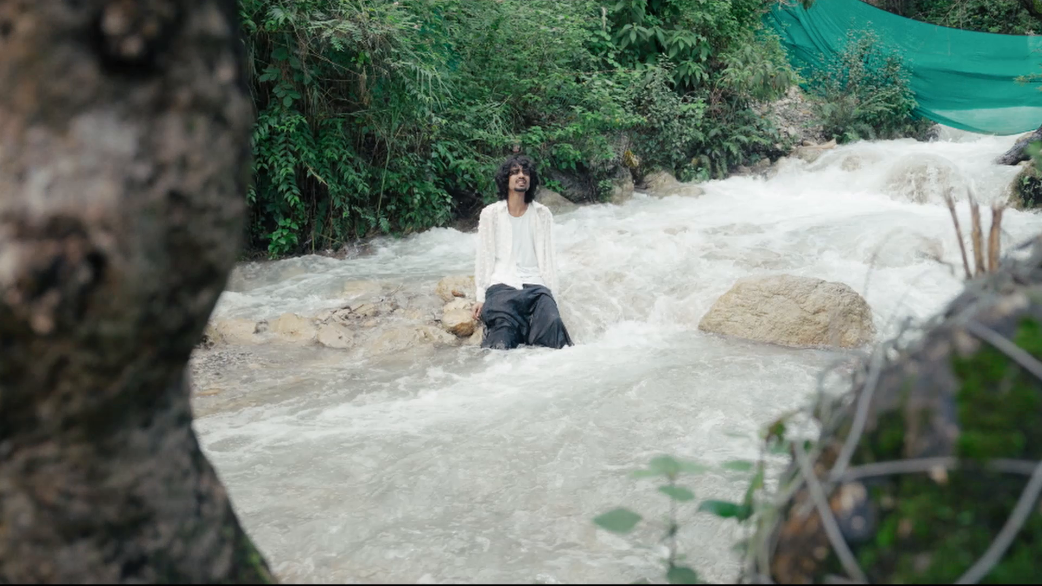
pyautogui.hotkey('ctrl', 'f')
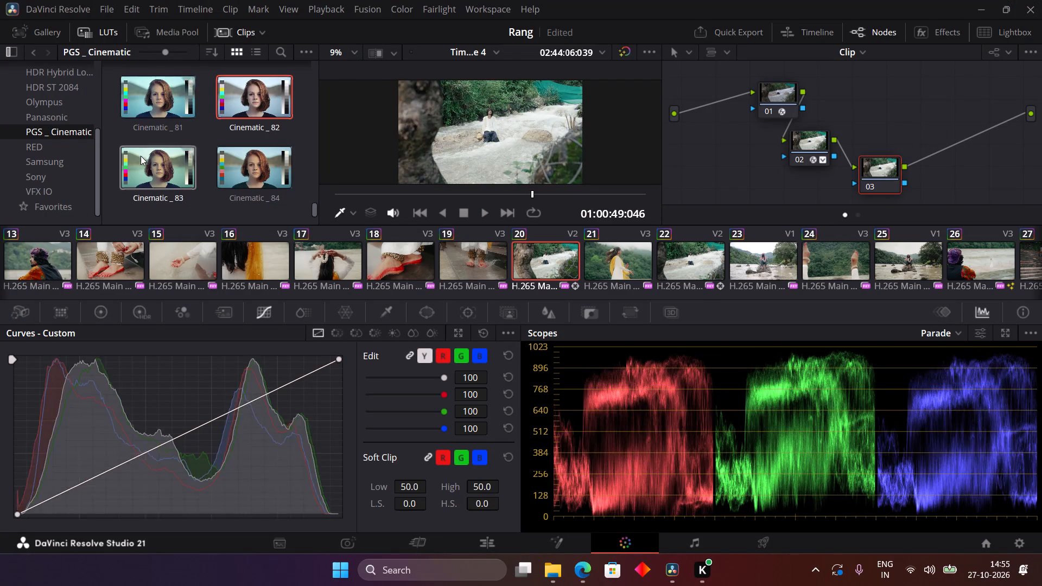
pyautogui.scroll(15, 232, 166)
pyautogui.scroll(9, 232, 166)
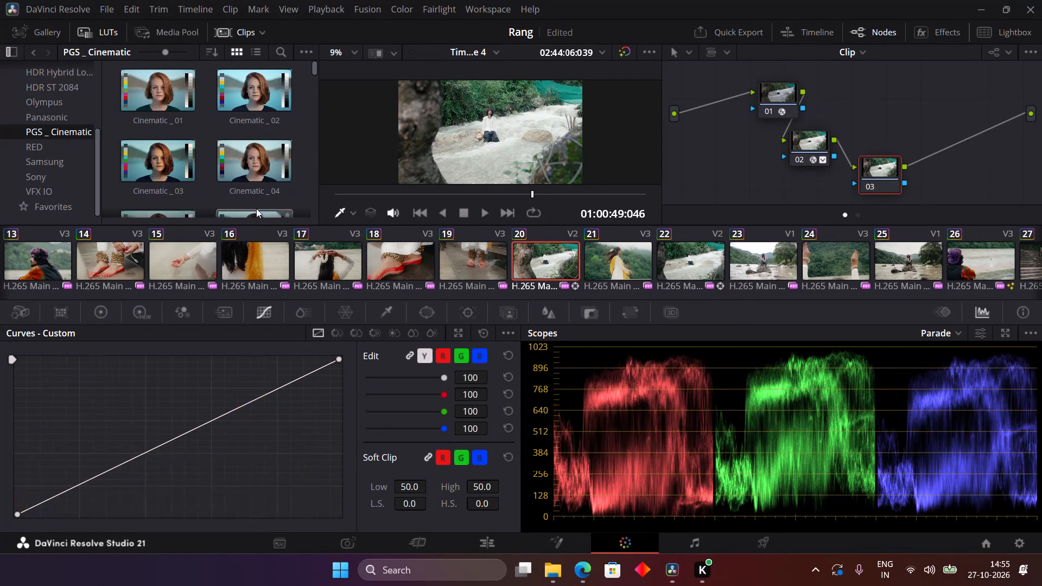
pyautogui.scroll(-1, 265, 207)
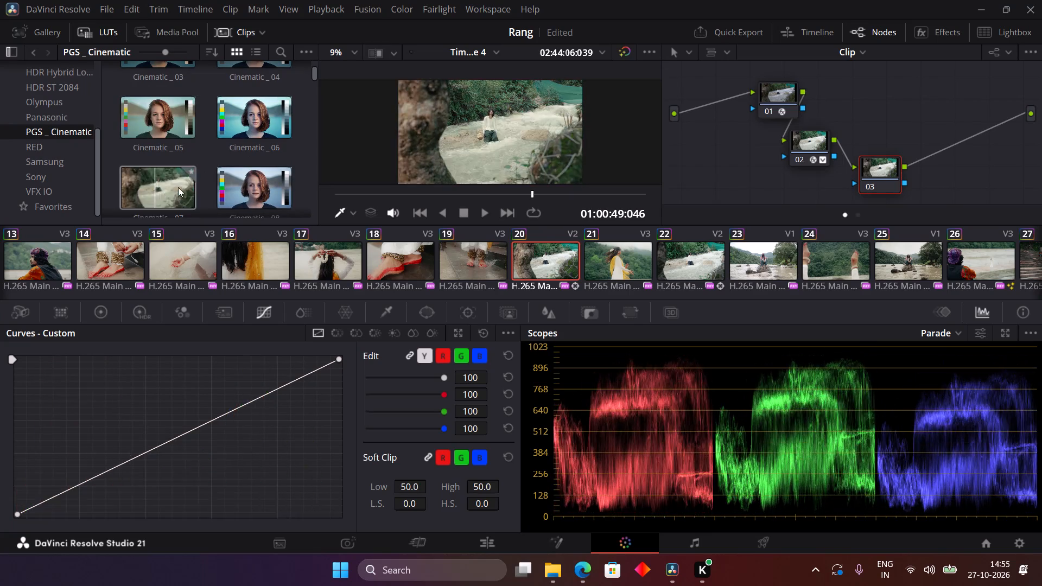
pyautogui.scroll(-4, 260, 186)
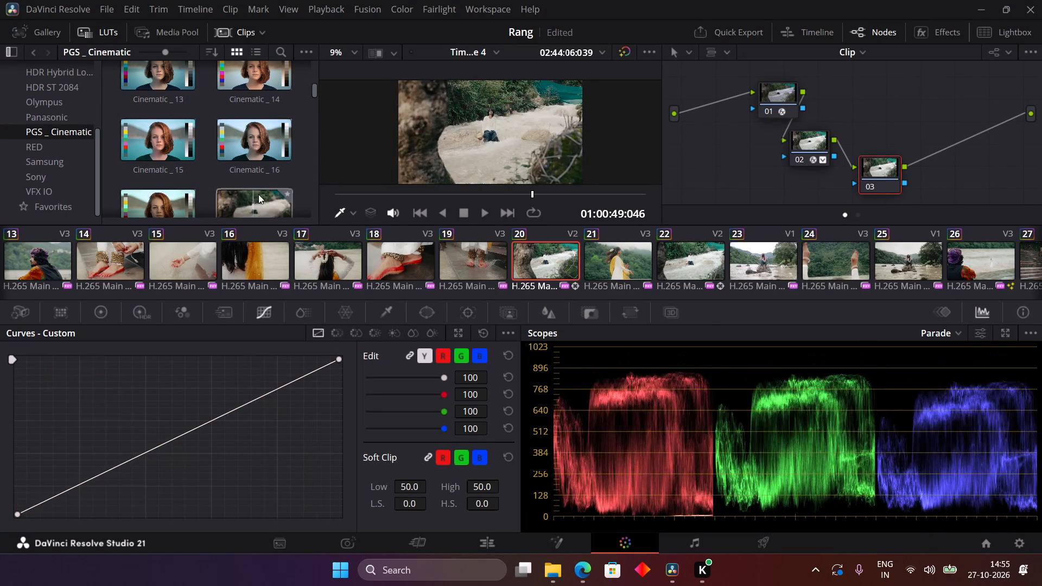
pyautogui.scroll(-6, 189, 199)
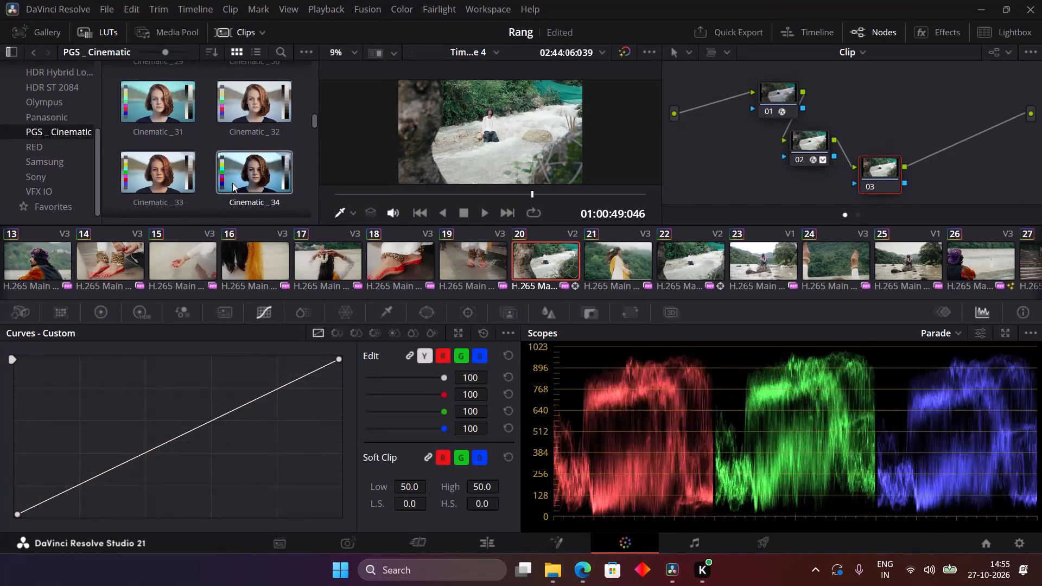
pyautogui.scroll(-6, 287, 180)
pyautogui.scroll(-10, 176, 152)
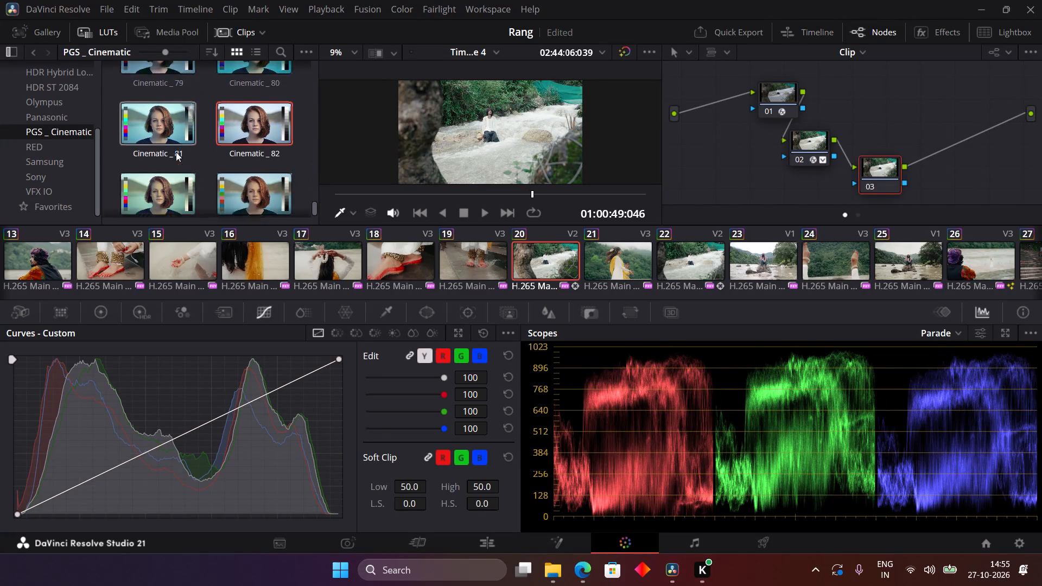
pyautogui.scroll(-4, 176, 152)
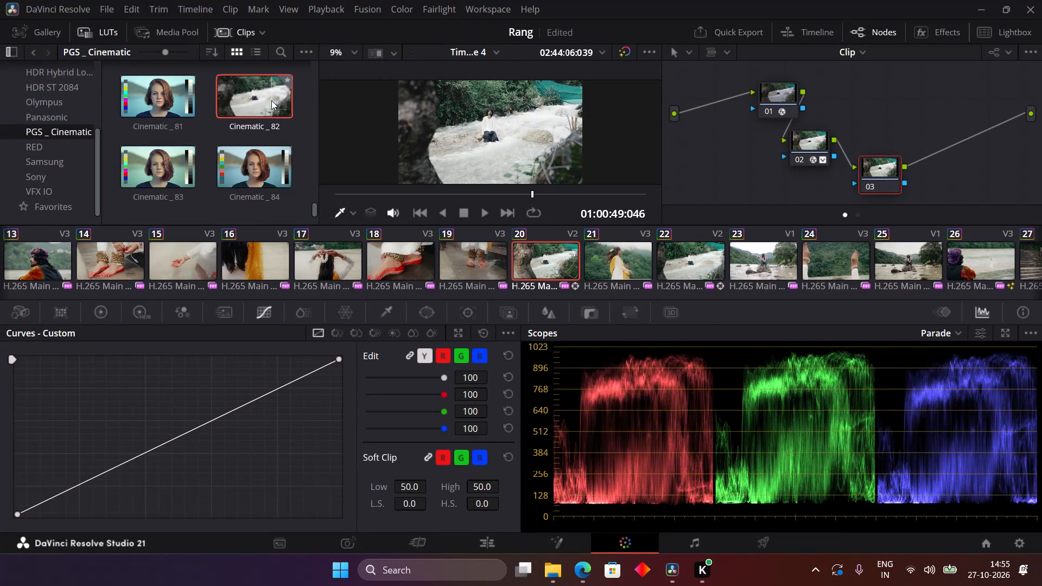
# Apply the Cinematic _ 82 LUT to node 03 of the V2 waterfall clip at 01:00:49 and view it full screen.
pyautogui.moveTo(271, 100); pyautogui.dragTo(901, 179)
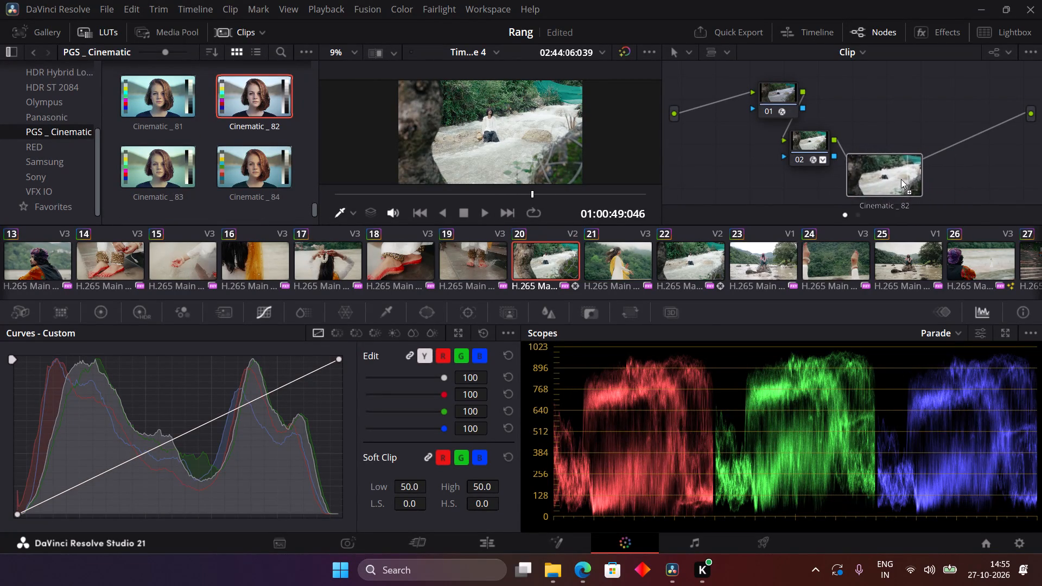
pyautogui.moveTo(901, 179); pyautogui.dragTo(897, 179)
pyautogui.hotkey('ctrl', 'f')
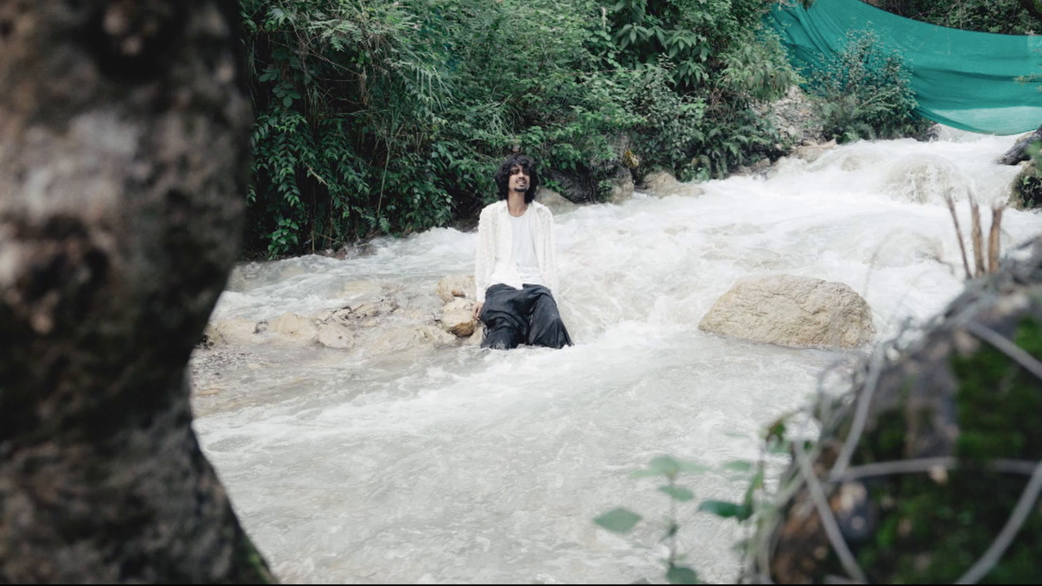
# Undo the LUT application on the V2 waterfall clip at 01:00:49 and delete its node 03.
pyautogui.hotkey('ctrl', 'z')
pyautogui.press('Escape')
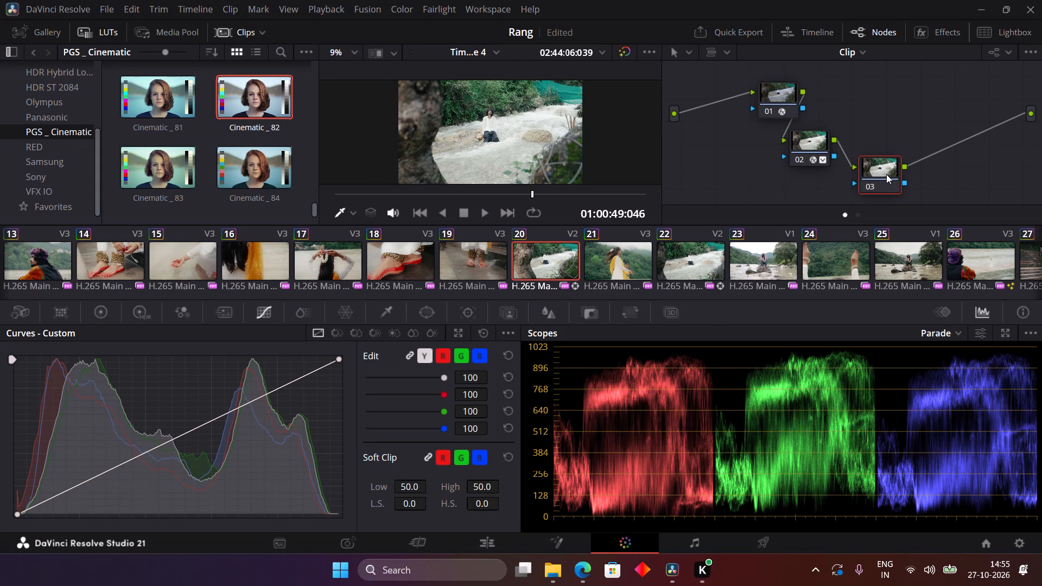
pyautogui.click(886, 174)
pyautogui.press('BackSpace')
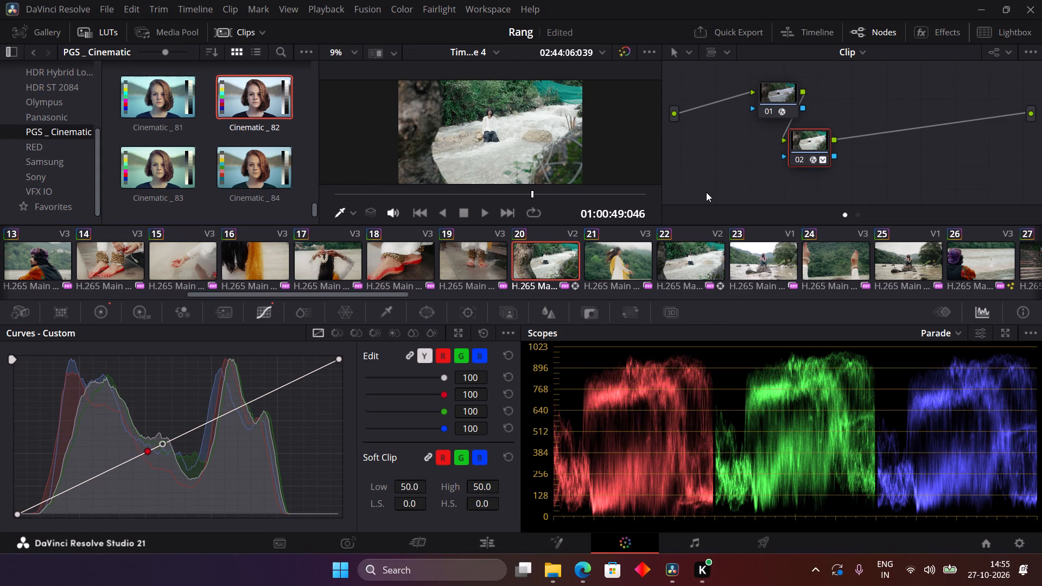
# Add a serial node after node 02 and lower the highlights on its custom curve, checking the frame full screen.
pyautogui.hotkey('alt', 's')
pyautogui.moveTo(182, 433); pyautogui.dragTo(183, 433)
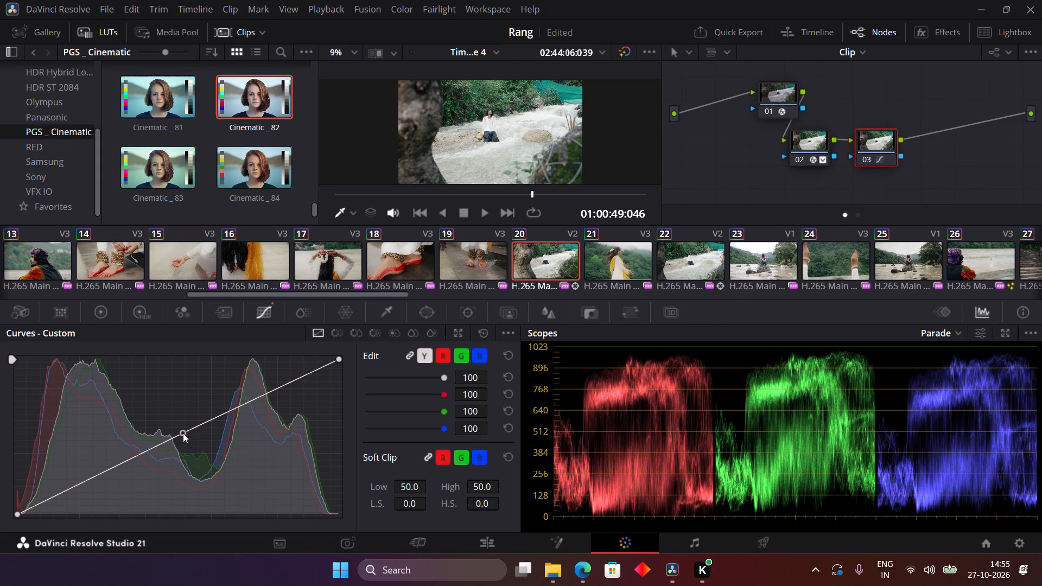
pyautogui.moveTo(183, 433); pyautogui.dragTo(280, 398)
pyautogui.hotkey('ctrl', 'f')
pyautogui.hotkey('ctrl', 'f')
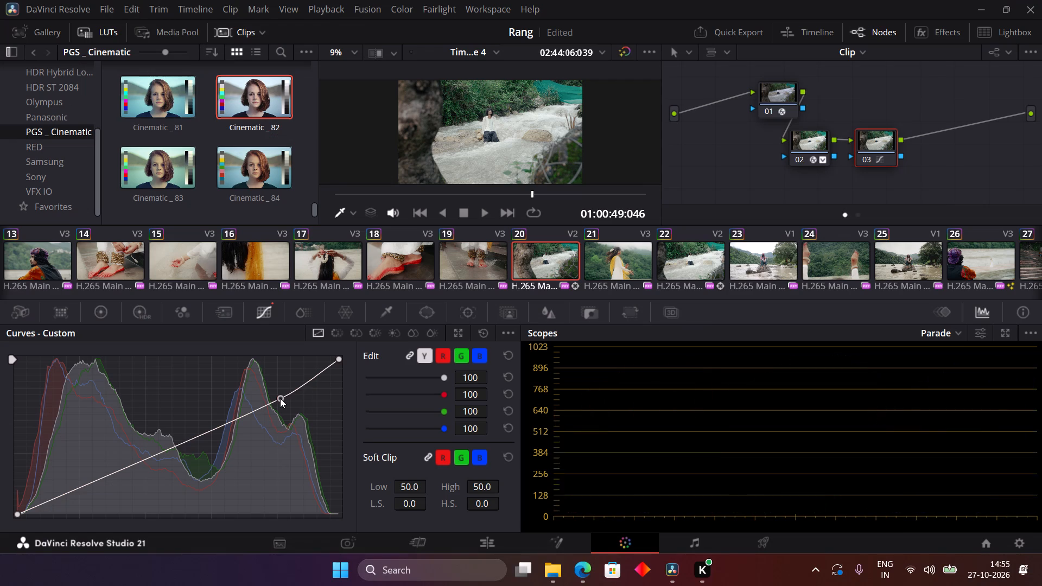
# Delete the hidden V2 A0206.MP4 clip lying beneath the V3 clips at about 01:00:55 on the Edit page.
pyautogui.click(704, 263)
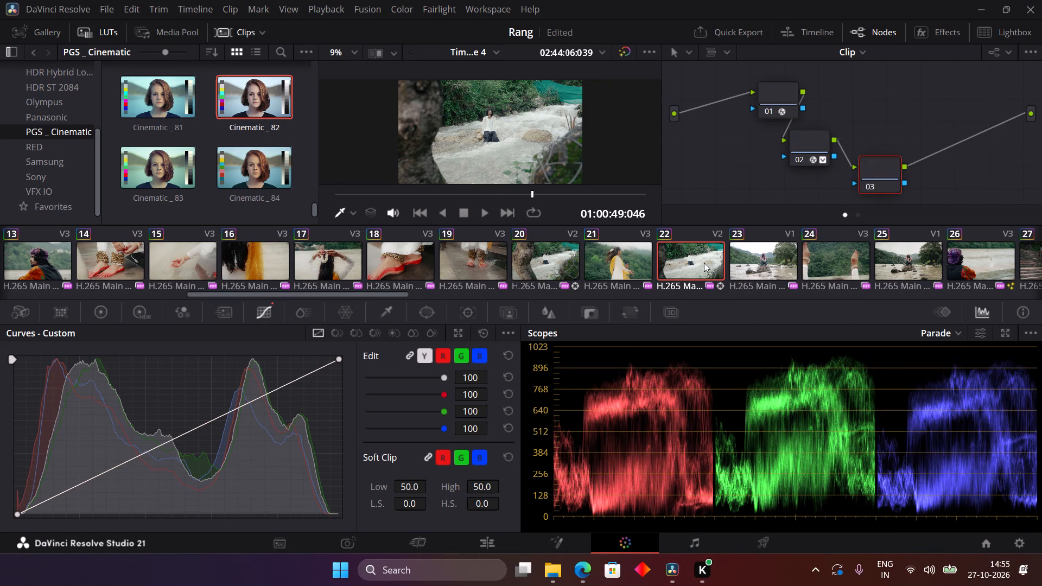
pyautogui.press('space')
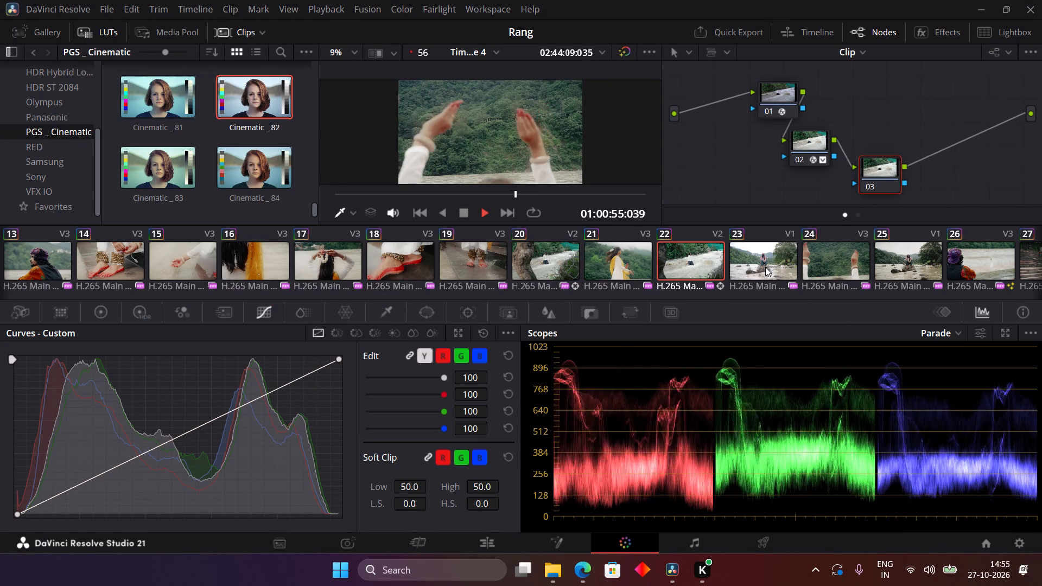
pyautogui.press('space')
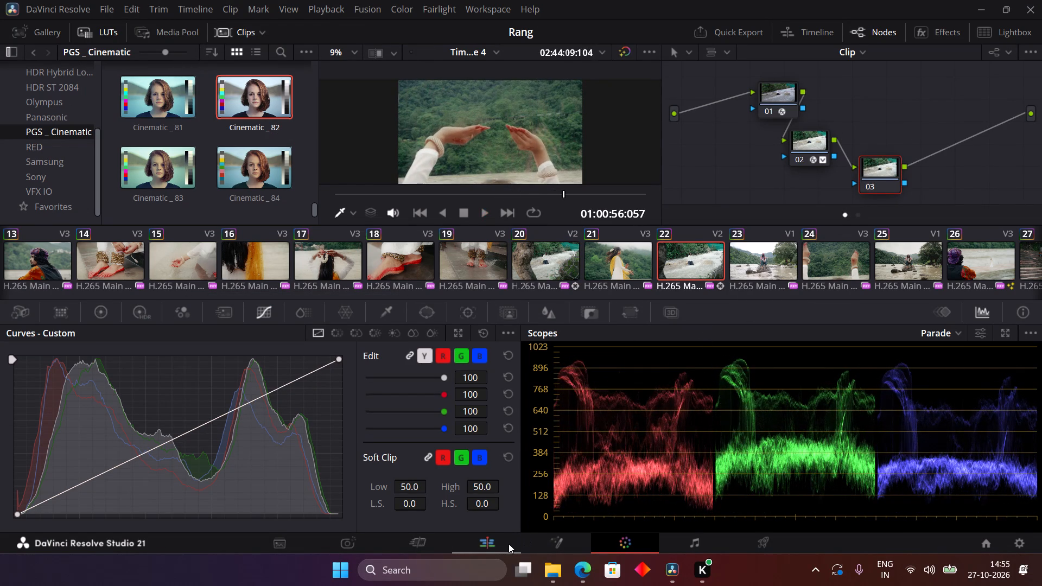
pyautogui.click(502, 544)
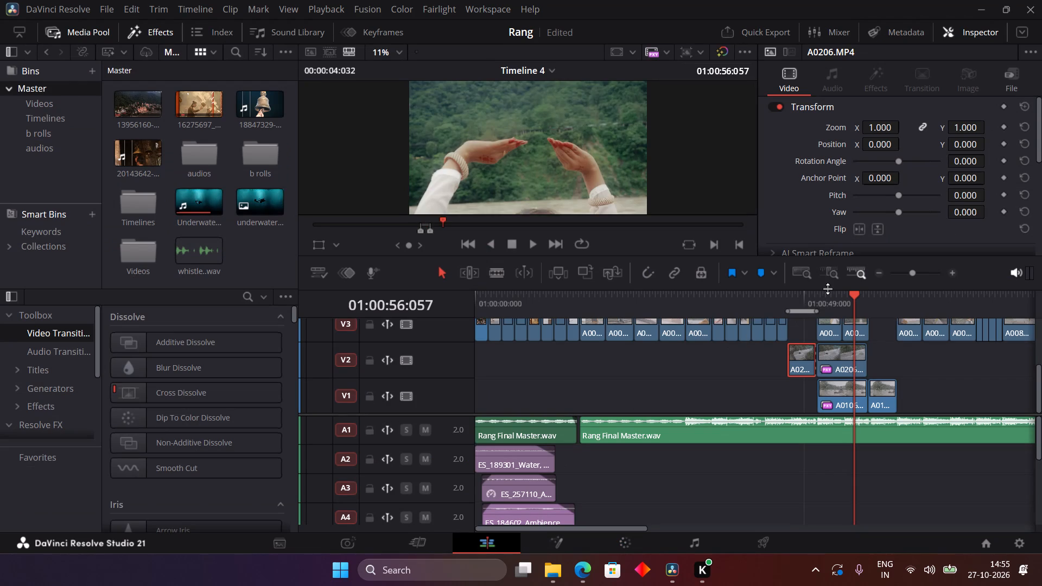
pyautogui.moveTo(821, 296); pyautogui.dragTo(846, 298)
pyautogui.click(837, 368)
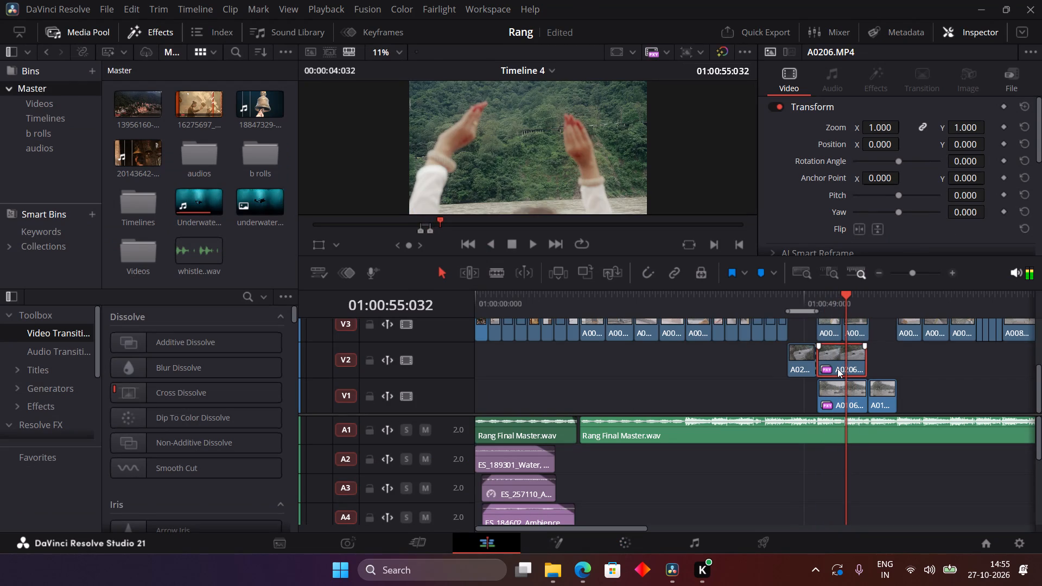
pyautogui.press('BackSpace')
# Play on from 01:00:55 and examine the cut from A0106.MP4 to A0048.MP4 around 01:01:02 at closer zoom.
pyautogui.hscroll(-1, 837, 368)
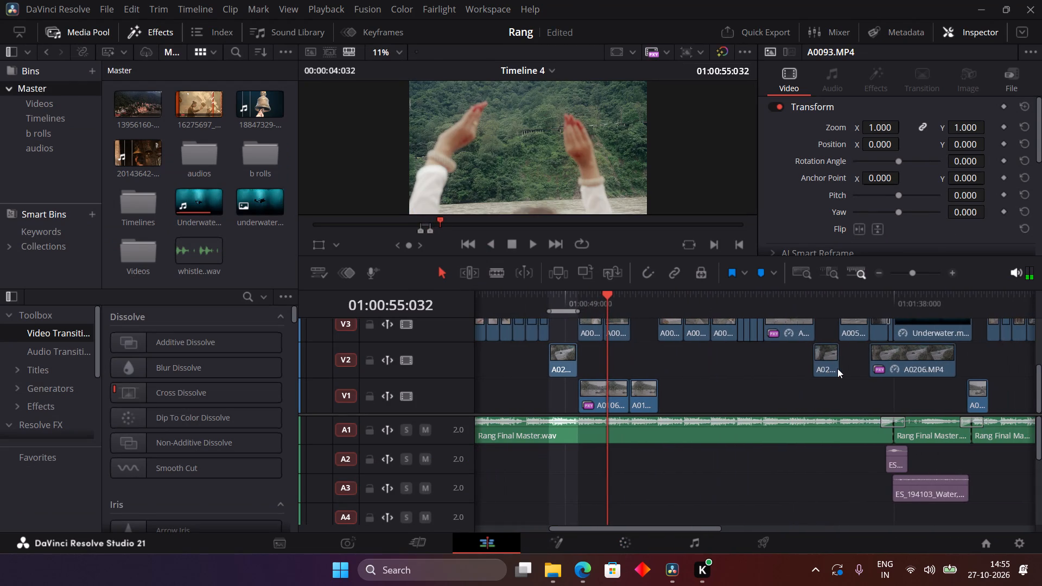
pyautogui.hscroll(-1, 837, 368)
pyautogui.press('space')
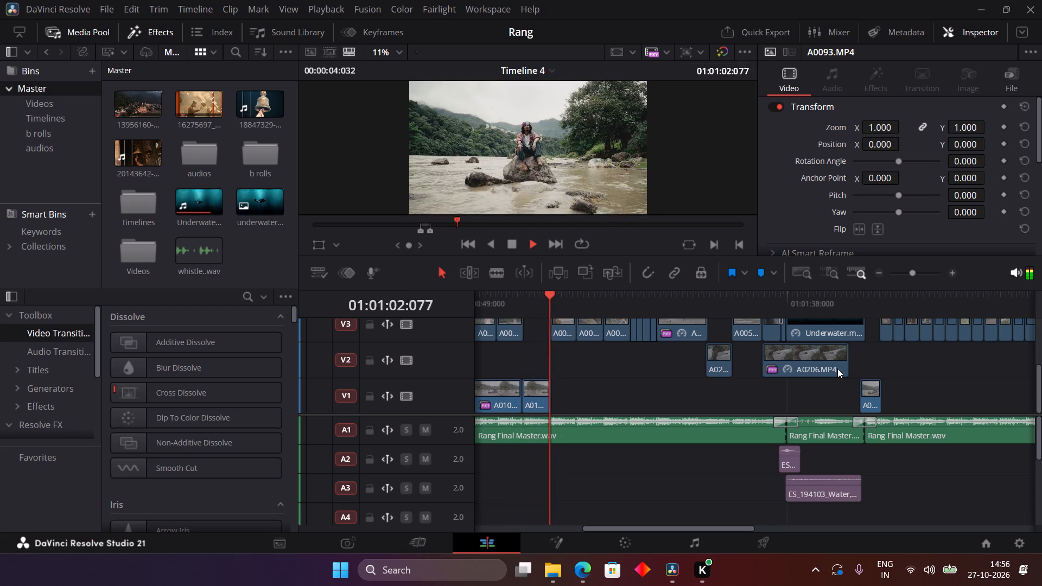
pyautogui.press('space')
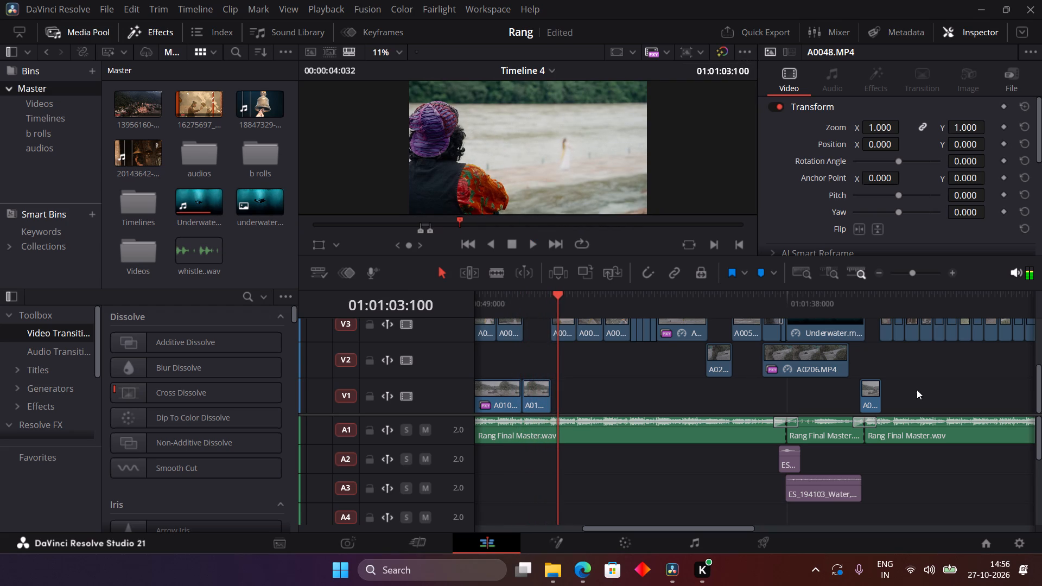
pyautogui.click(551, 298)
pyautogui.hotkey('ctrl', '=')
pyautogui.hotkey('ctrl', '=')
pyautogui.hotkey('ctrl', '=')
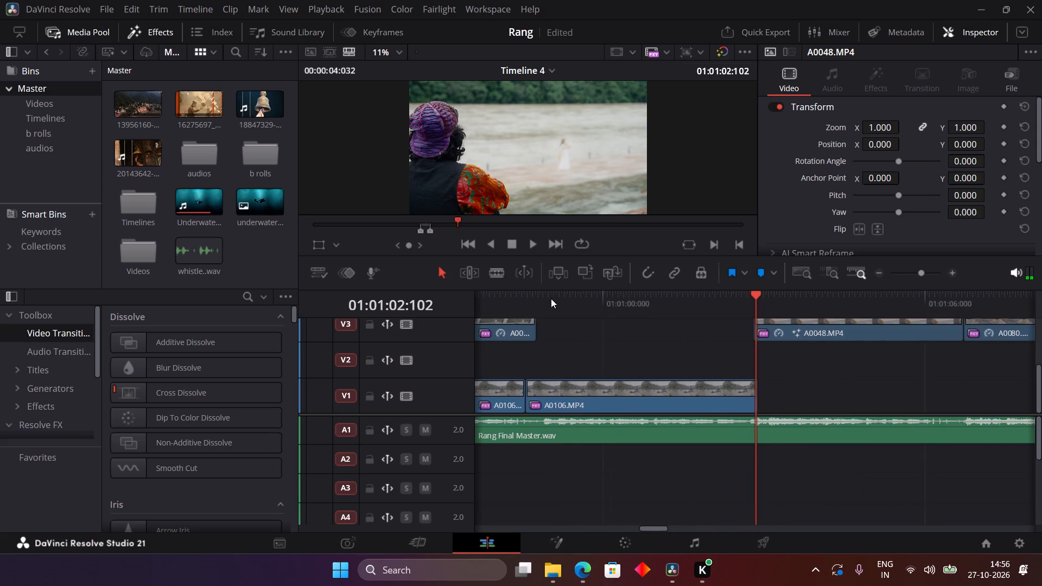
pyautogui.hotkey('ctrl', '=')
pyautogui.hotkey('ctrl', '=')
pyautogui.hotkey('ctrl', '=')
pyautogui.click(571, 304)
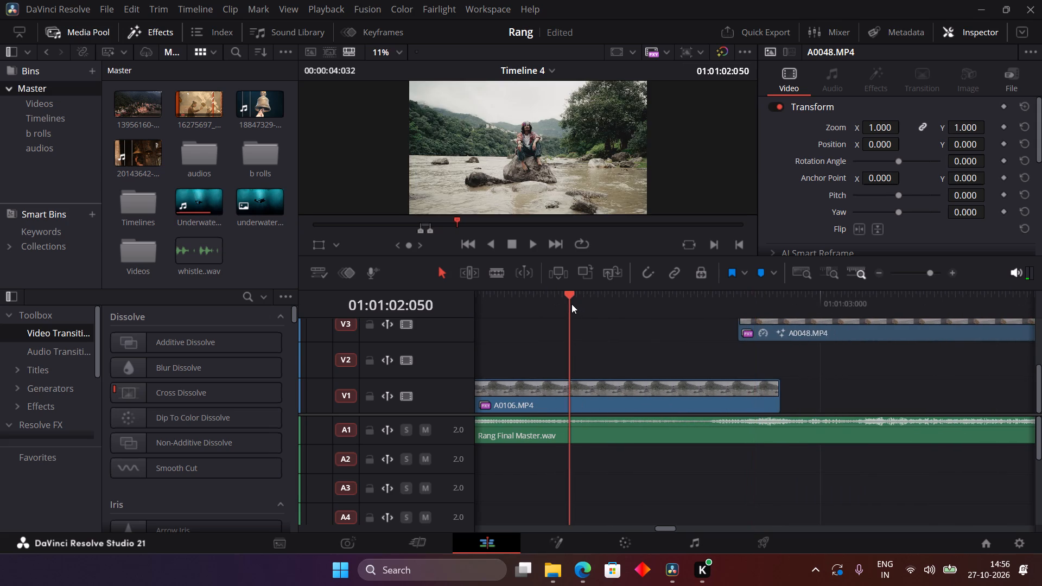
pyautogui.press('space')
pyautogui.press('space')
pyautogui.click(571, 304)
pyautogui.press('space')
pyautogui.press('space')
pyautogui.press('space')
pyautogui.press('space')
pyautogui.press('space')
pyautogui.press('space')
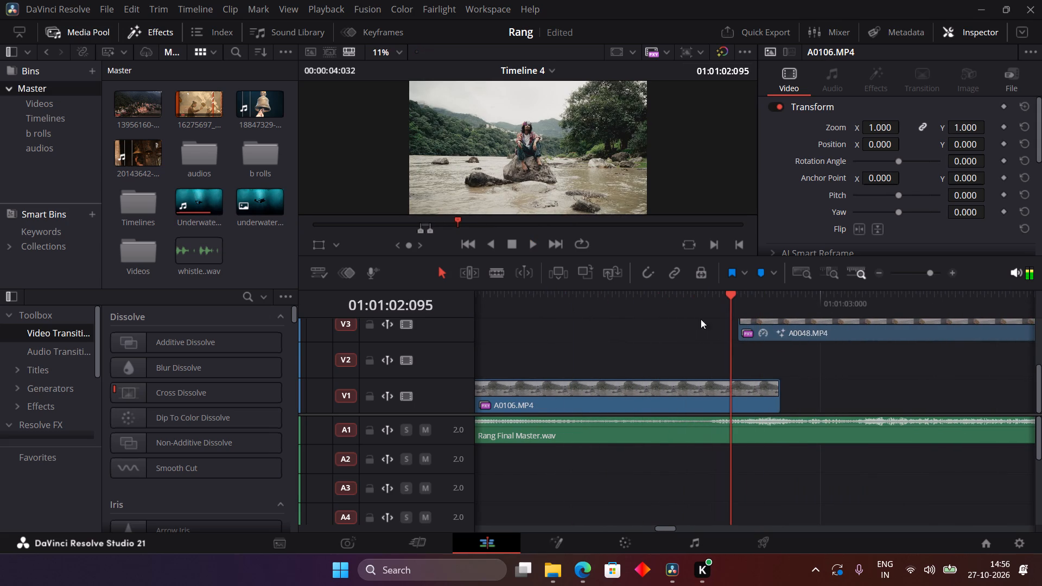
# Extend the start of the V3 A0048.MP4 clip to slightly before 01:01:02:095 and play across the cut.
pyautogui.moveTo(742, 327); pyautogui.dragTo(726, 334)
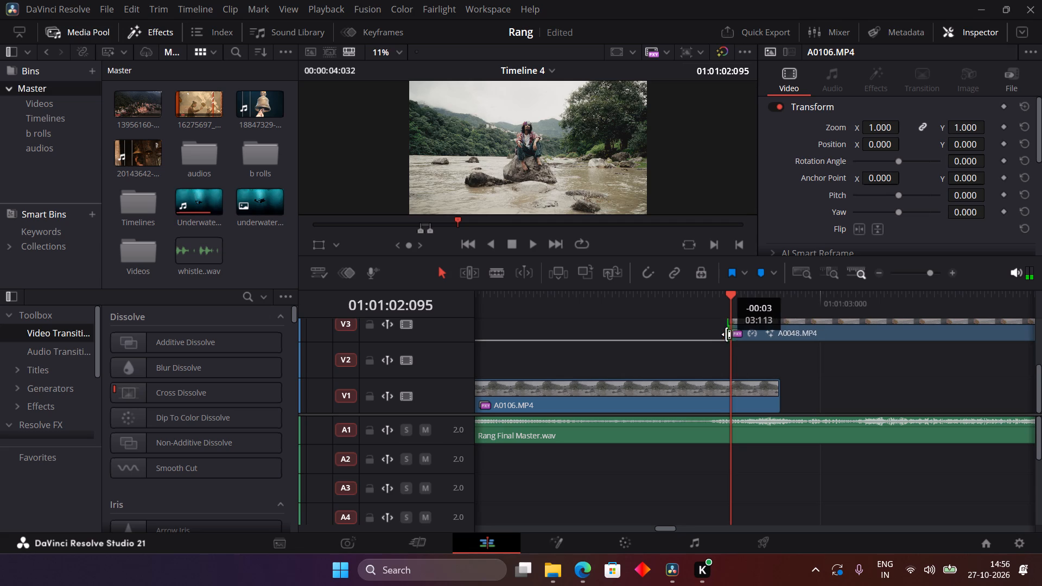
pyautogui.moveTo(726, 334); pyautogui.dragTo(716, 337)
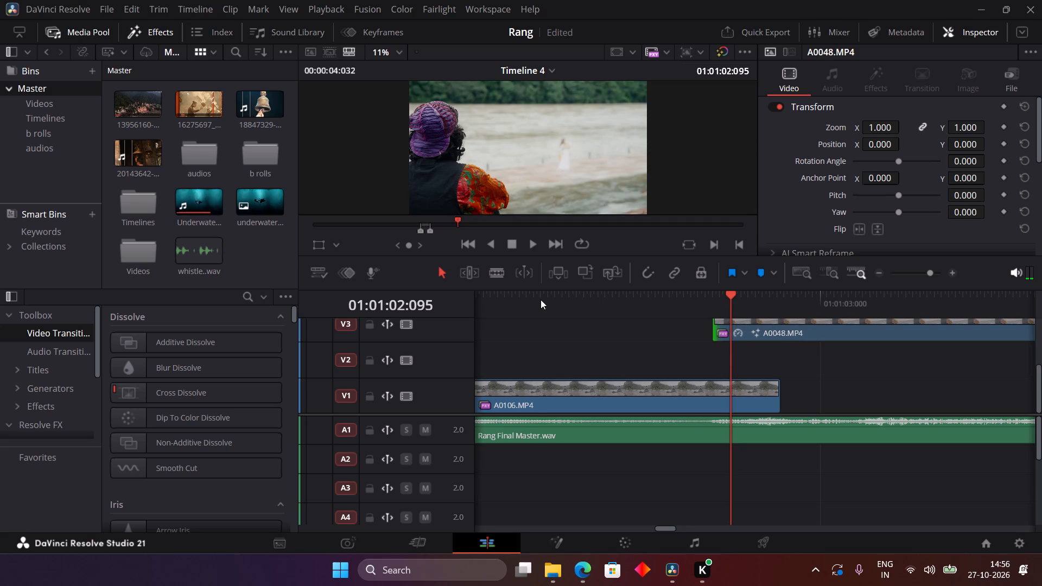
pyautogui.click(538, 298)
pyautogui.press('space')
pyautogui.press('space')
pyautogui.press('space')
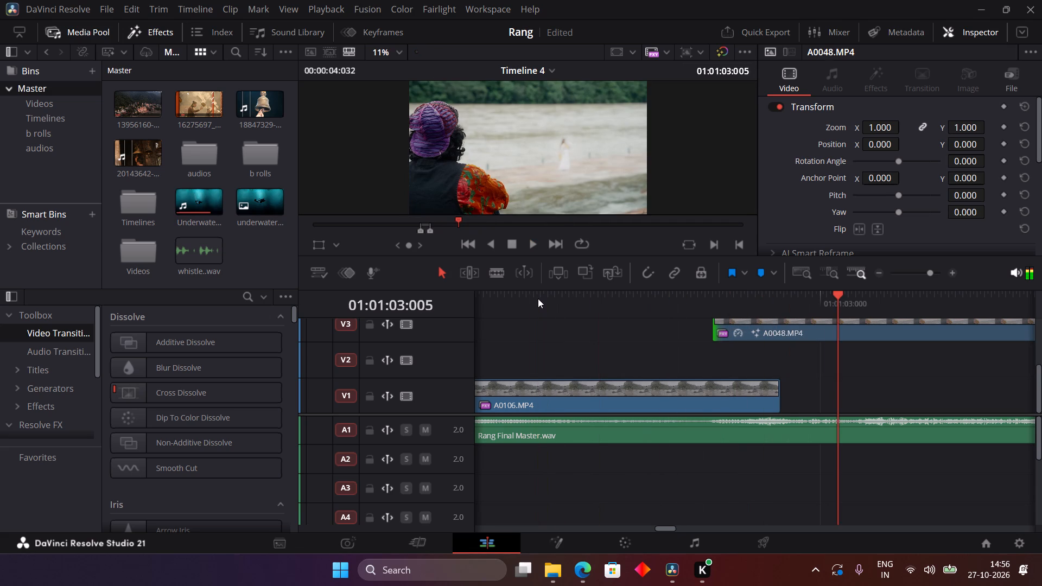
# Review the following shots by playing the timeline from 01:01:03 to about 01:01:19.
pyautogui.hotkey('ctrl', '-')
pyautogui.hotkey('ctrl', '-')
pyautogui.hotkey('ctrl', '-')
pyautogui.hotkey('ctrl', '-')
pyautogui.hotkey('ctrl', '-')
pyautogui.hotkey('ctrl', '-')
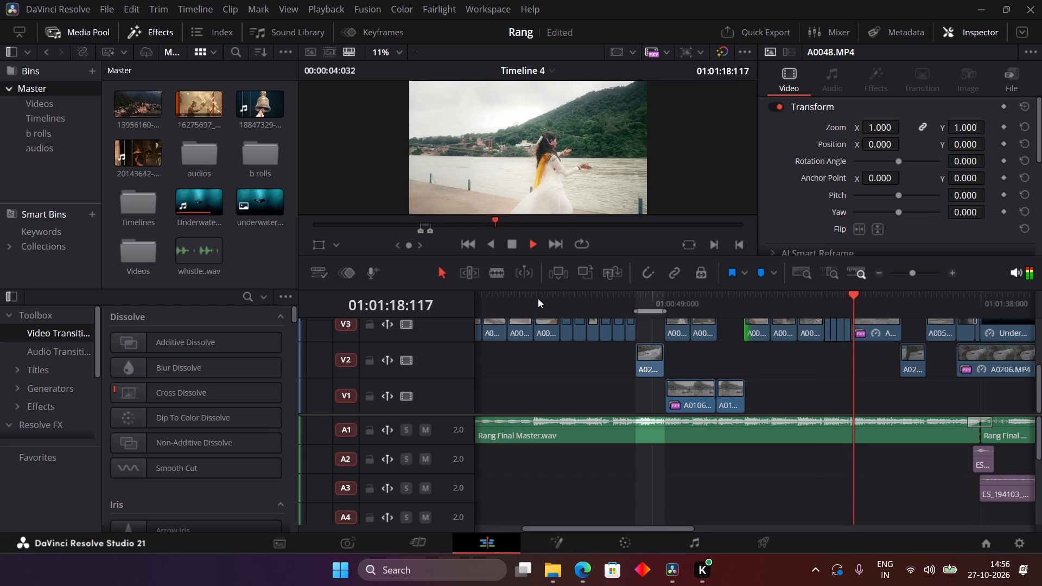
pyautogui.press('space')
# Save the project.
pyautogui.hotkey('ctrl', 's')
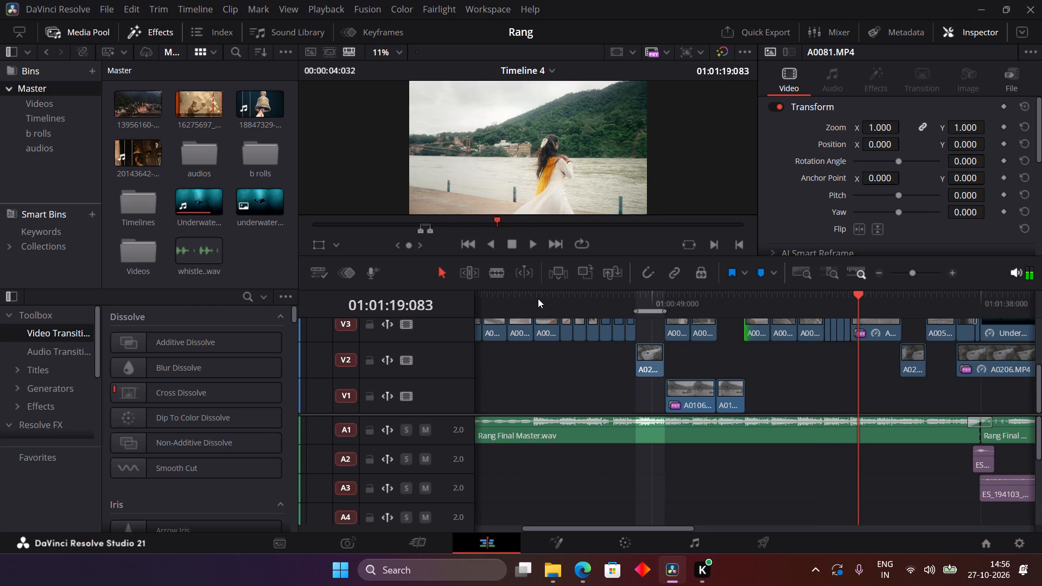
# Look over the timeline, return to its start, and review the shots from about 01:00:31 to 01:00:35.
pyautogui.scroll(5, 590, 377)
pyautogui.hscroll(-6, 590, 377)
pyautogui.hscroll(1, 590, 377)
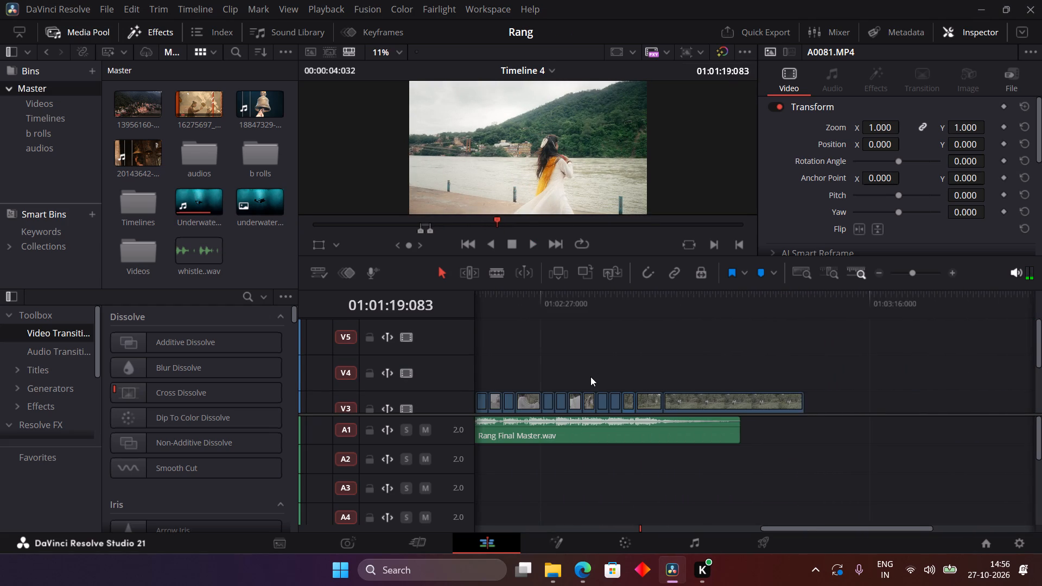
pyautogui.hscroll(1, 590, 377)
pyautogui.moveTo(650, 306); pyautogui.dragTo(410, 329)
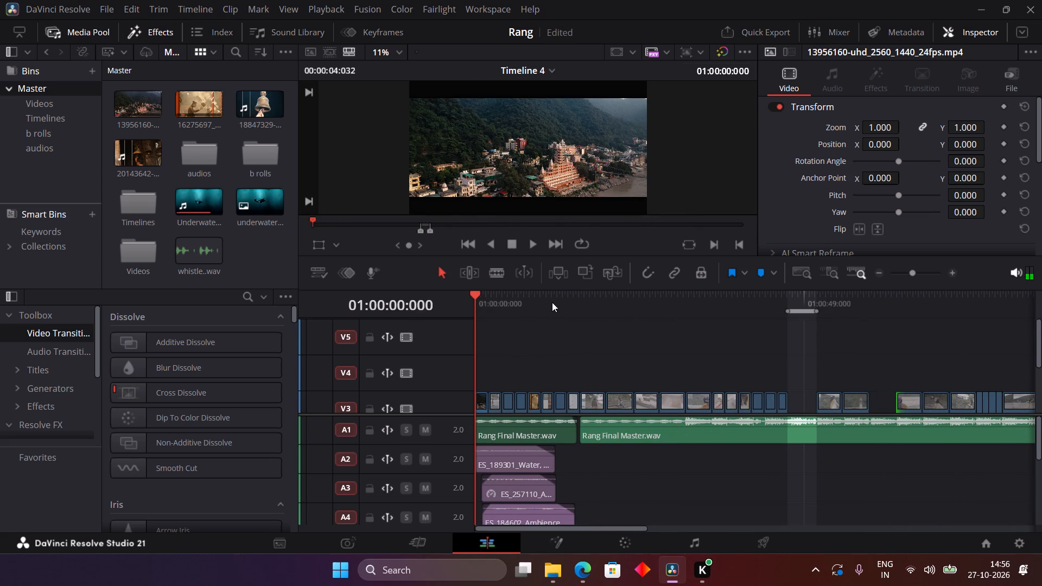
pyautogui.moveTo(552, 302); pyautogui.dragTo(385, 322)
pyautogui.moveTo(579, 300); pyautogui.dragTo(689, 317)
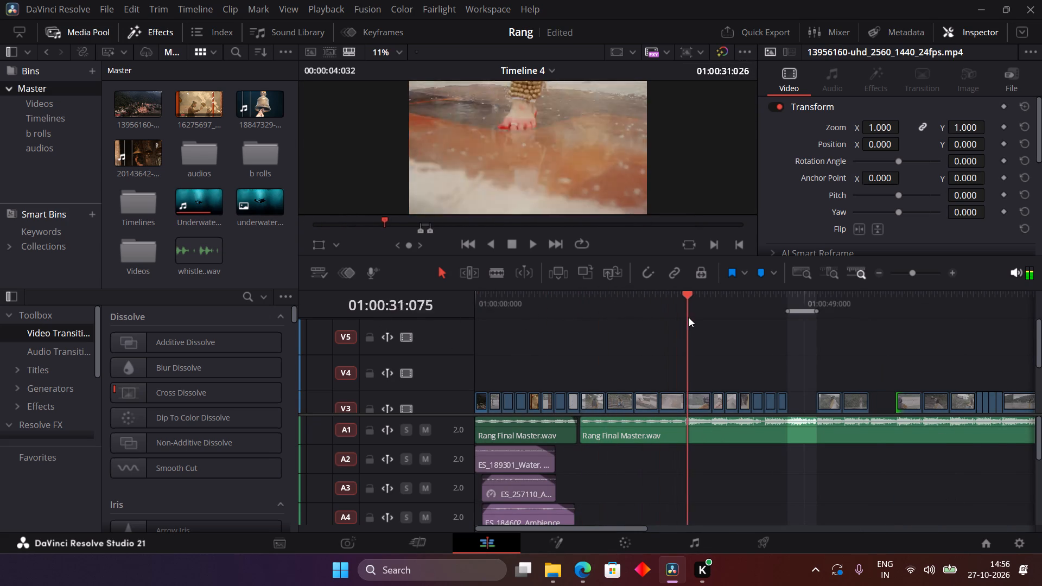
pyautogui.moveTo(689, 317); pyautogui.dragTo(686, 318)
pyautogui.press('space')
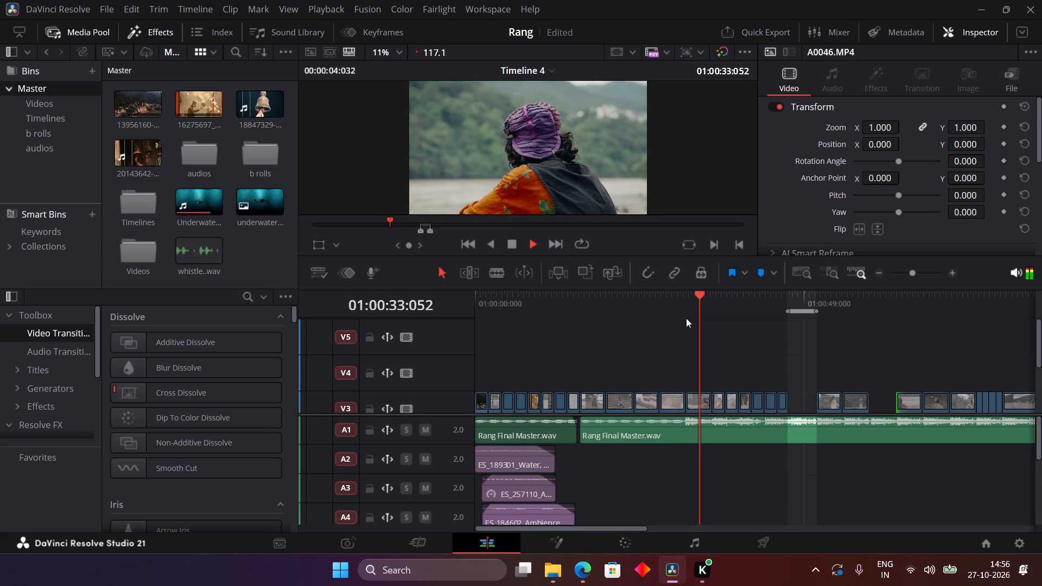
pyautogui.press('space')
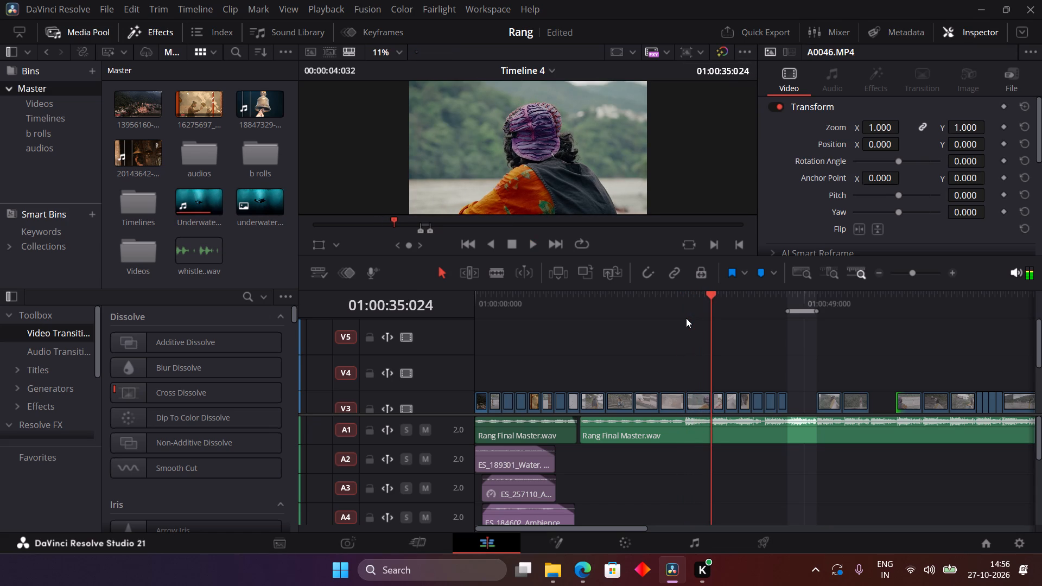
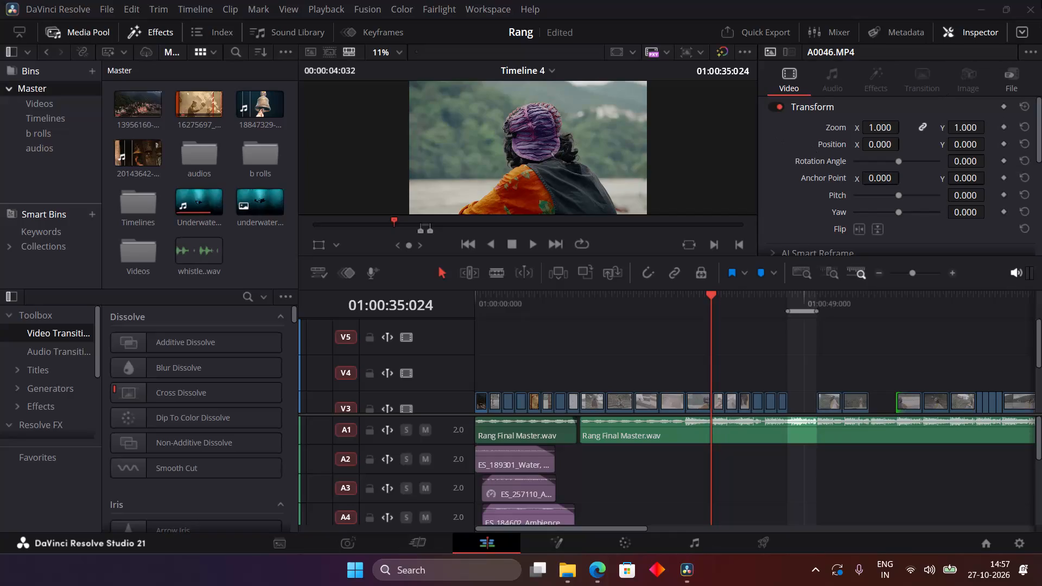
# Close the open application windows, including Microsoft Edge, leaving only the desktop.
pyautogui.click(1041, 0)
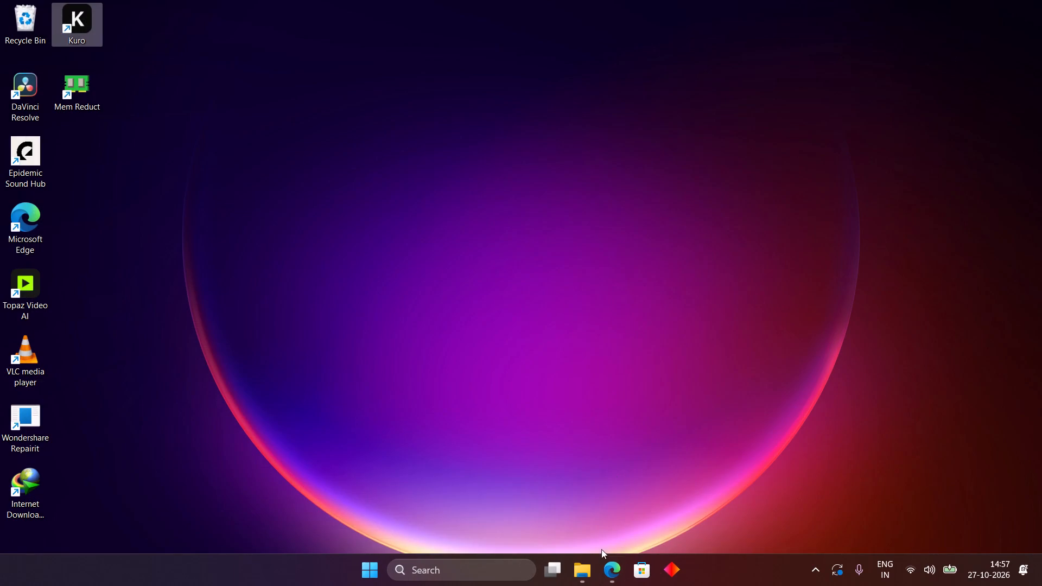
pyautogui.click(609, 577)
pyautogui.click(1041, 0)
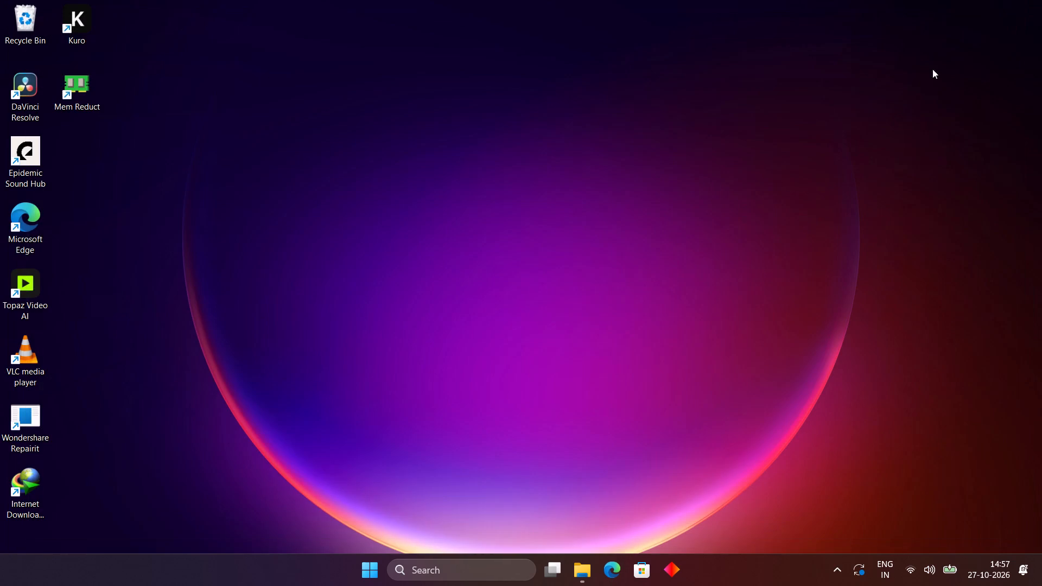
# Bring up the Shut Down Windows dialog from the desktop.
pyautogui.click(785, 215)
pyautogui.hotkey('alt', 'F4')
pyautogui.hotkey('alt', 'F4')
pyautogui.hotkey('alt', 'F4')
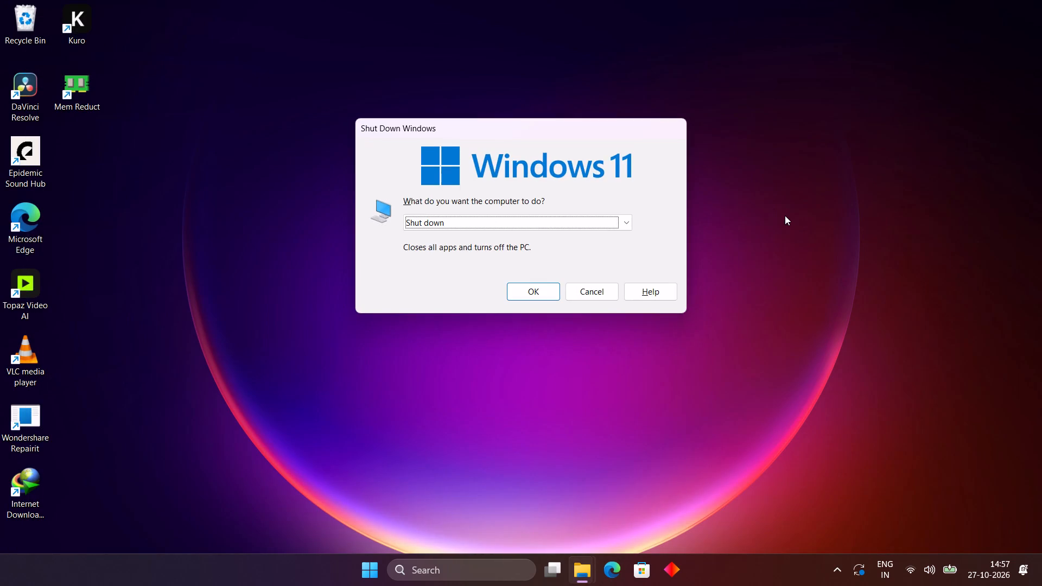